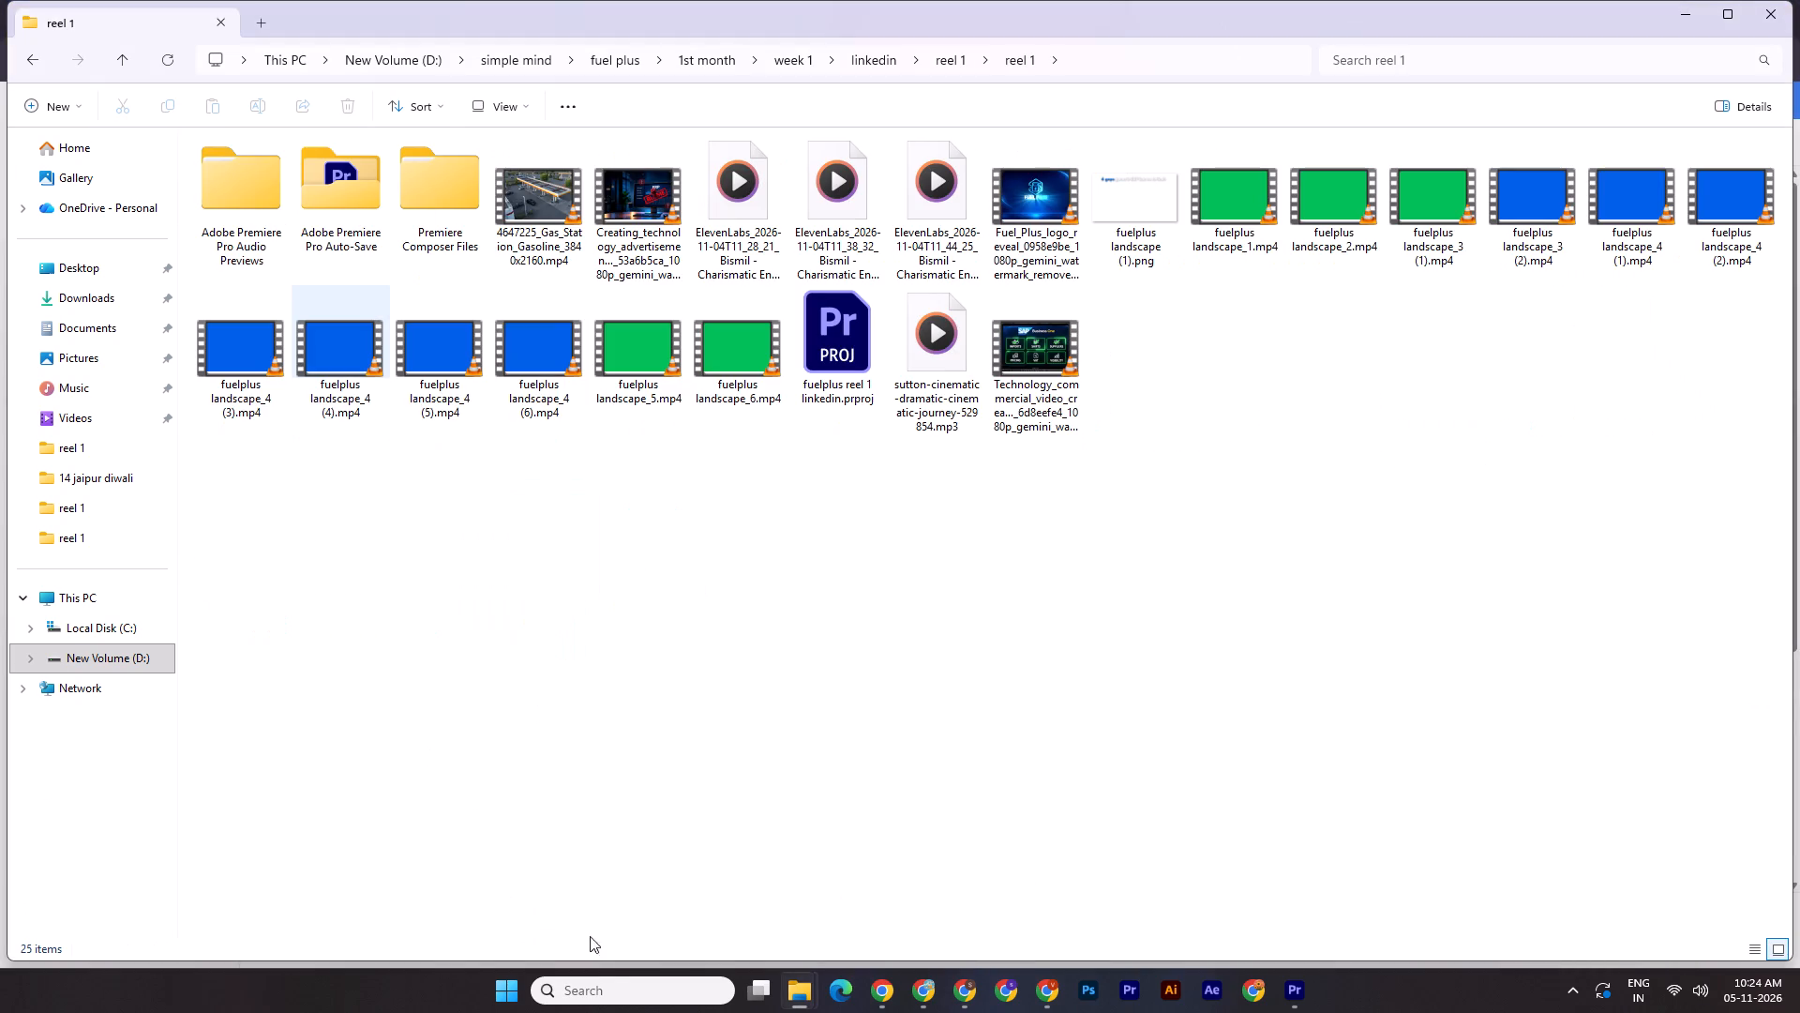
click(815, 983)
click(622, 905)
click(248, 231)
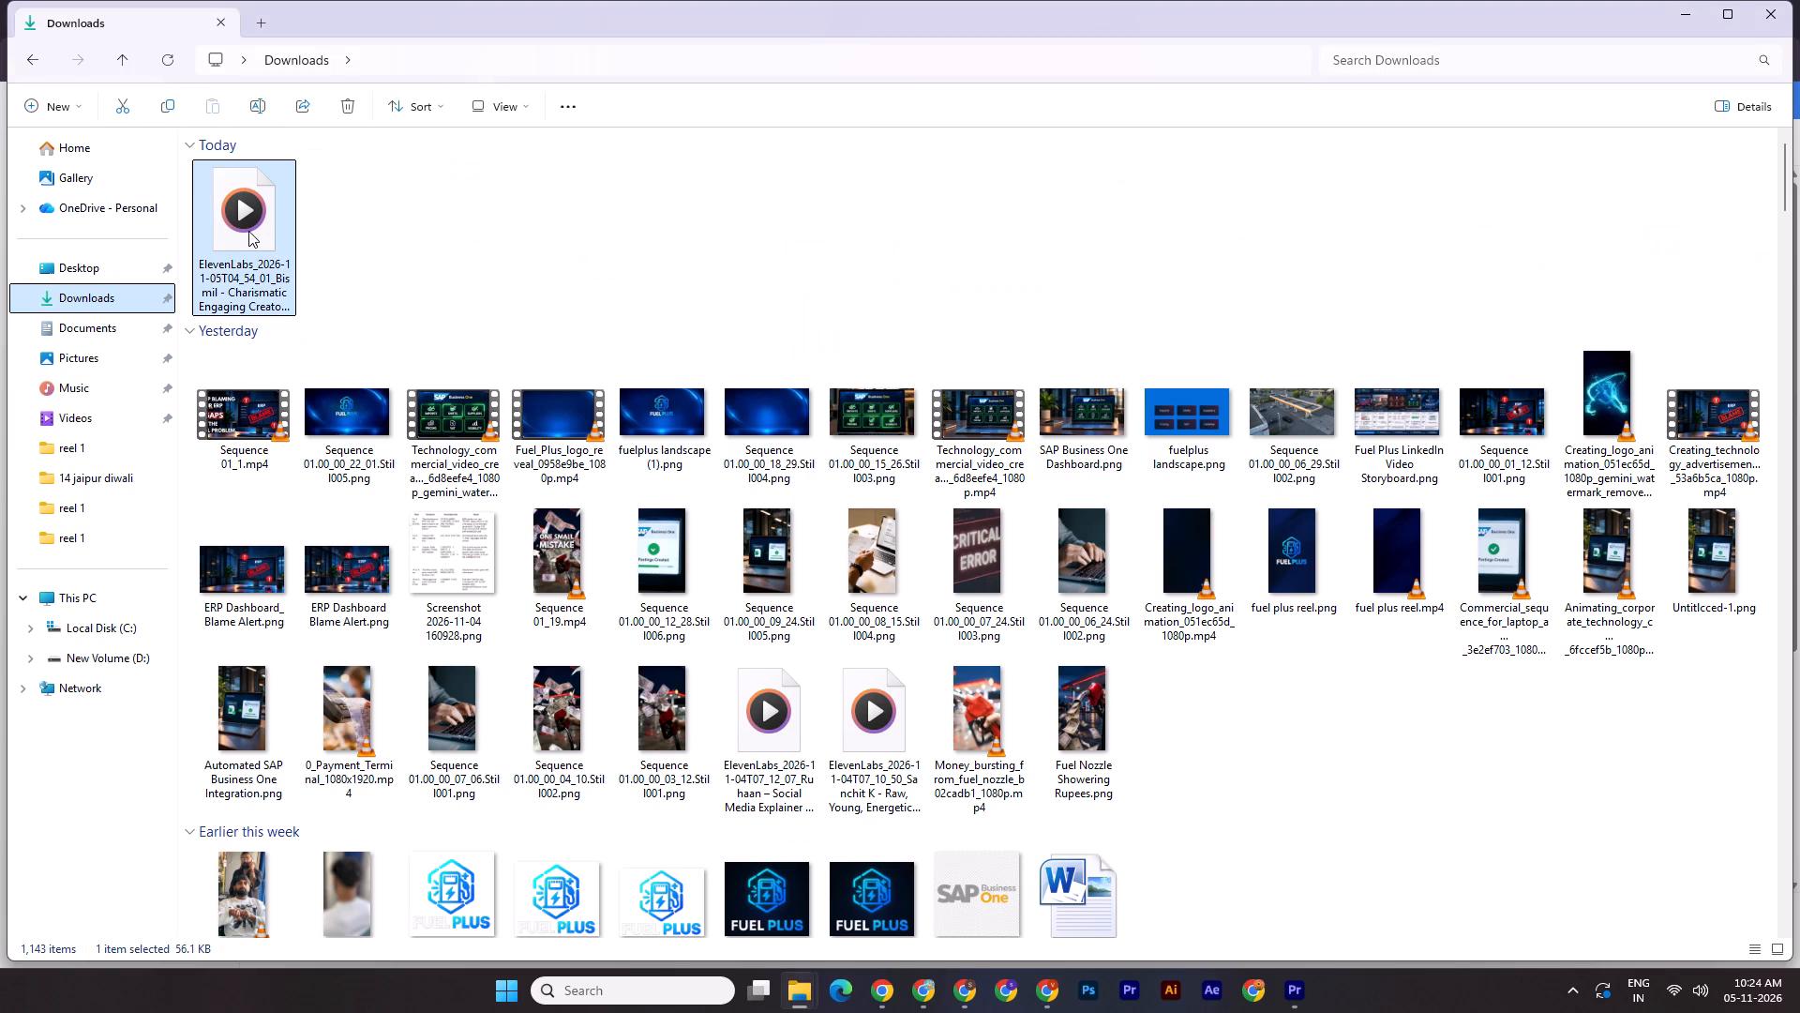
key(ctrl+x)
click(815, 997)
click(860, 908)
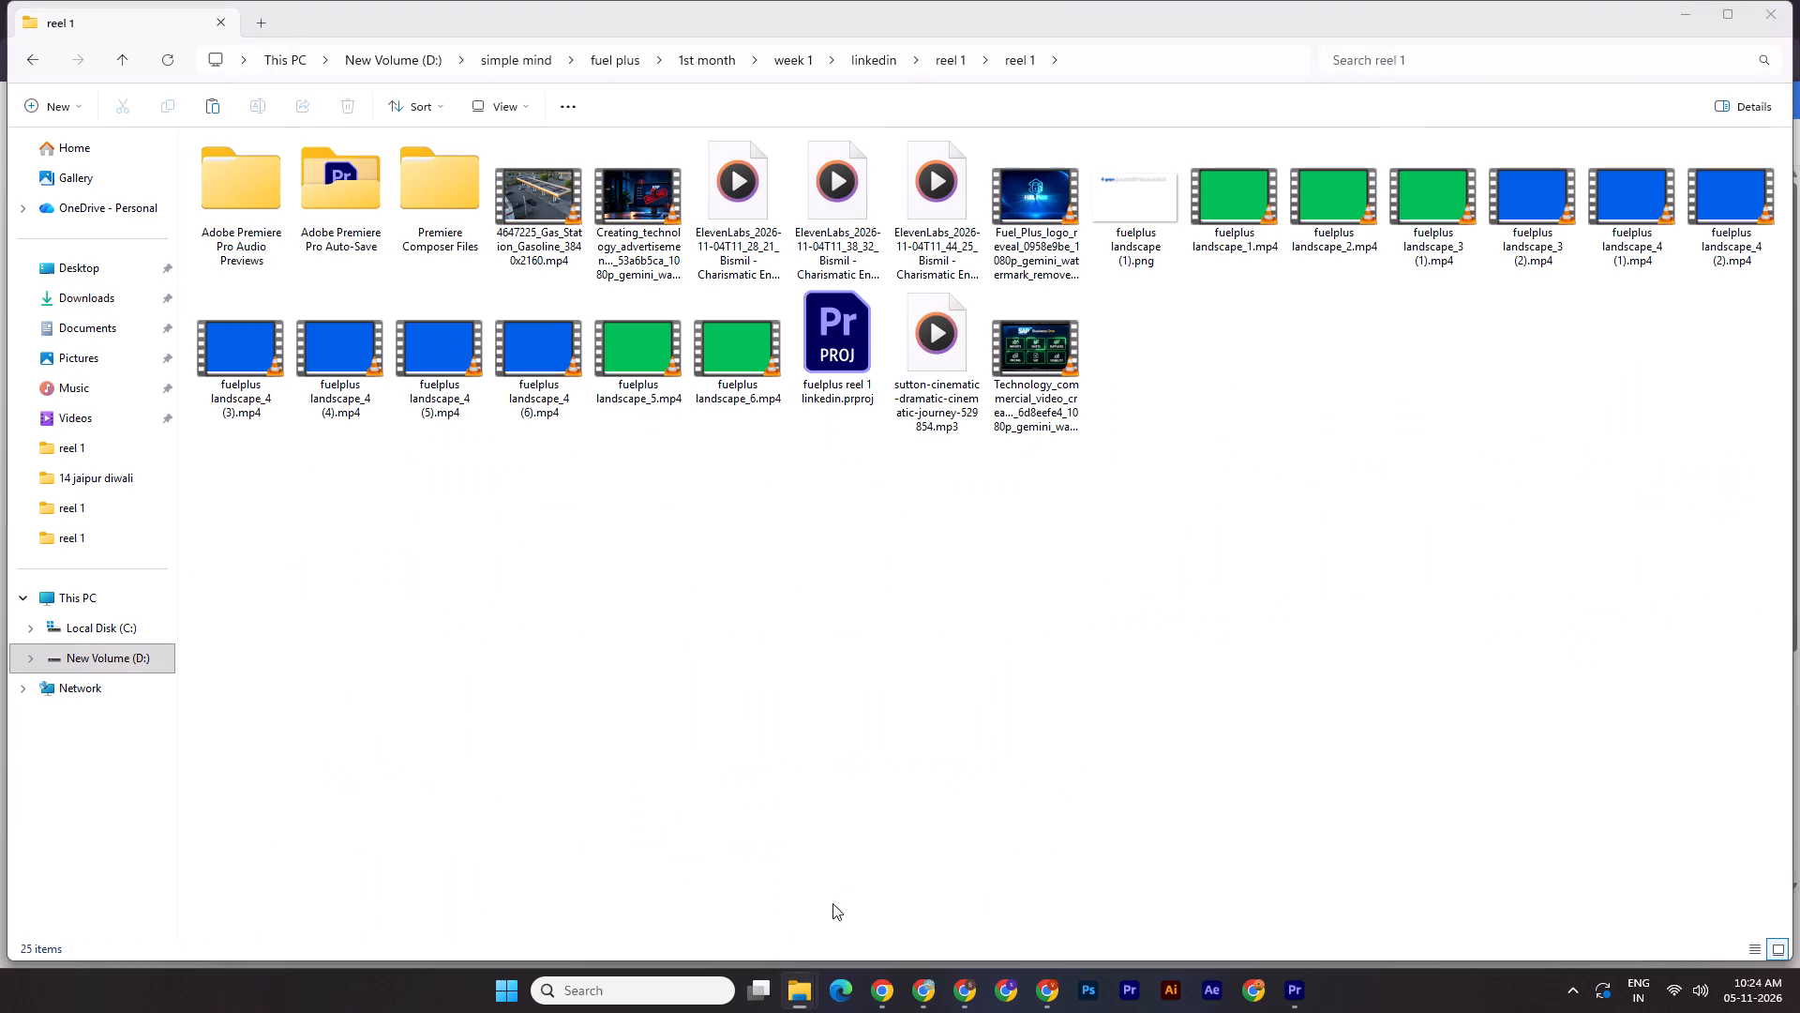
key(ctrl+v)
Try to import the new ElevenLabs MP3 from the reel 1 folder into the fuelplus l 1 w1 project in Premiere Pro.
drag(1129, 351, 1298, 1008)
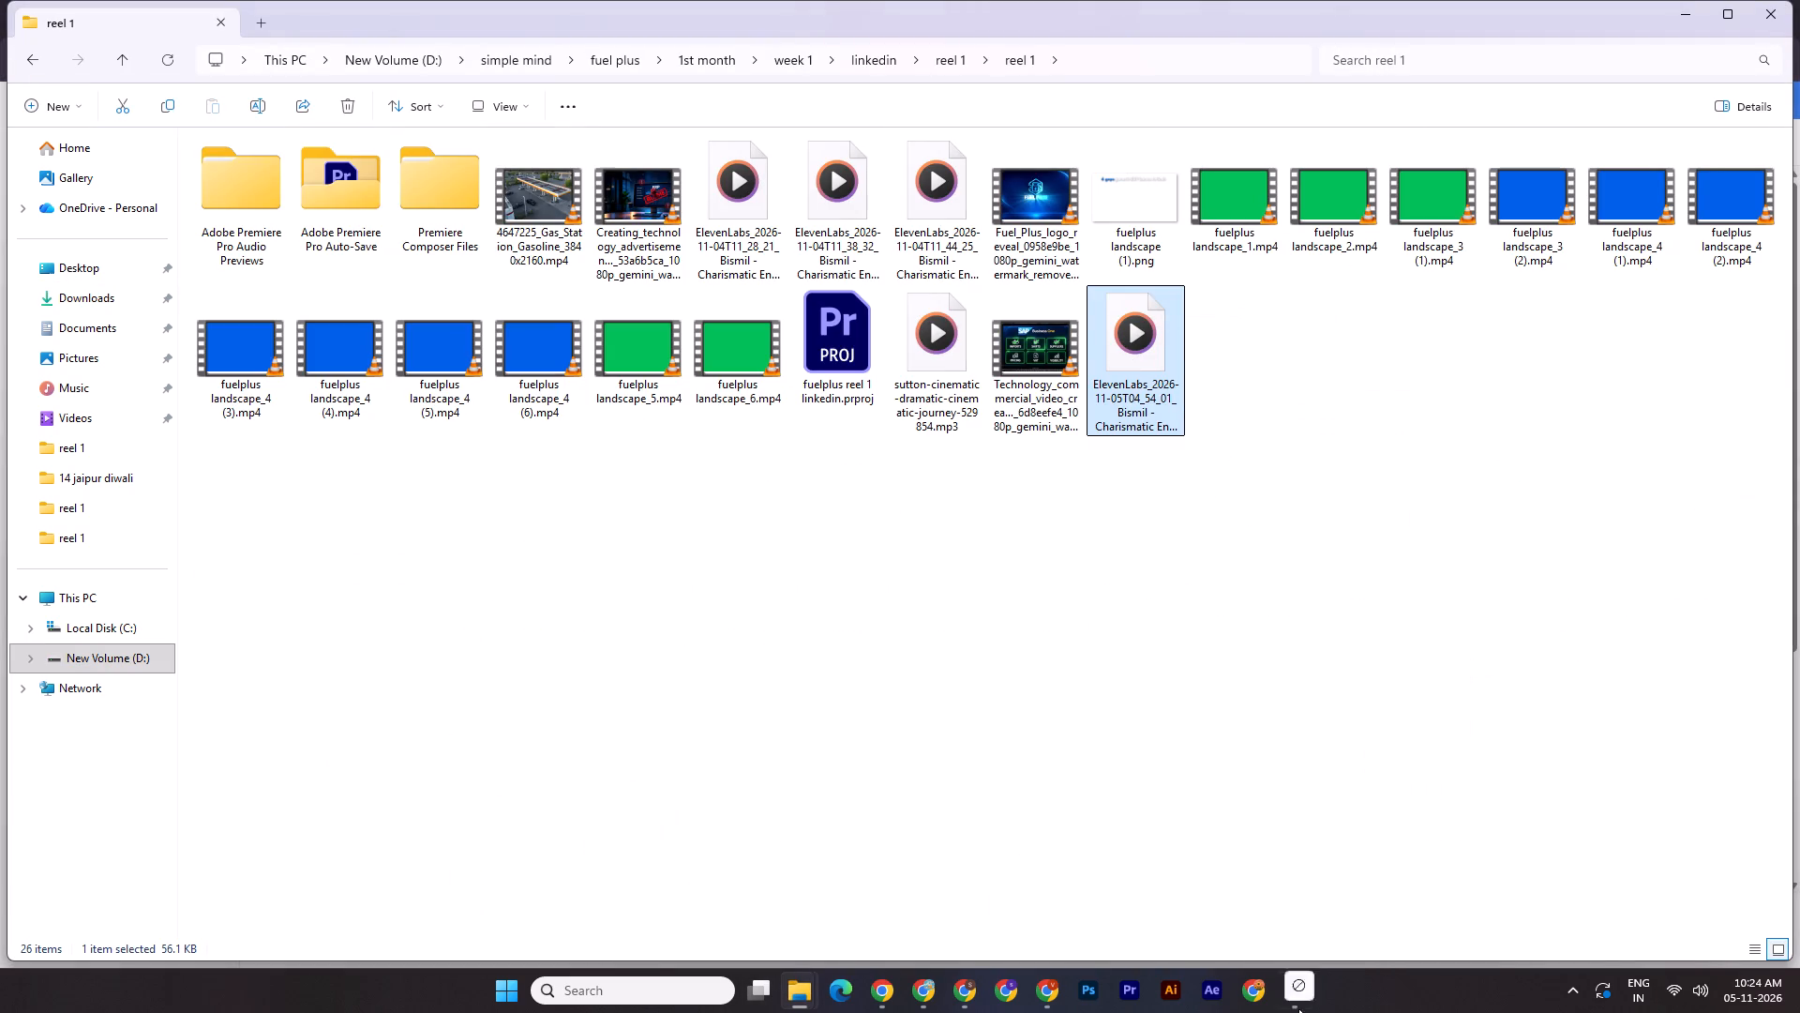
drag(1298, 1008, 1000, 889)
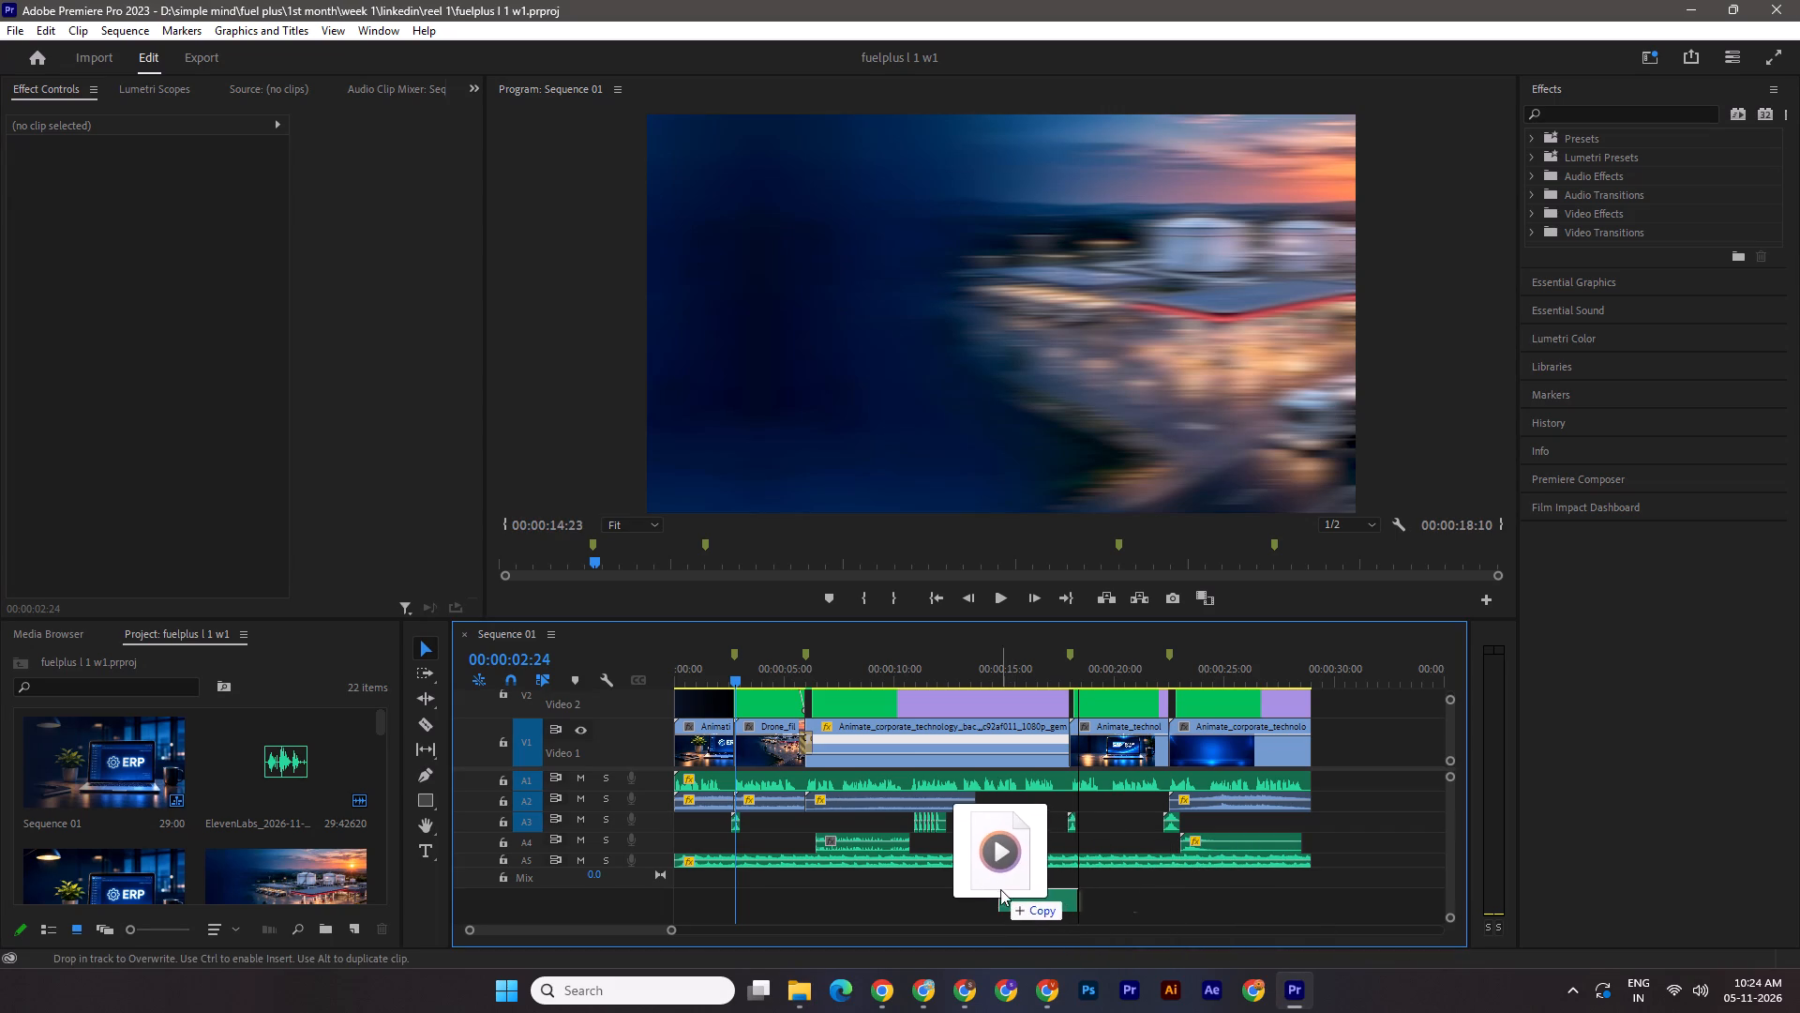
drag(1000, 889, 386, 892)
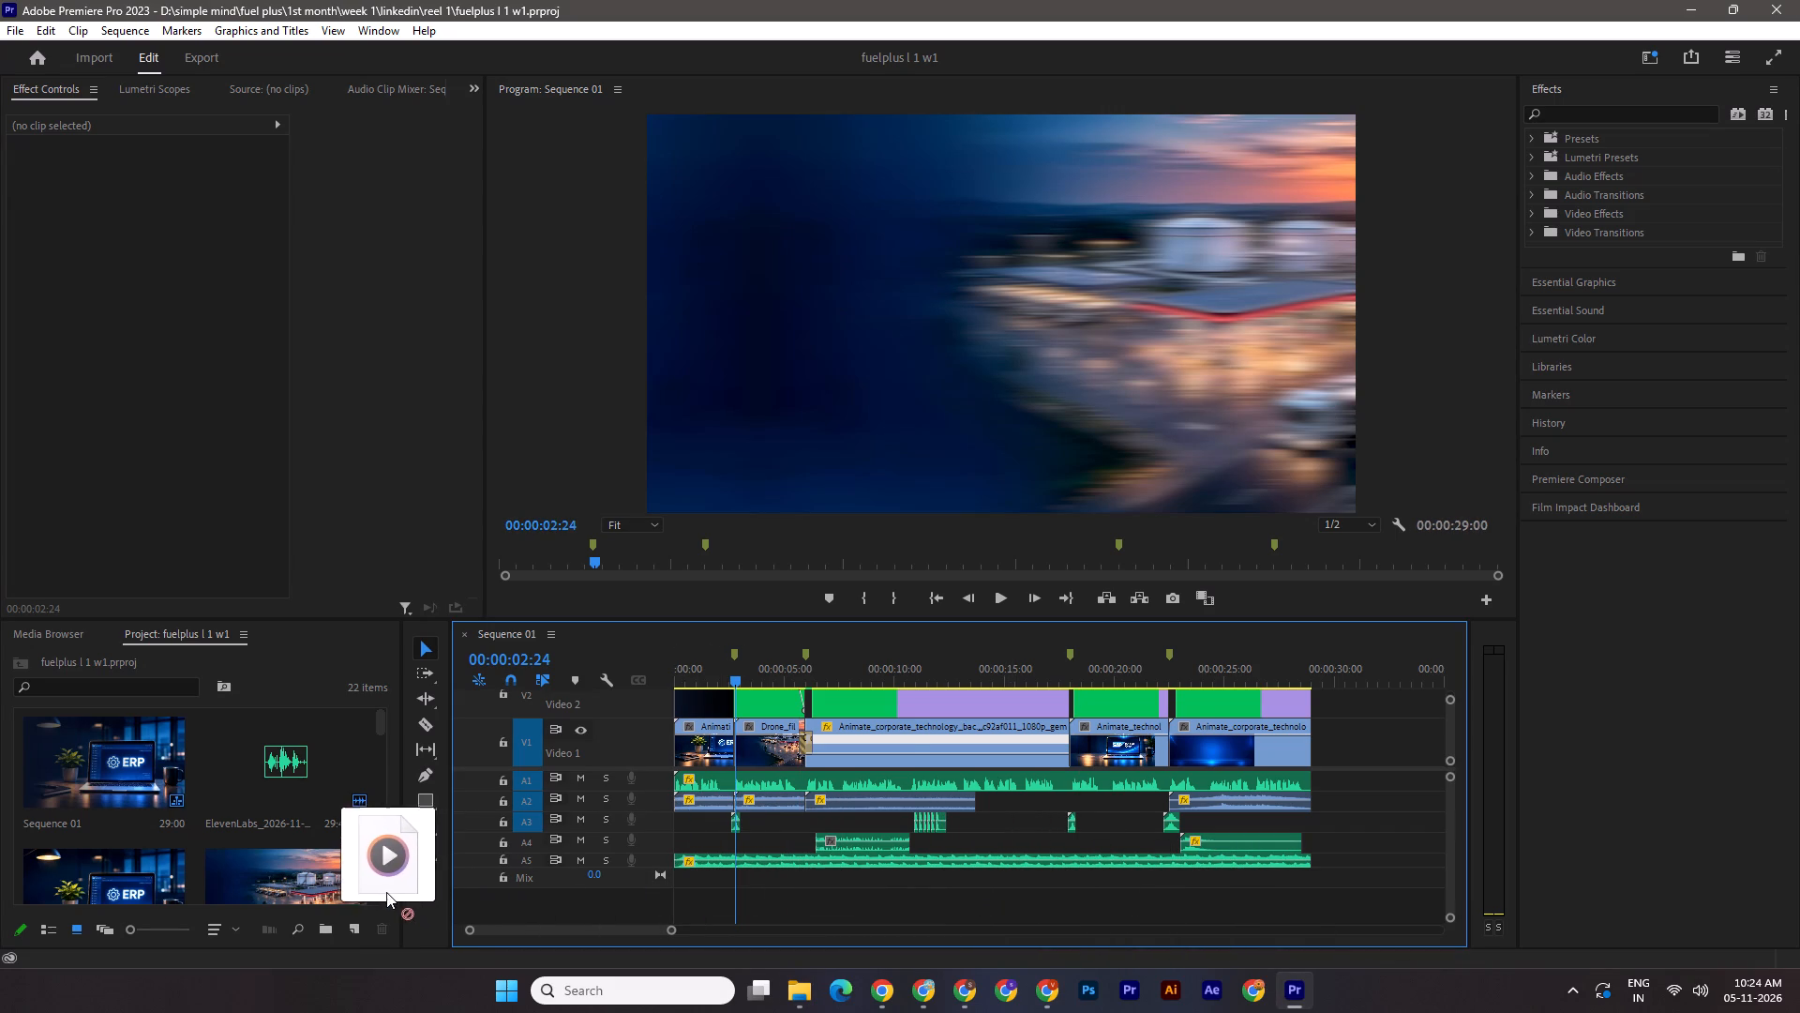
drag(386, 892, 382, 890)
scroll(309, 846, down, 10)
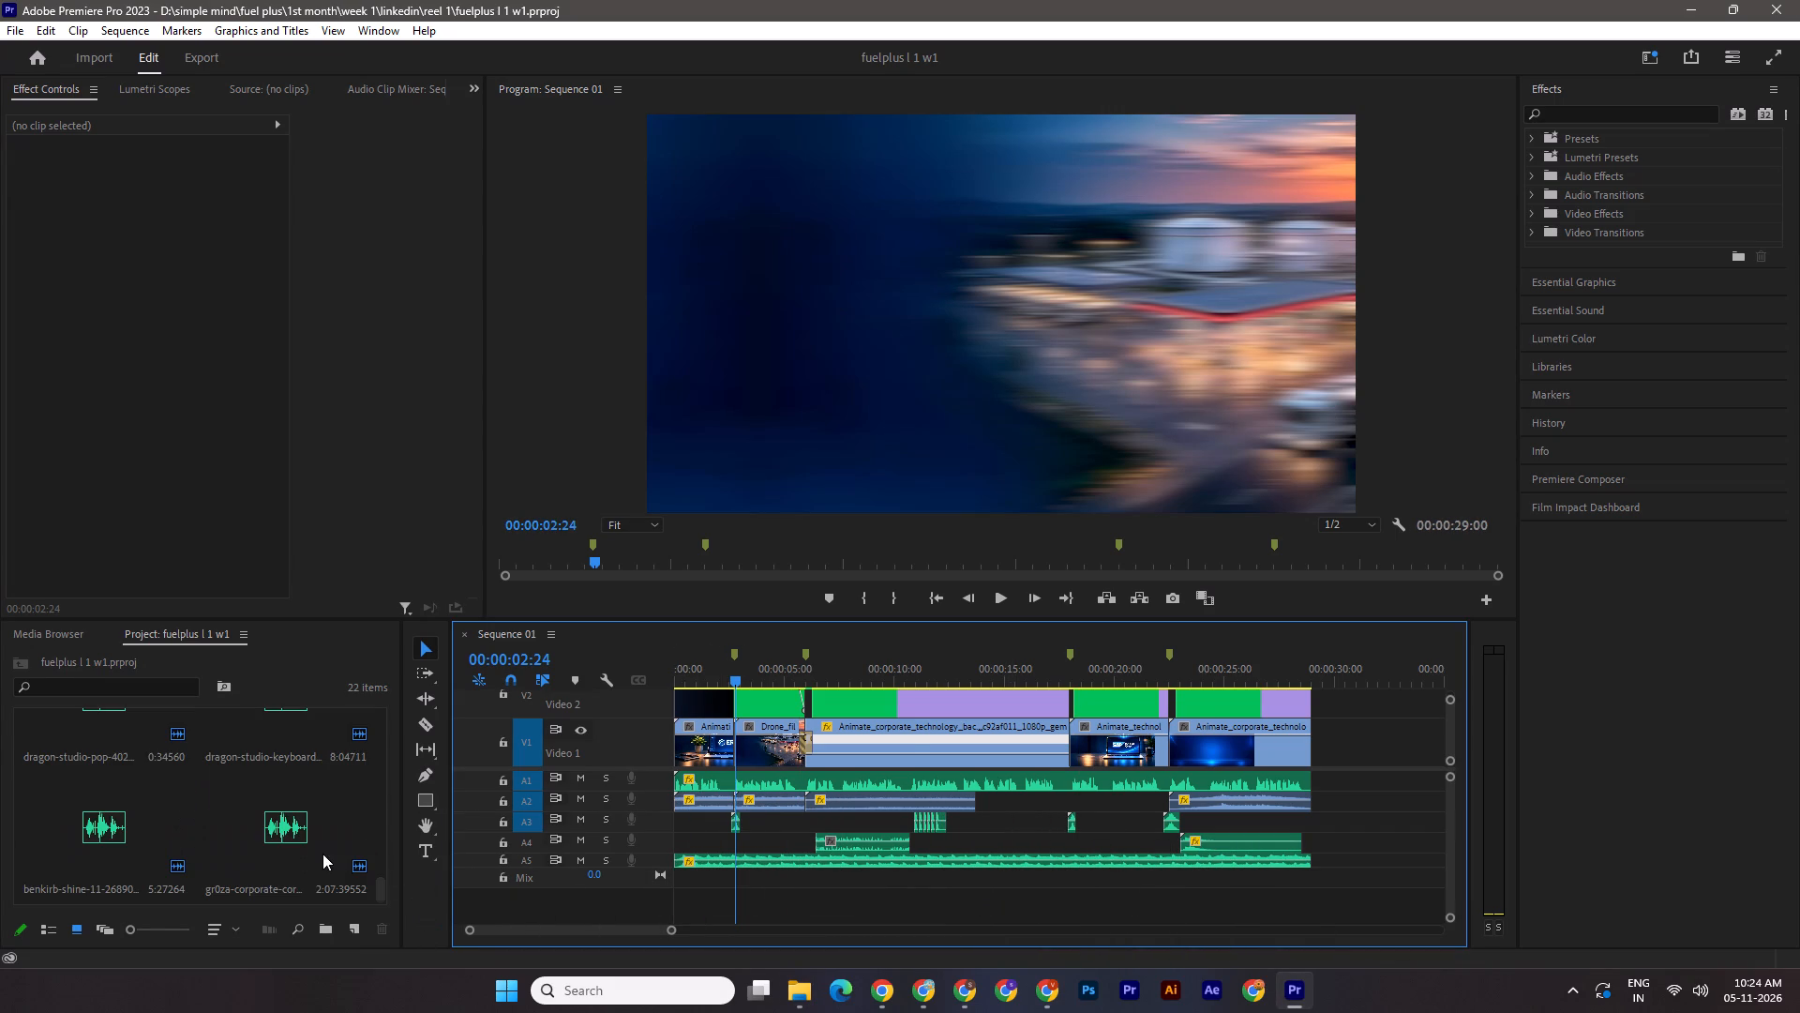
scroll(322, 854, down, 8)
Go back to the reel 1 folder in File Explorer to fetch the new ElevenLabs MP3.
click(807, 983)
click(669, 916)
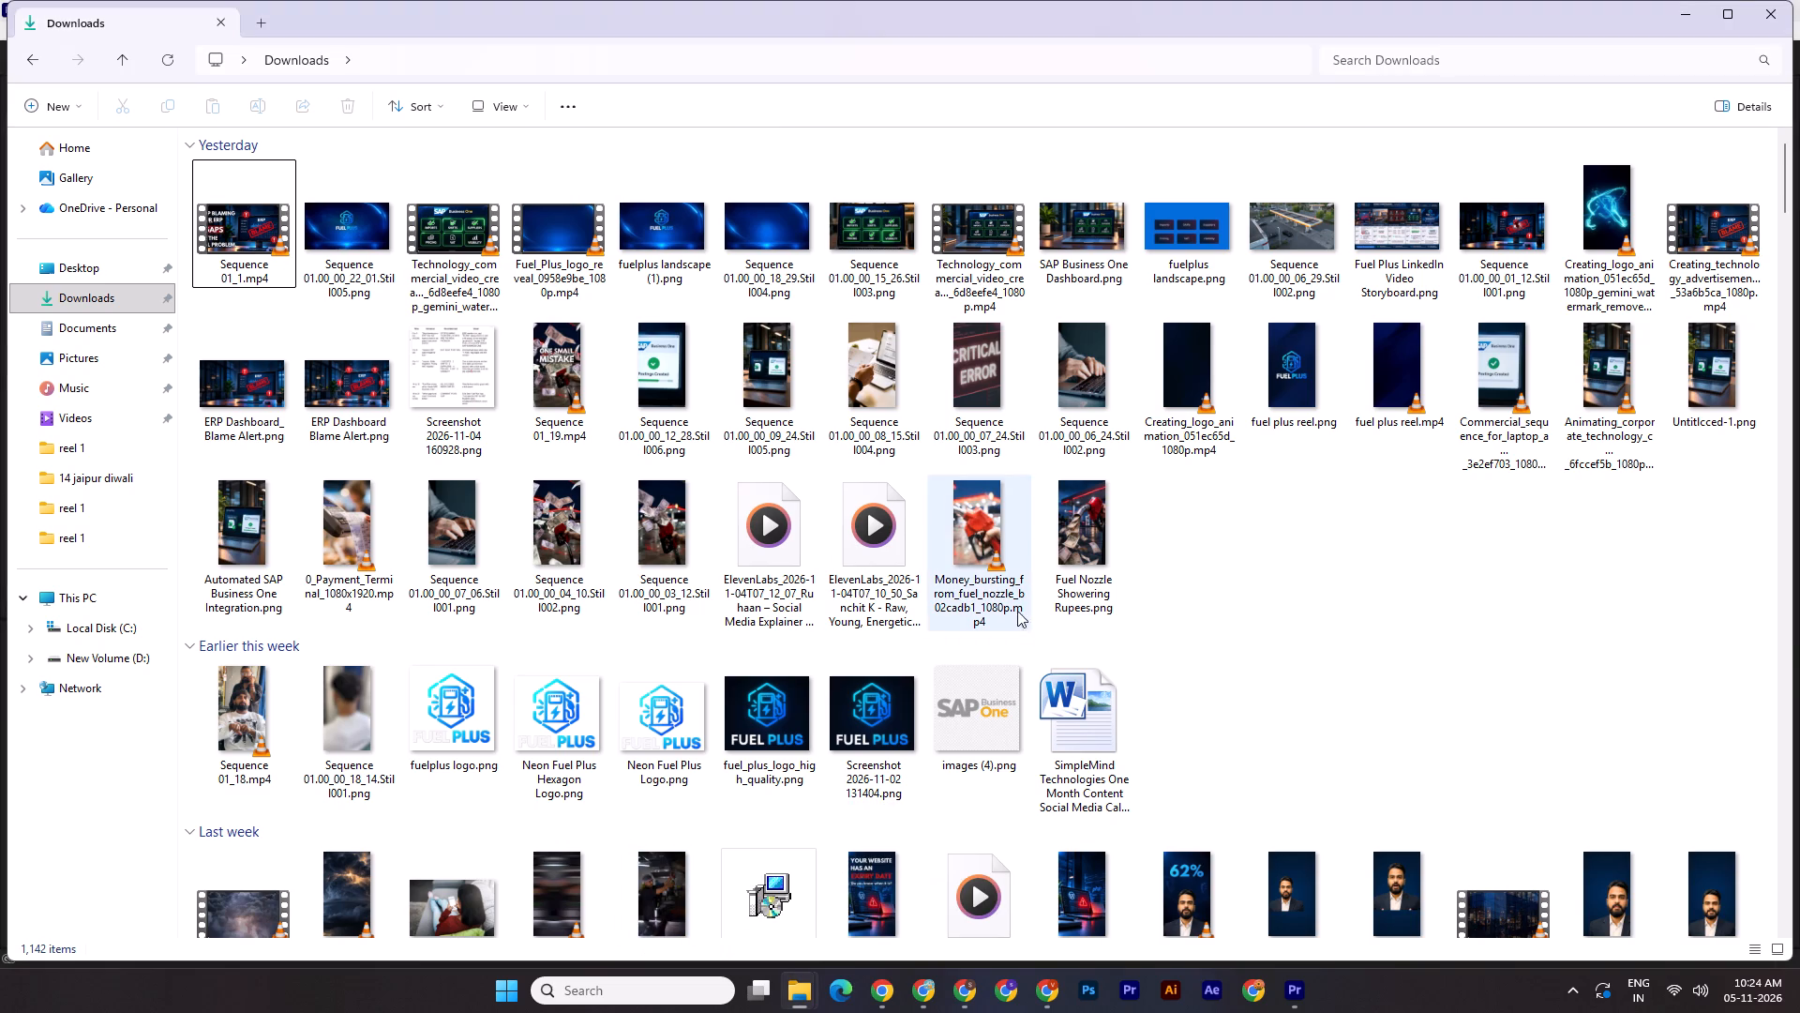
click(811, 989)
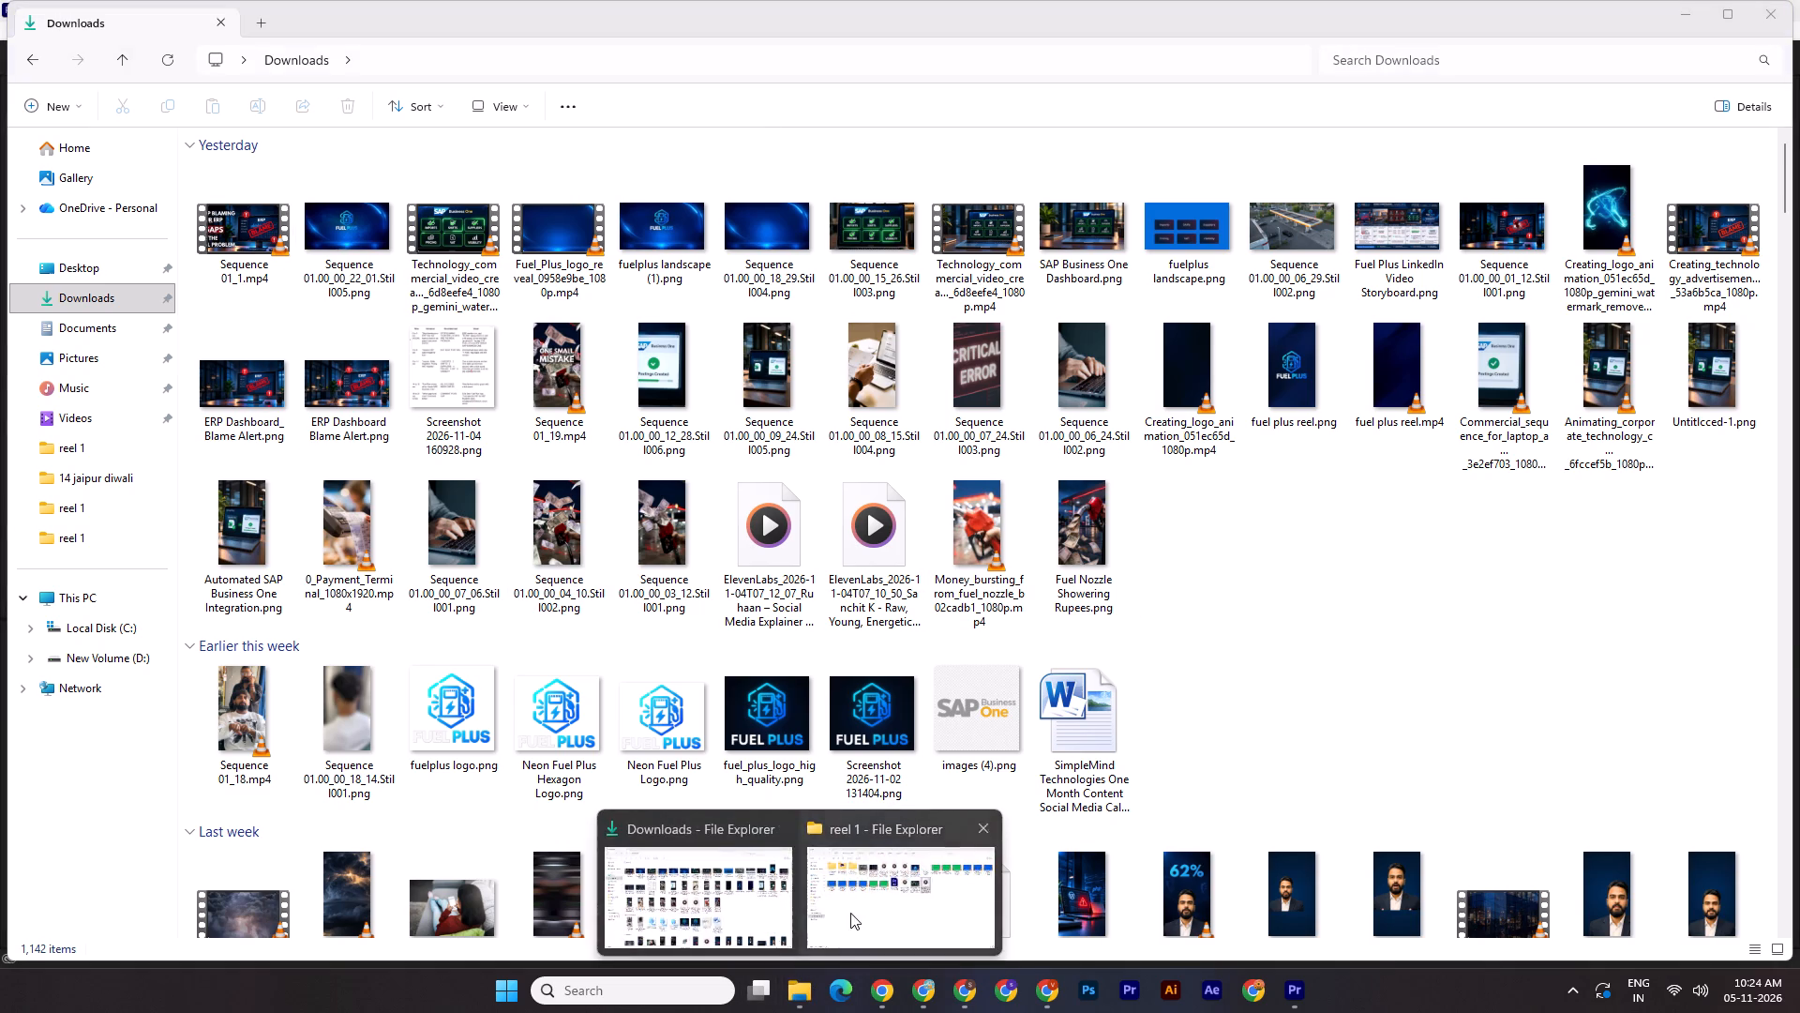
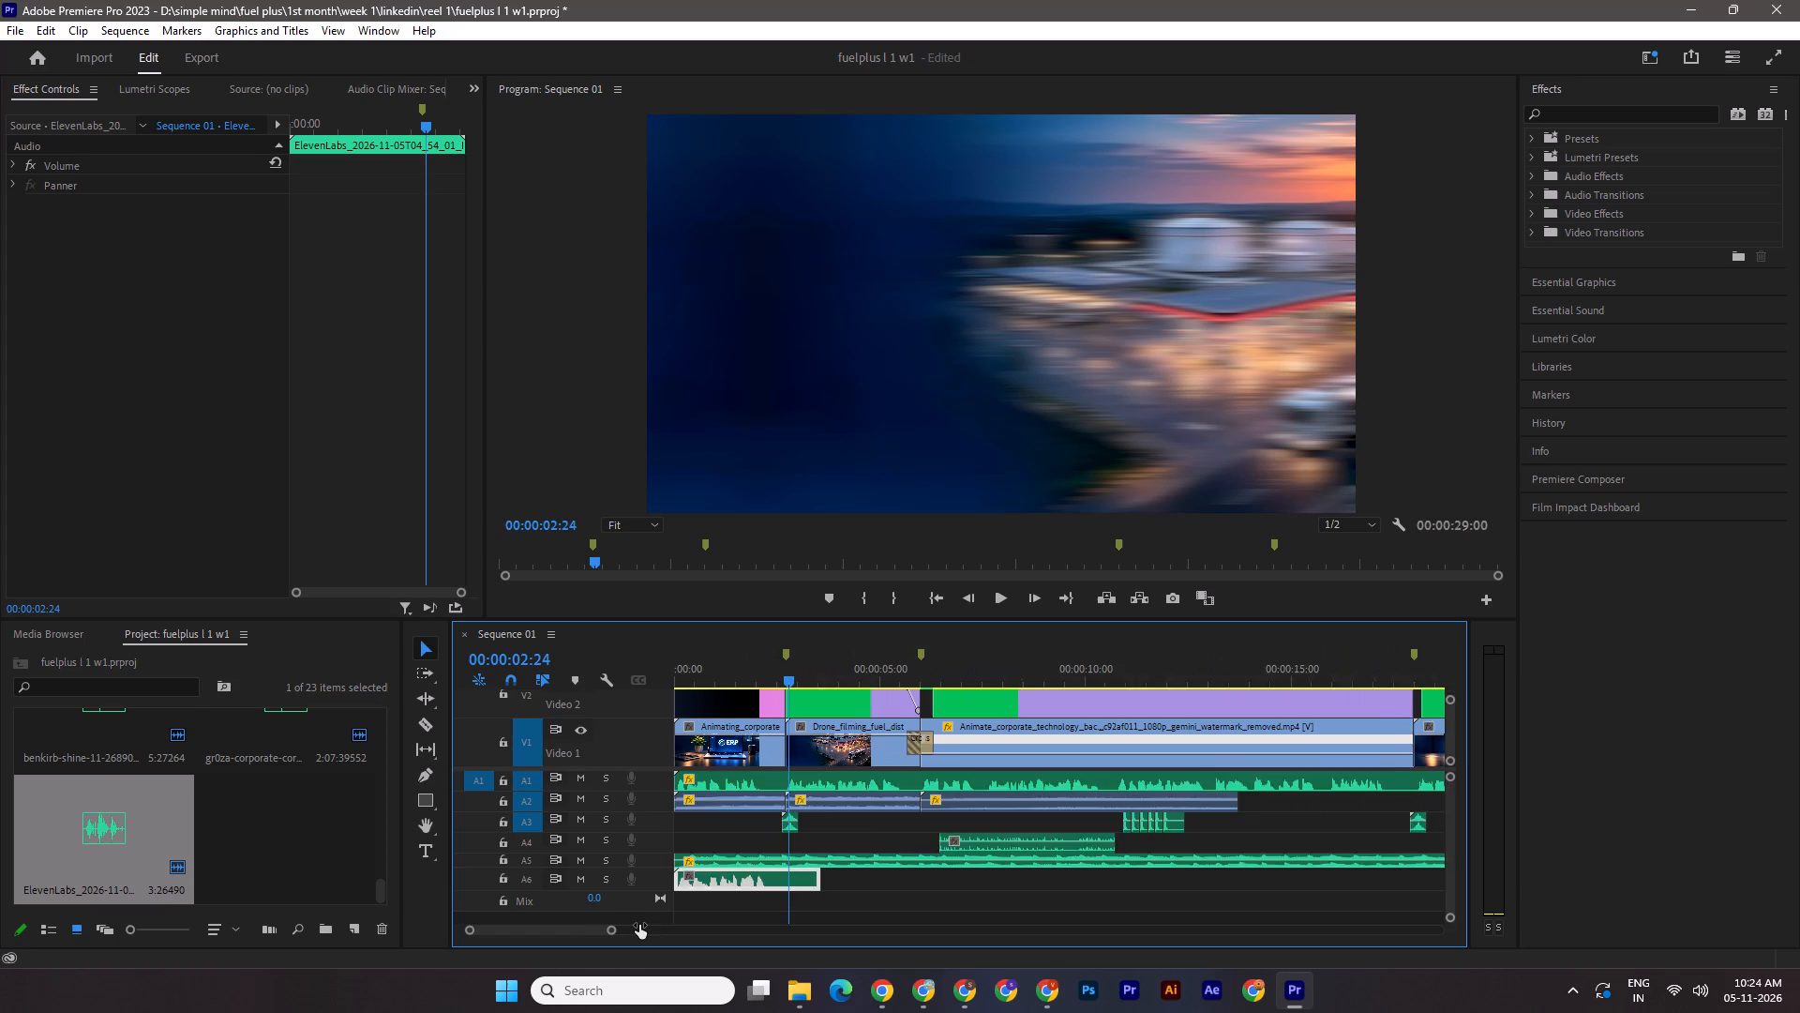
Split the original voice-over clip on audio track A1 at 00:00:02:22, at the first sequence marker.
drag(639, 925, 635, 925)
shift+click(798, 674)
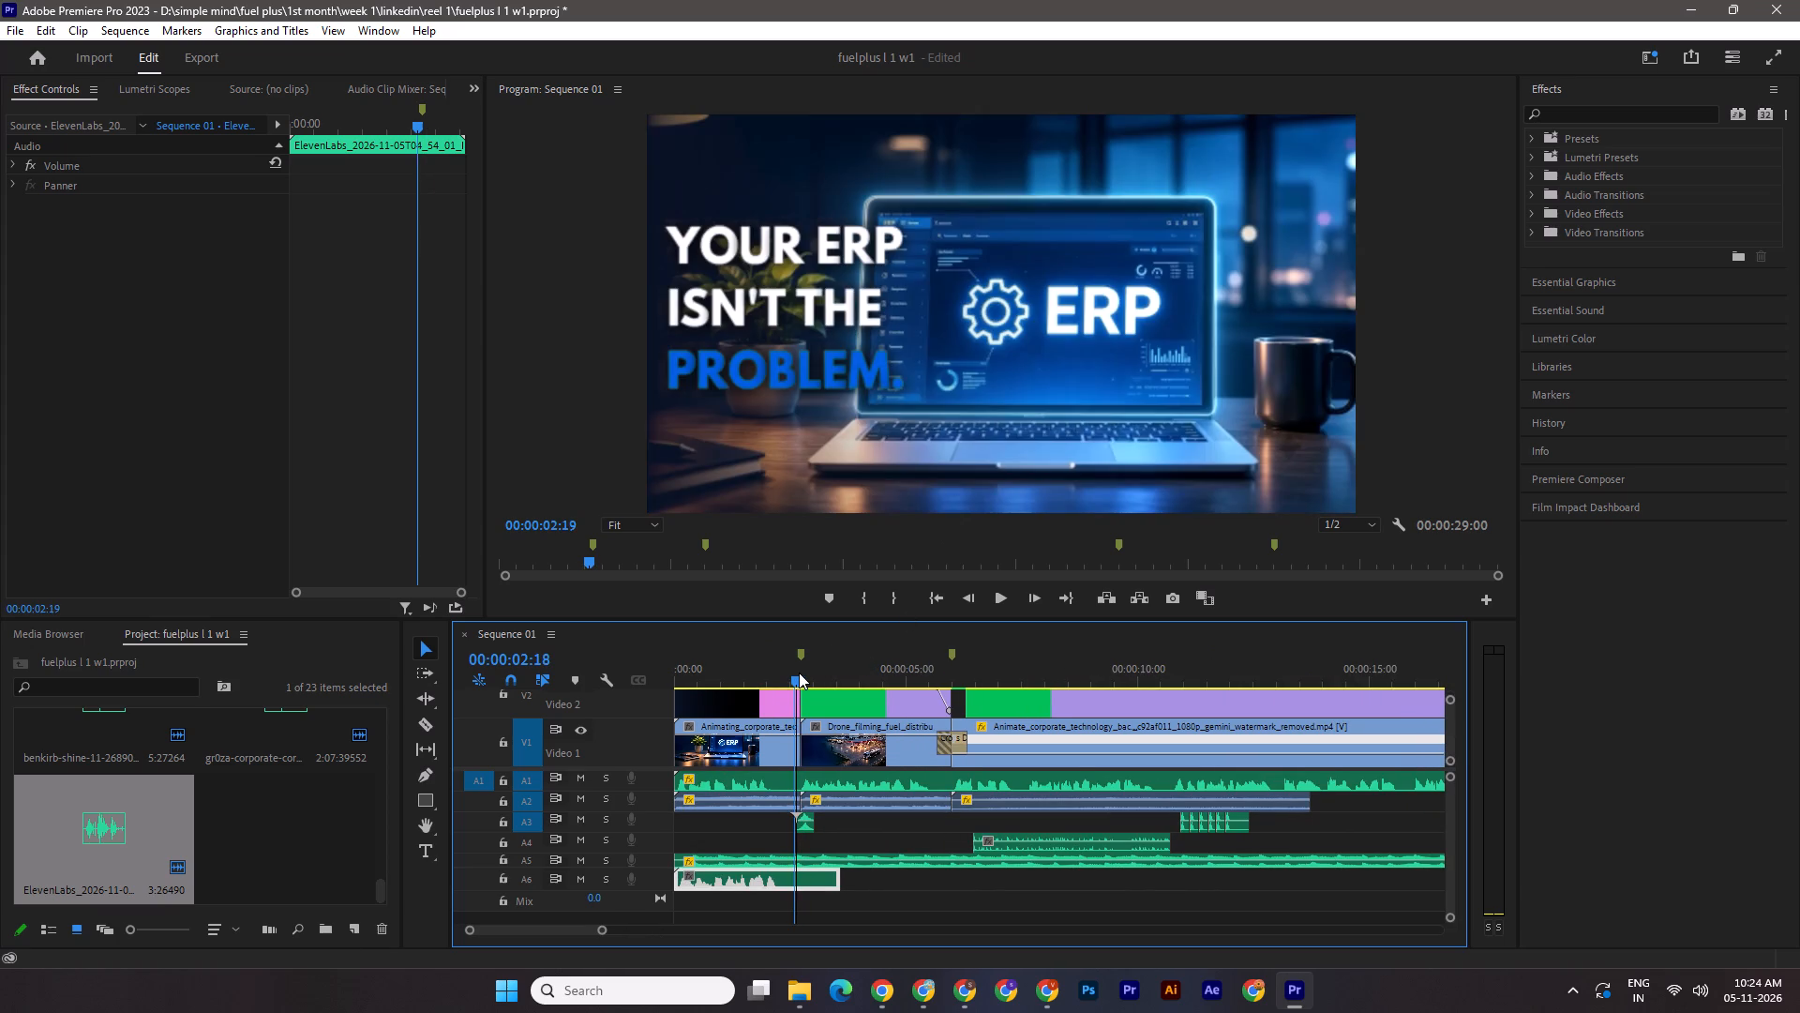
click(418, 721)
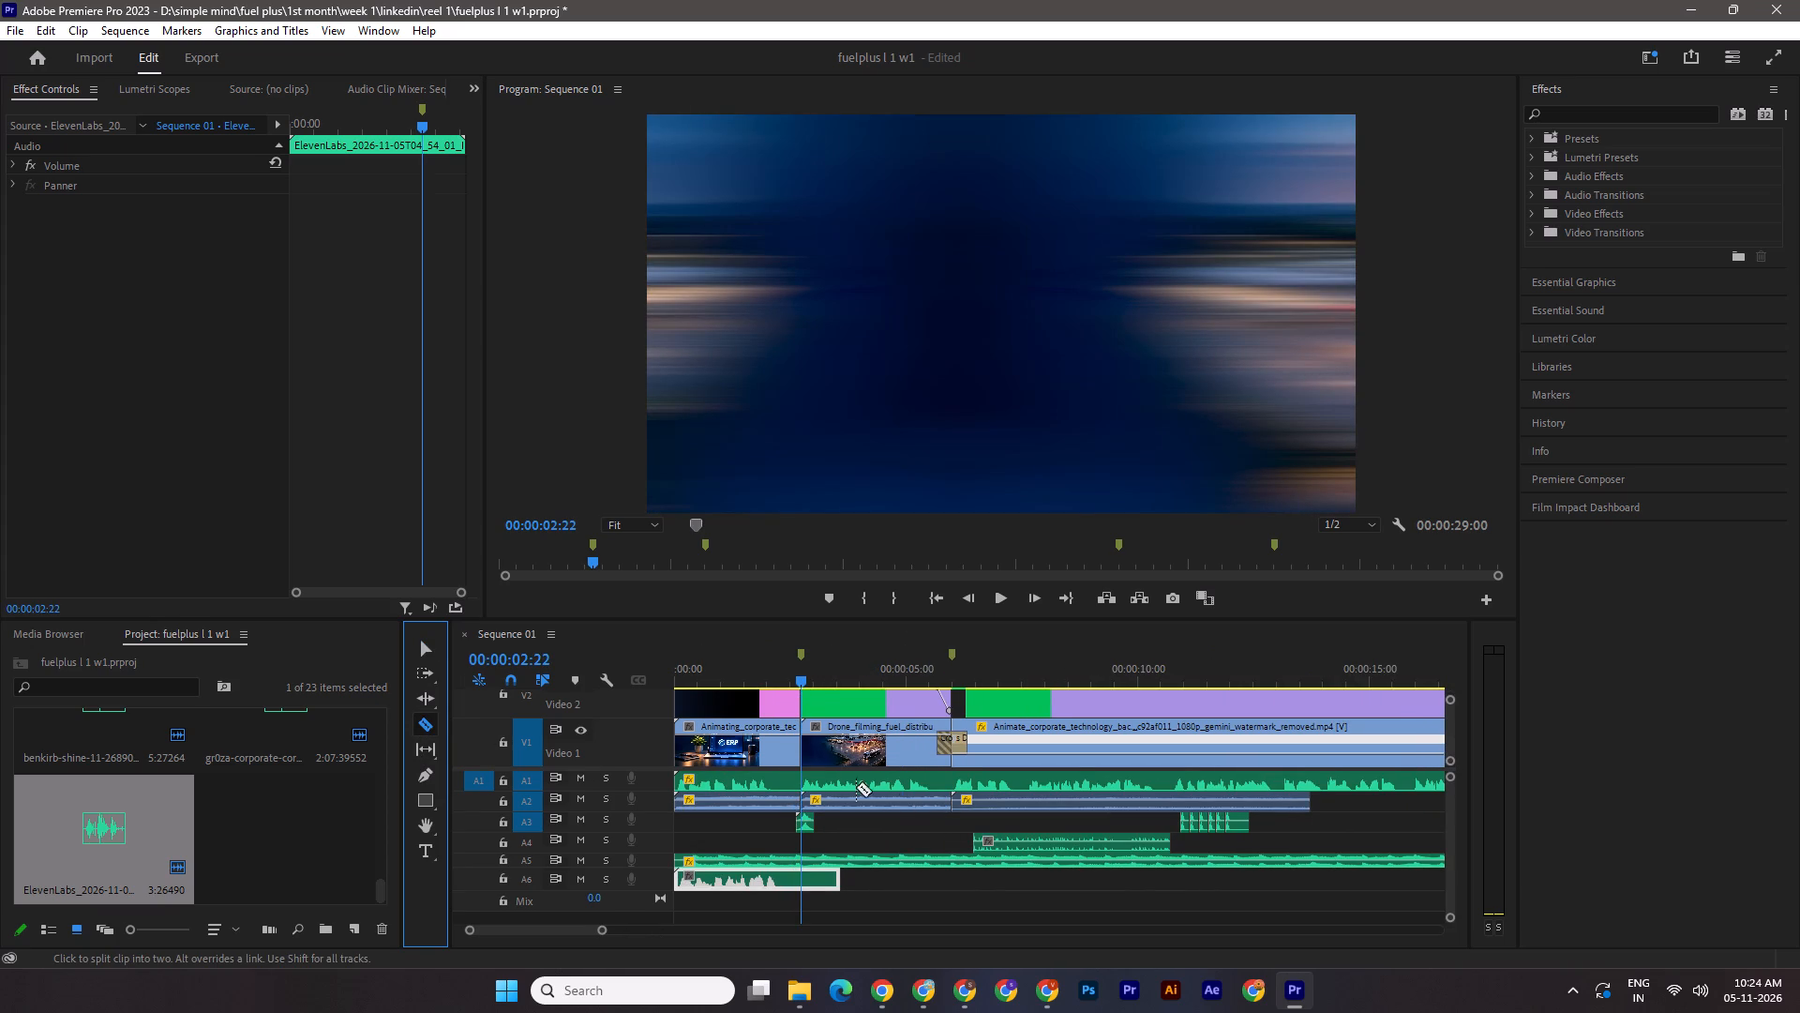
click(802, 780)
click(429, 641)
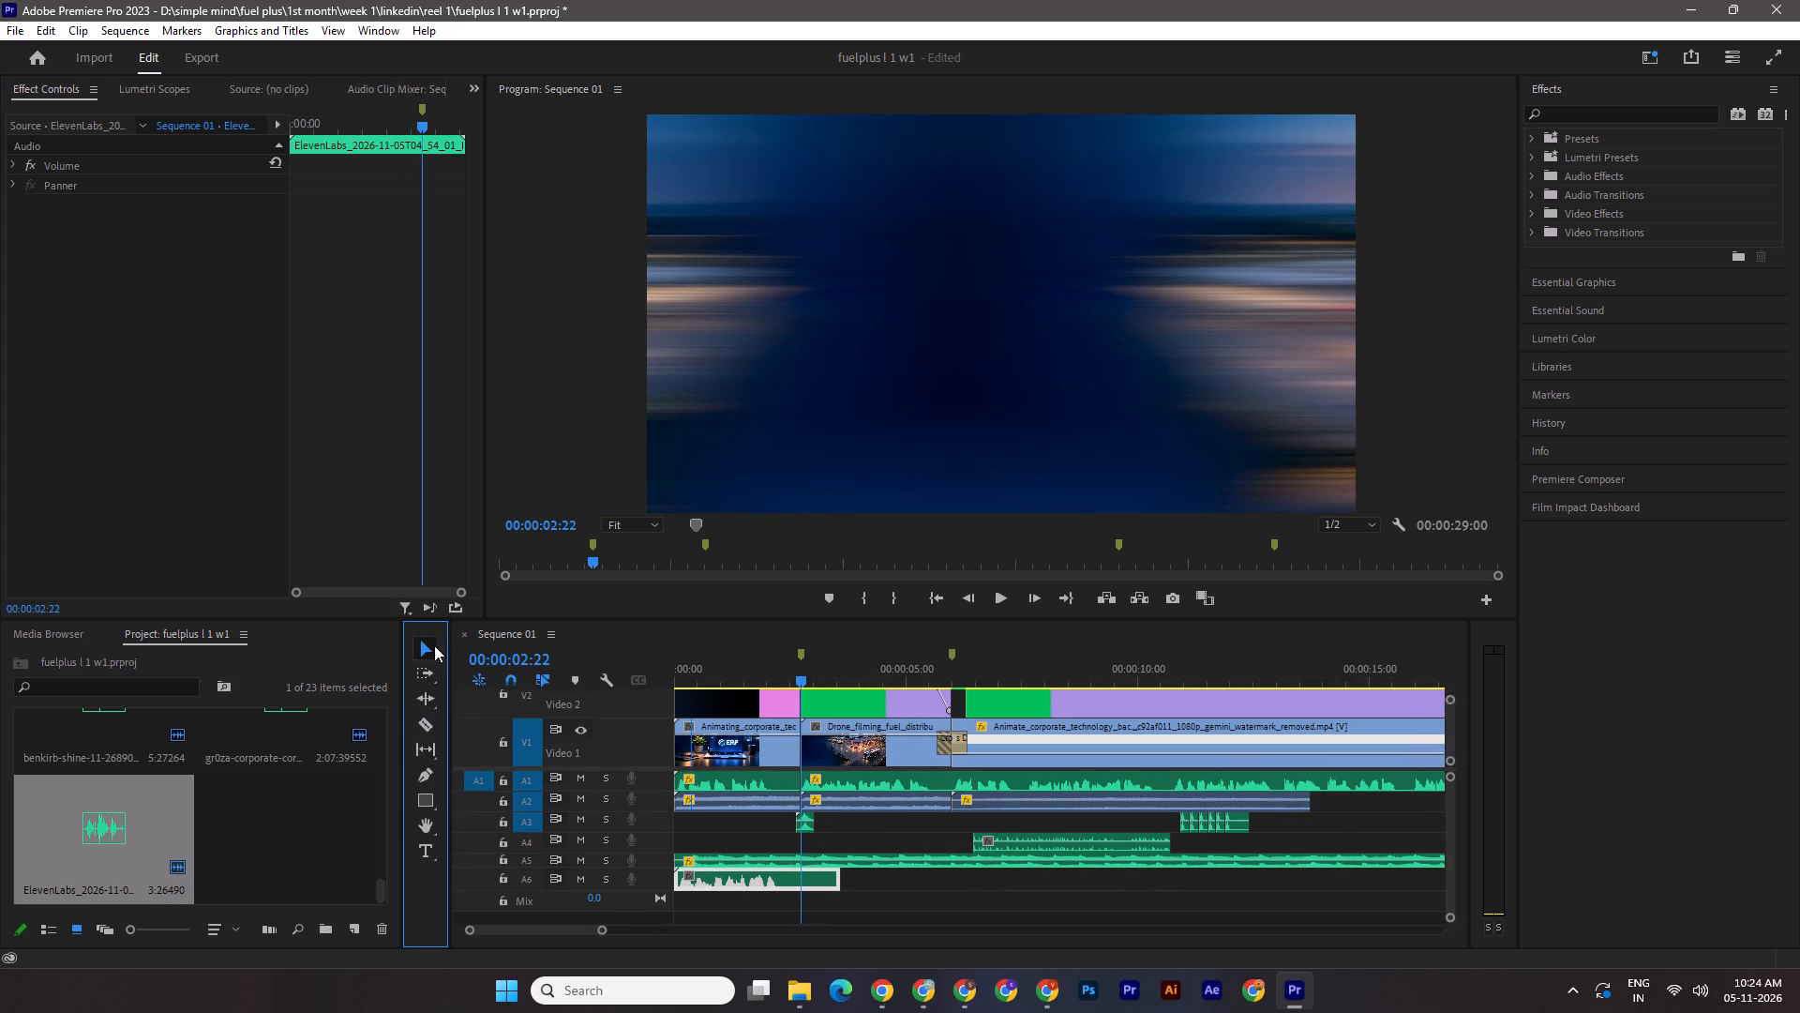
Shift the new ElevenLabs clip later on track A6 and move the original voice-over's opening segment from A1 to the start of A6.
click(757, 770)
click(762, 778)
click(760, 778)
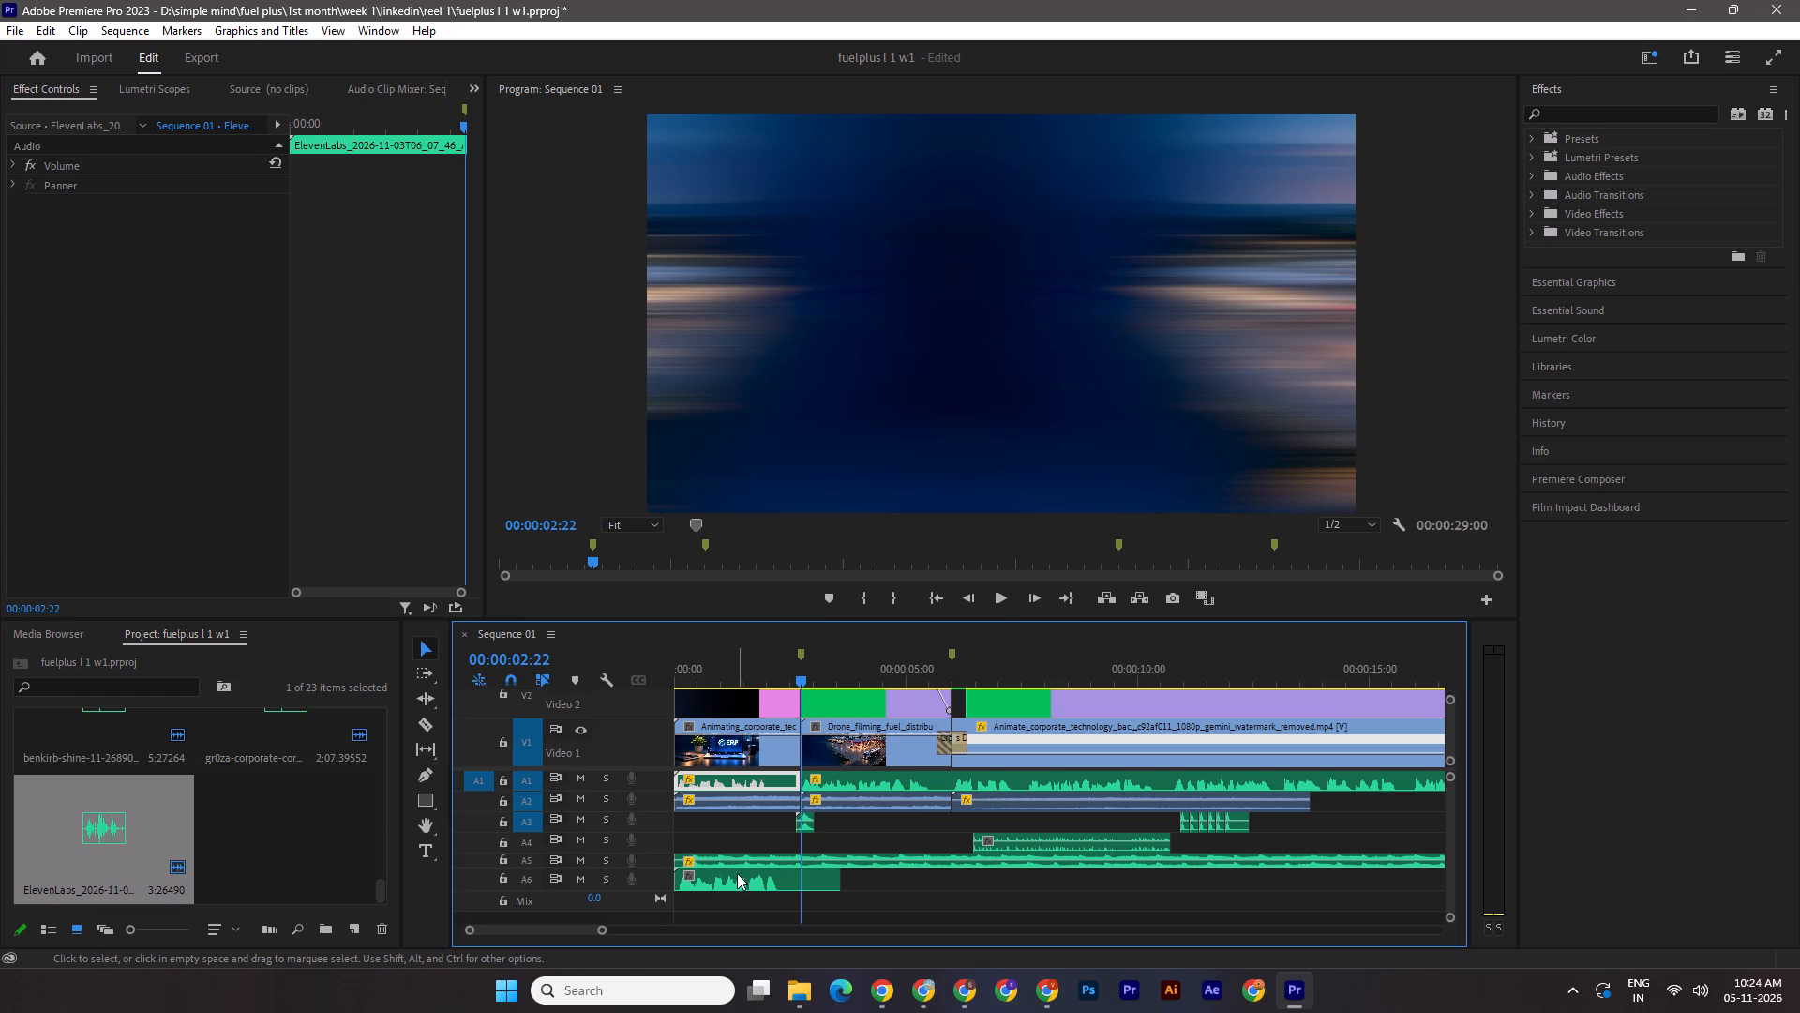
drag(737, 872, 989, 875)
shift+drag(712, 779, 722, 875)
click(881, 901)
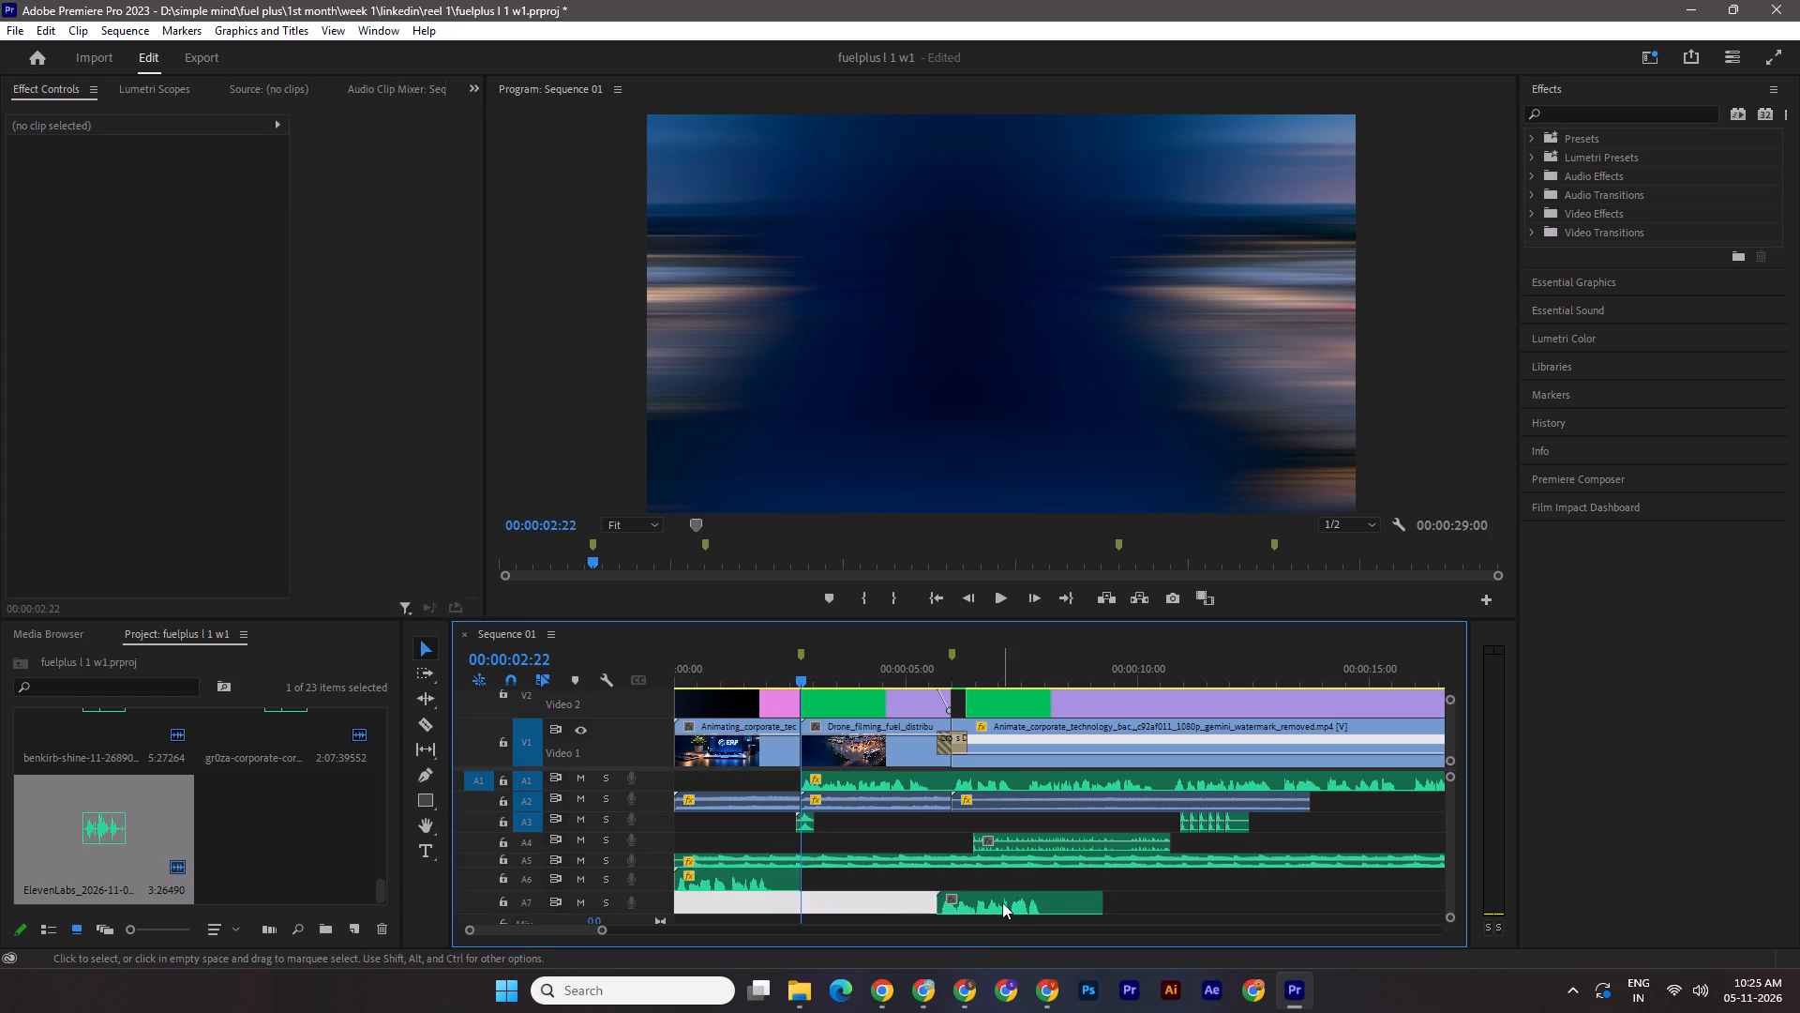
click(1002, 902)
shift+drag(997, 902, 987, 883)
Trim the end of the new ElevenLabs clip on track A6 back to 00:00:08:00, cutting off its silent tail.
click(1041, 671)
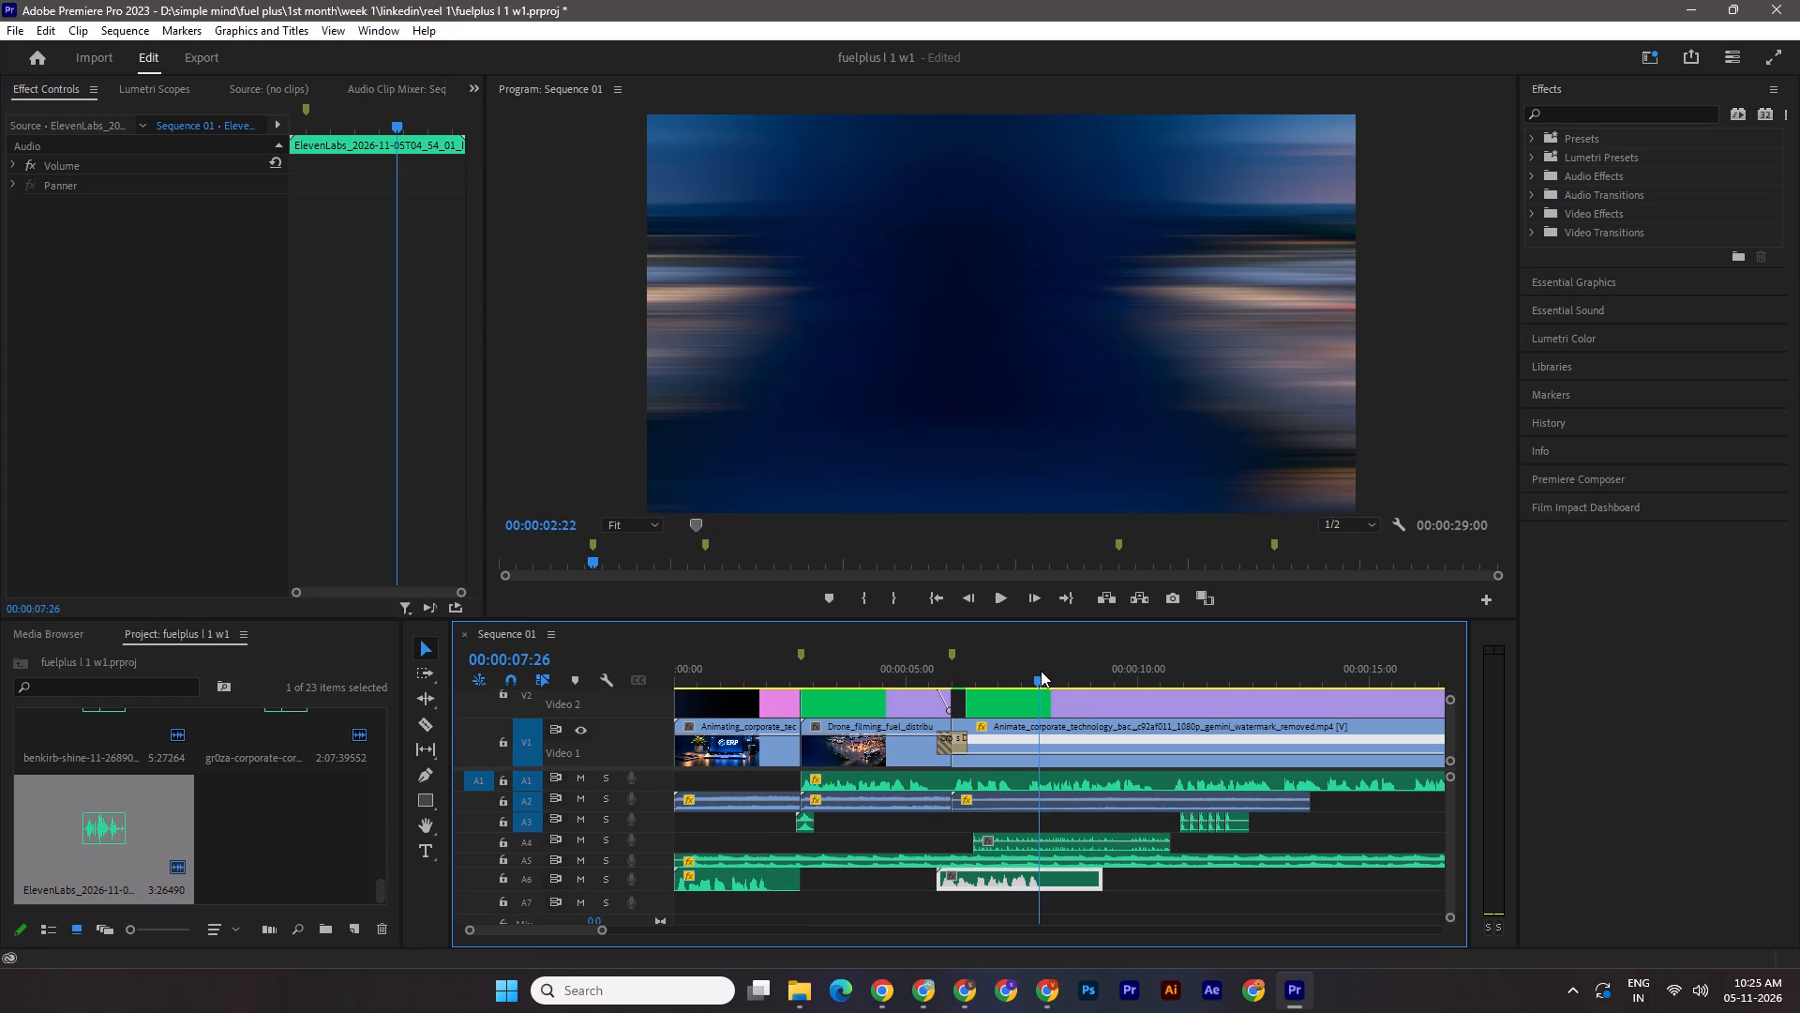
click(1037, 677)
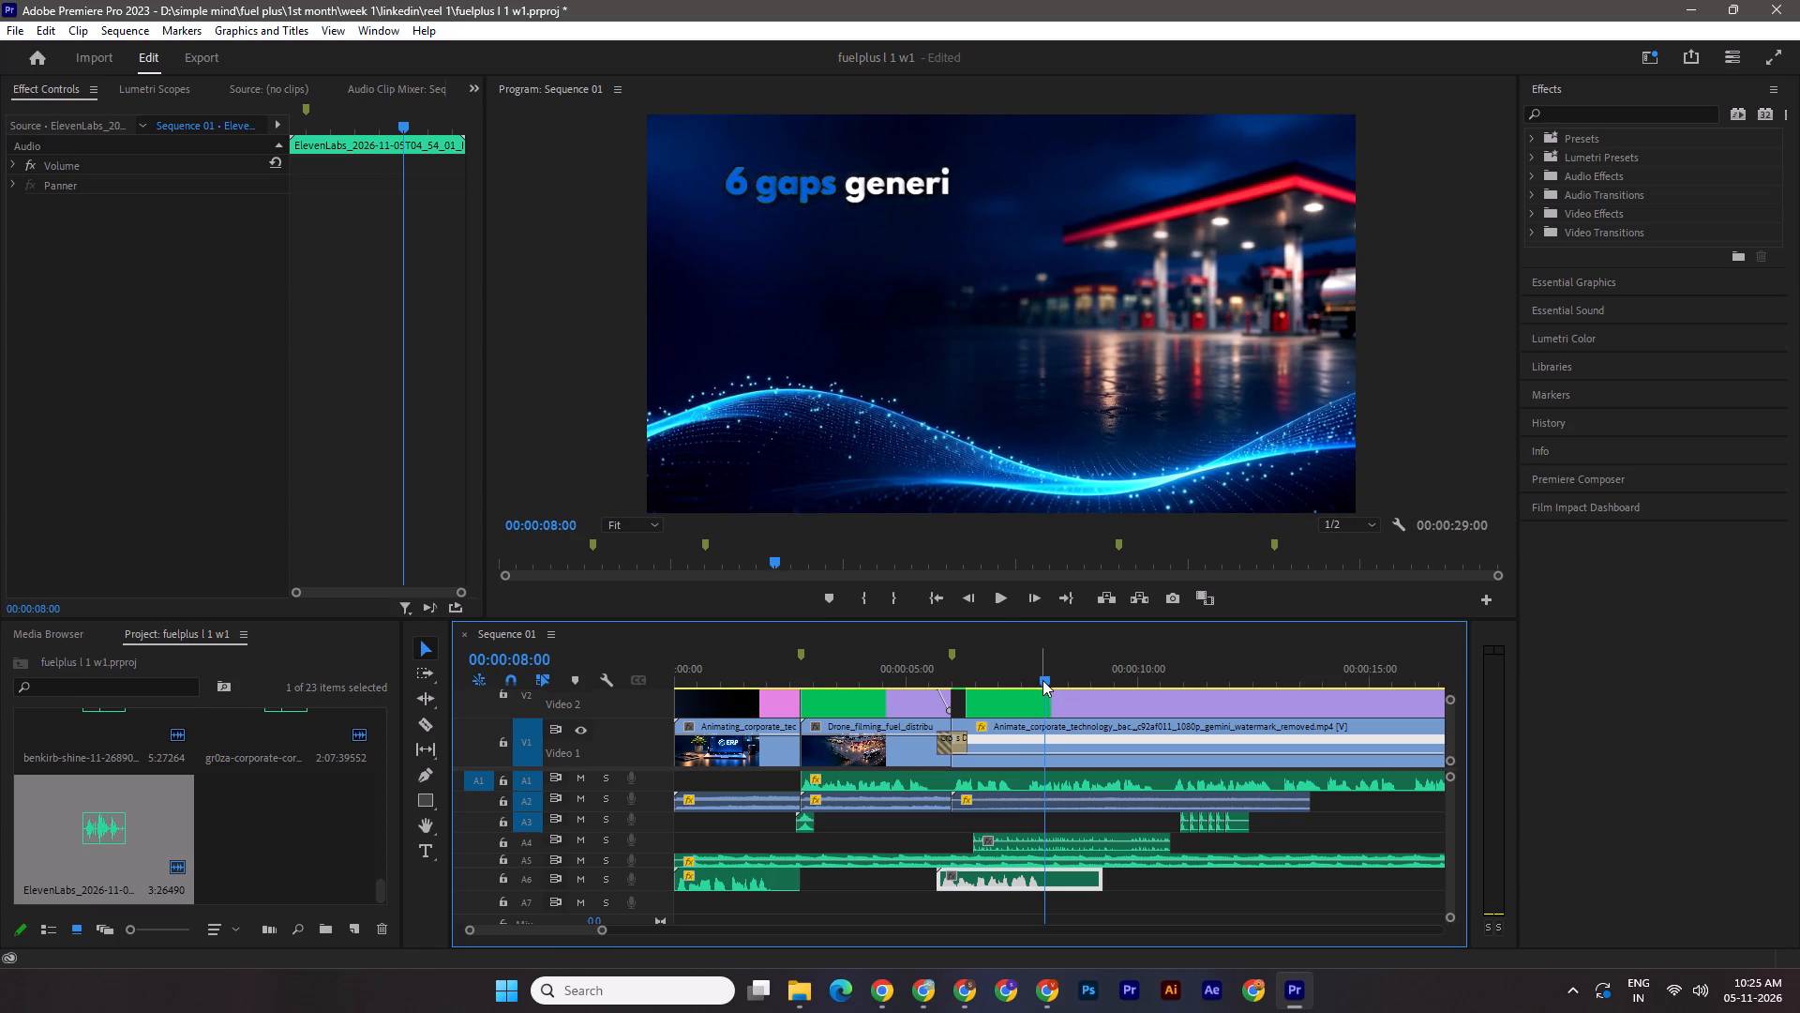
drag(1100, 884, 1043, 884)
Move the trimmed ElevenLabs clip into the opening gap on track A1, ending against the remaining voice-over at 00:00:02:22.
drag(1003, 883, 759, 779)
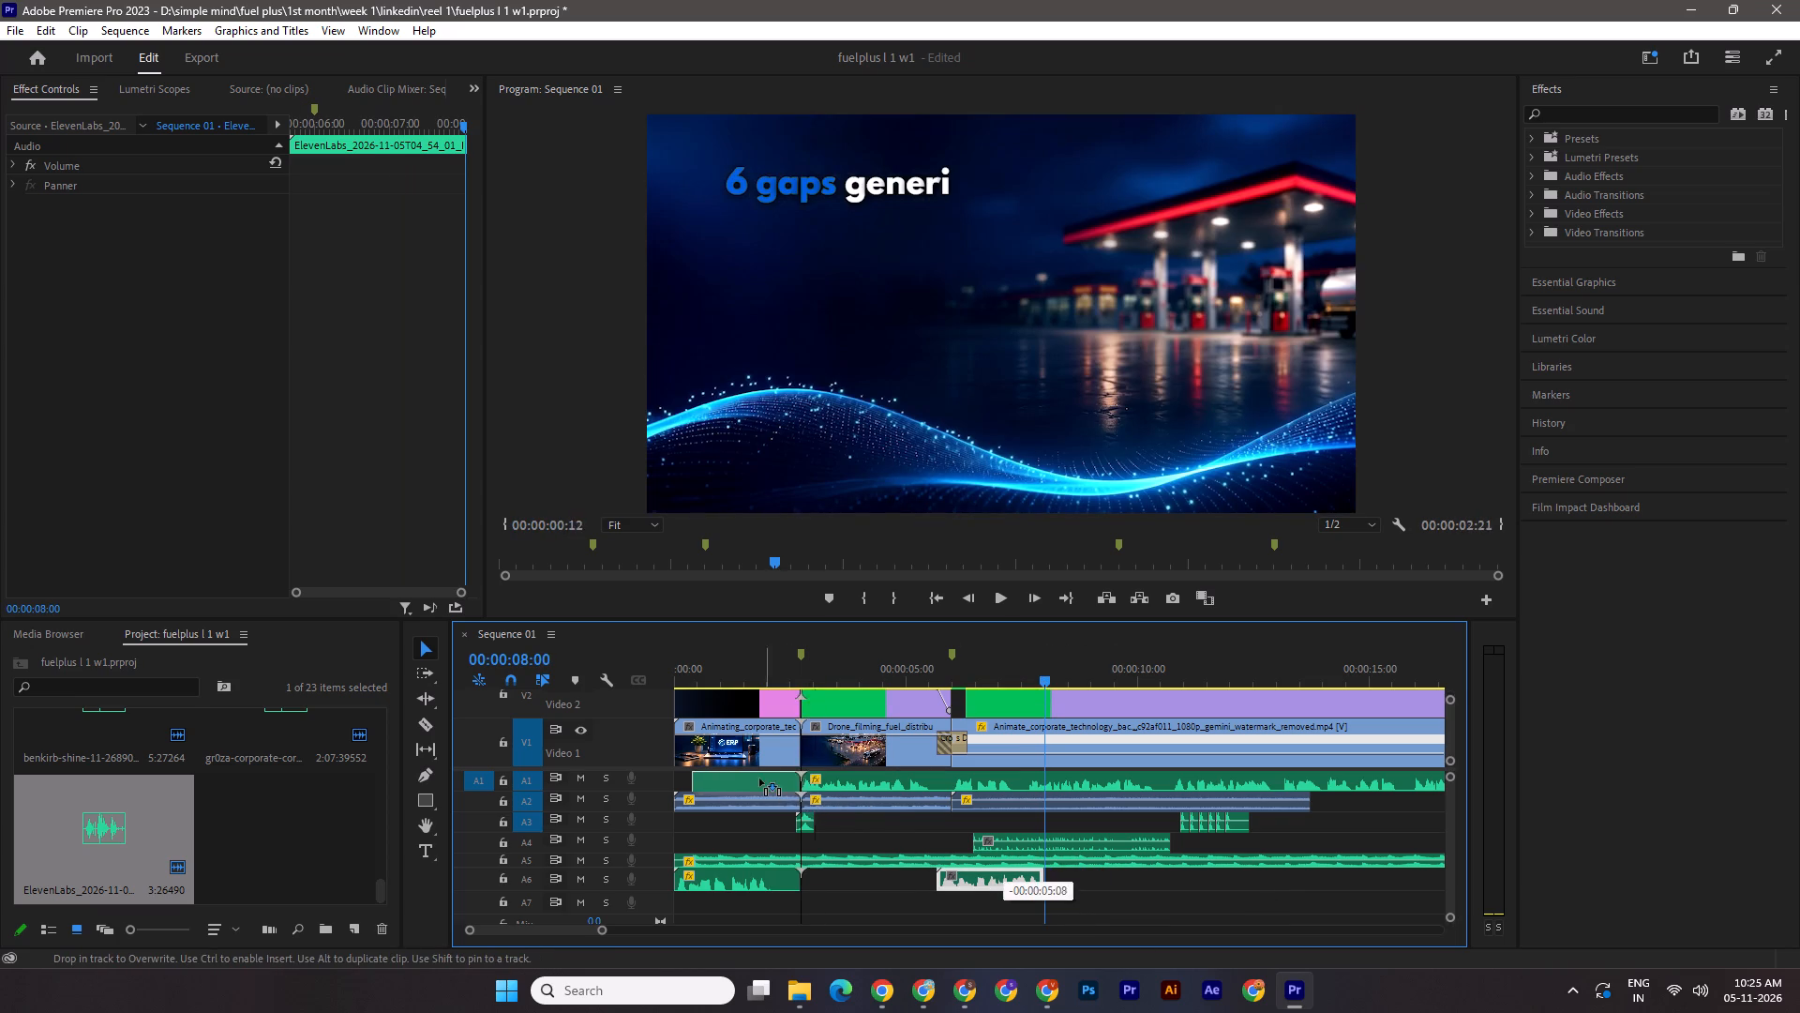
drag(759, 779, 754, 779)
drag(754, 779, 758, 780)
Return the playhead to the sequence start, mute audio track A6 and save the project.
drag(701, 674, 633, 670)
click(584, 880)
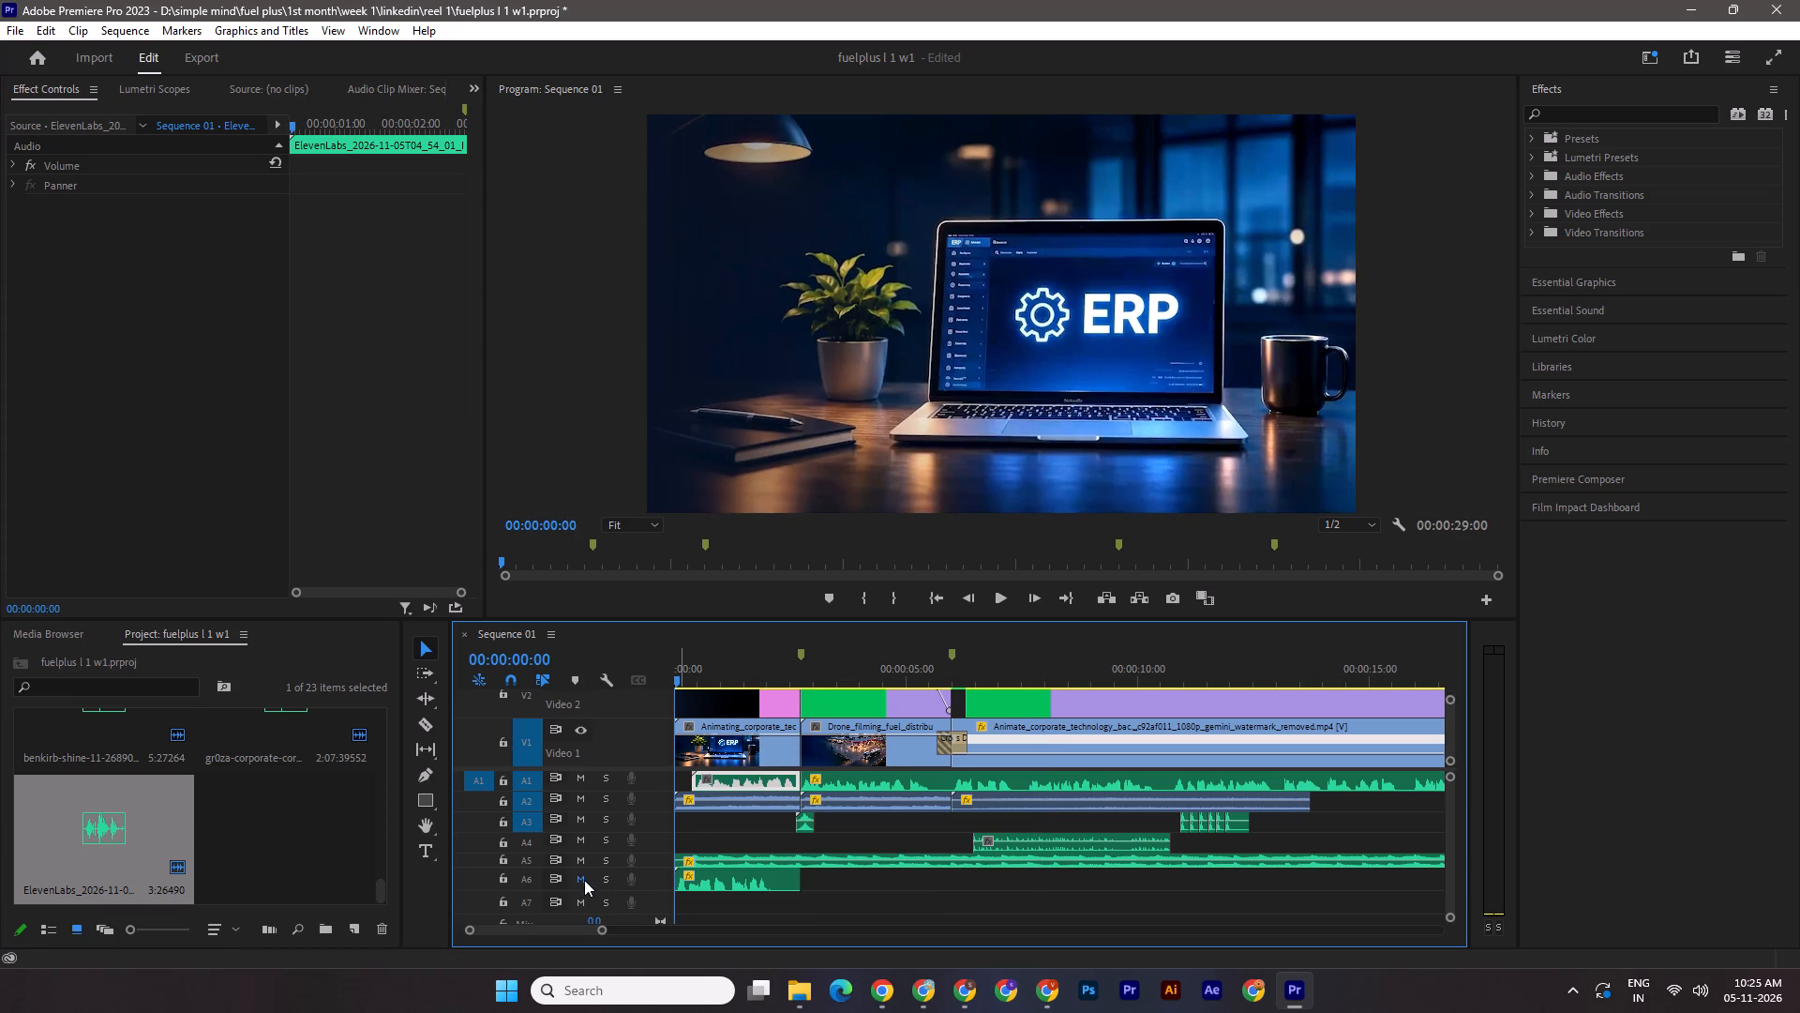
key(ctrl+s)
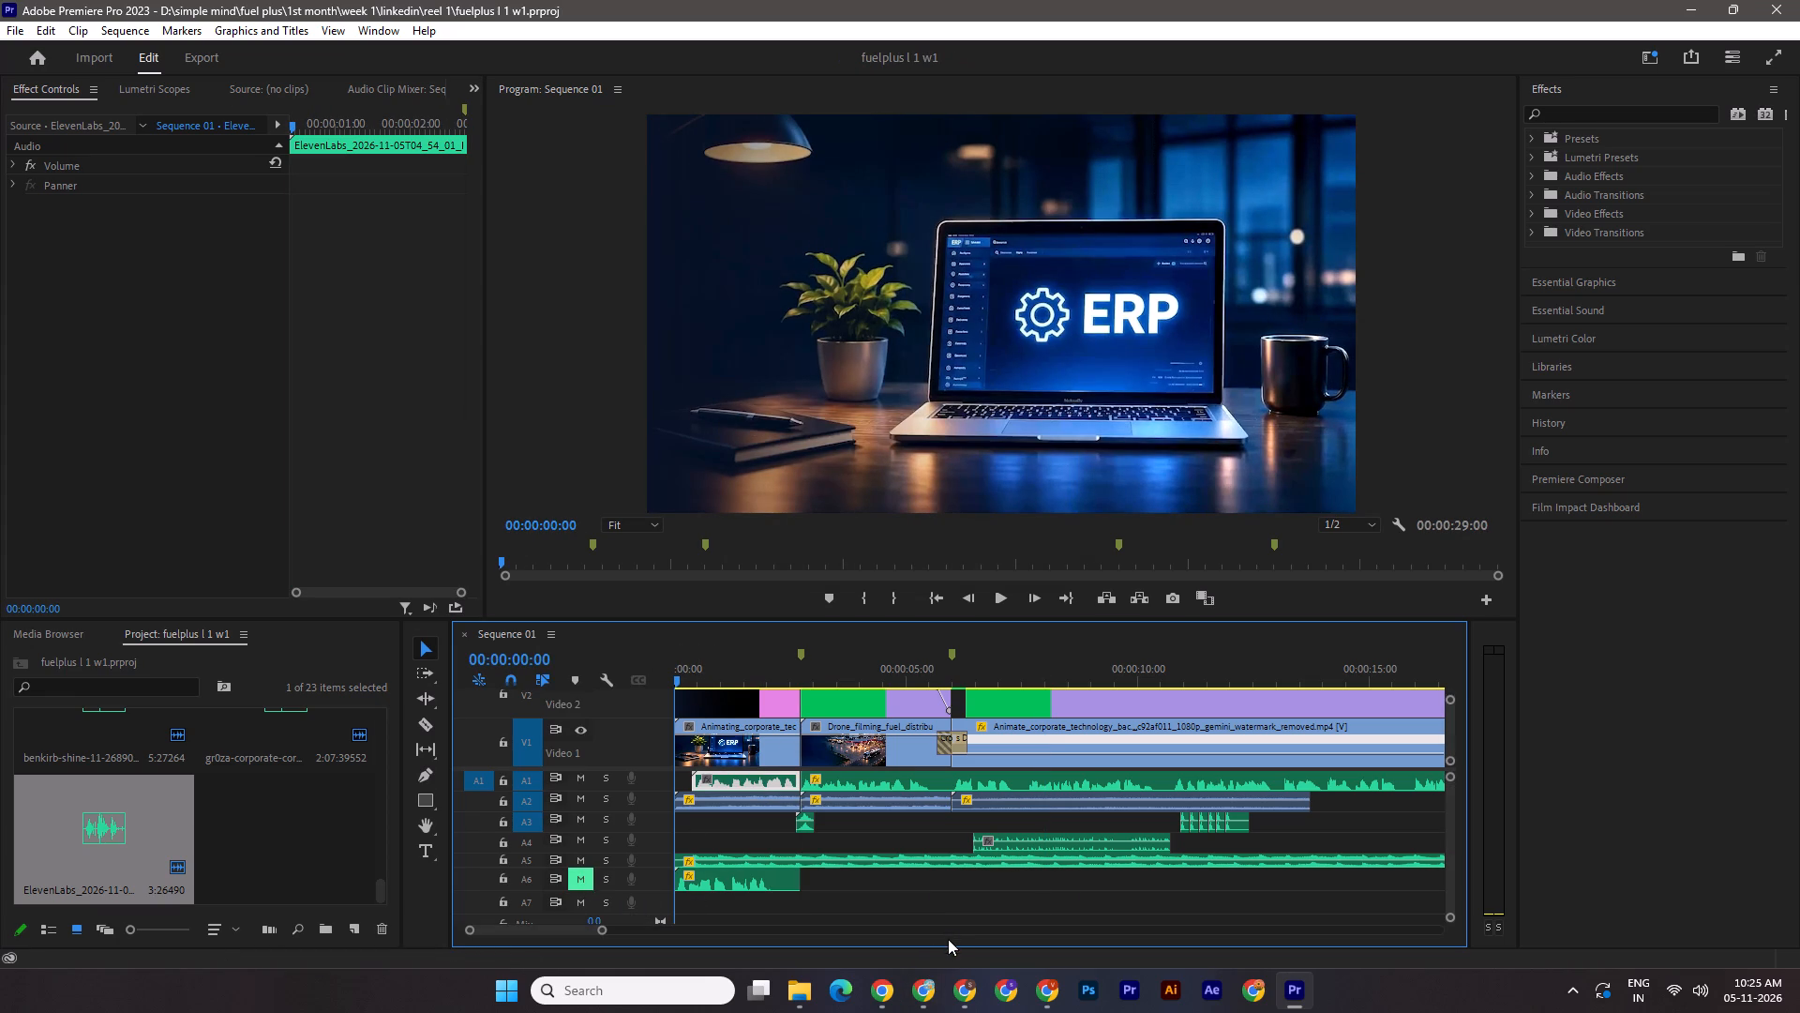
key(ctrl+s)
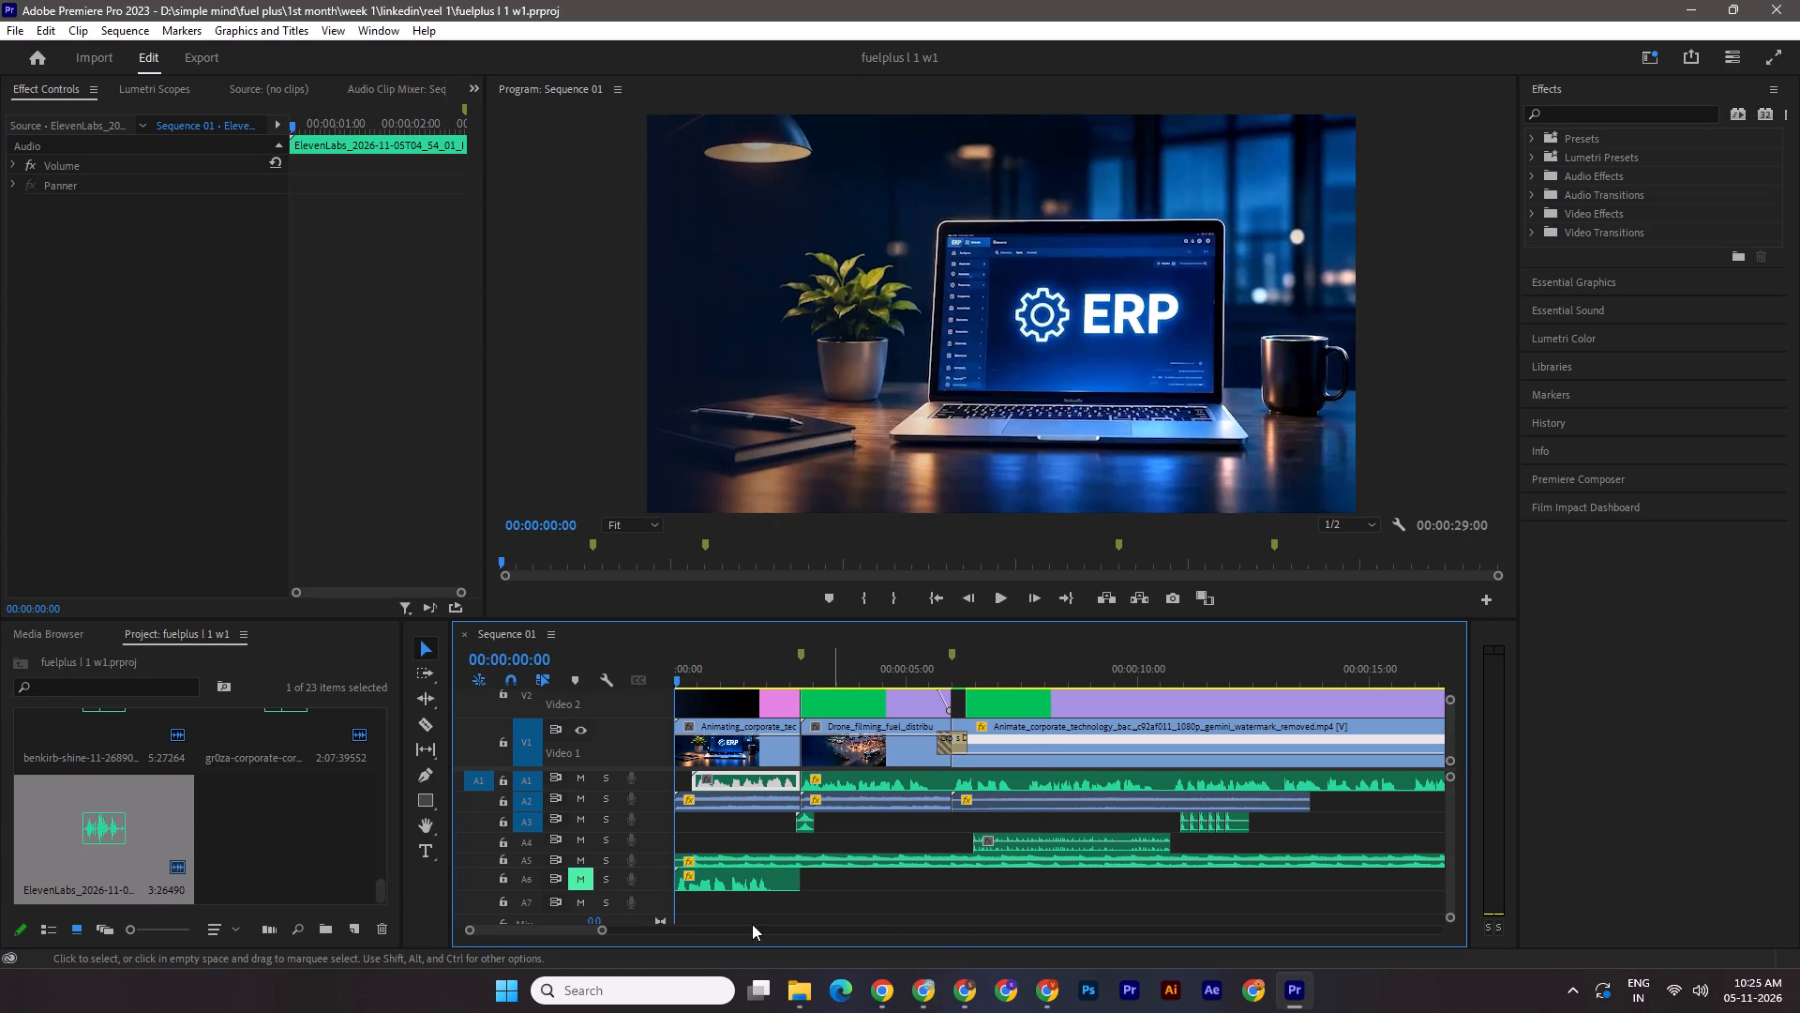
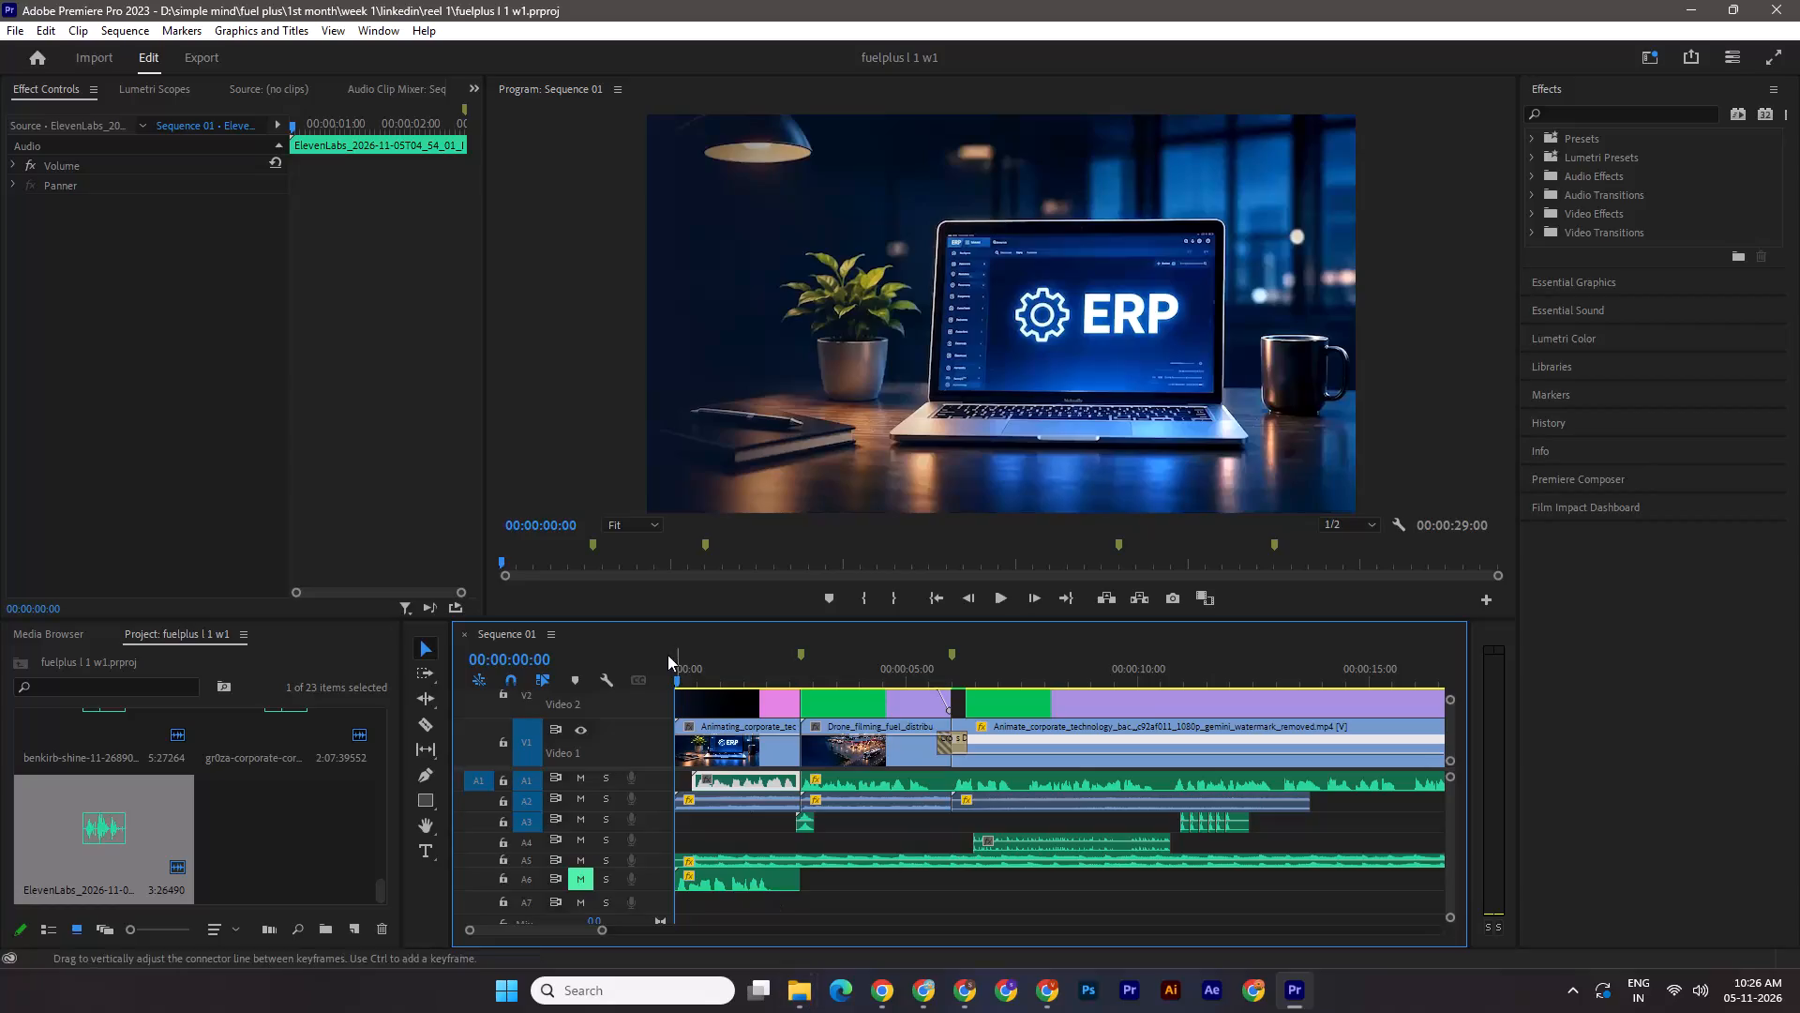
Scrub the sequence's opening up to about 00:00:02:22 to check the new voice-over against the visuals, and save the project.
drag(678, 681, 798, 696)
drag(794, 682, 754, 696)
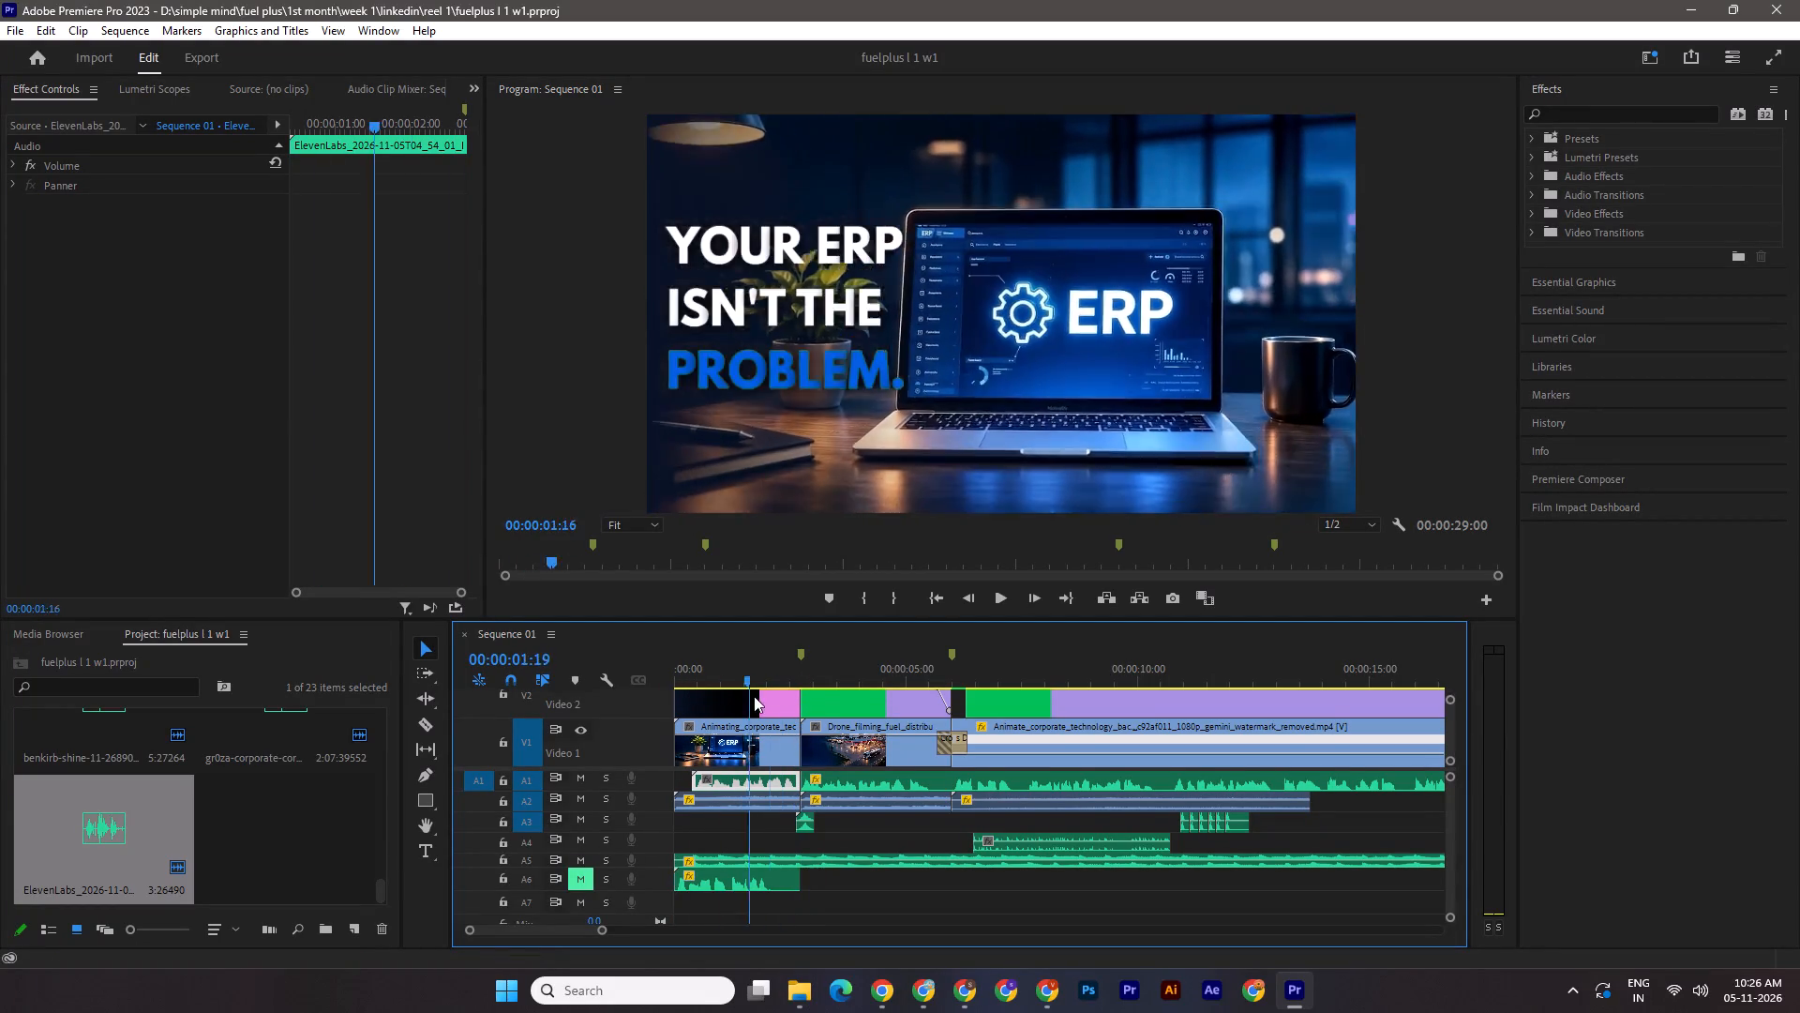
drag(754, 696, 670, 692)
key(ctrl+s)
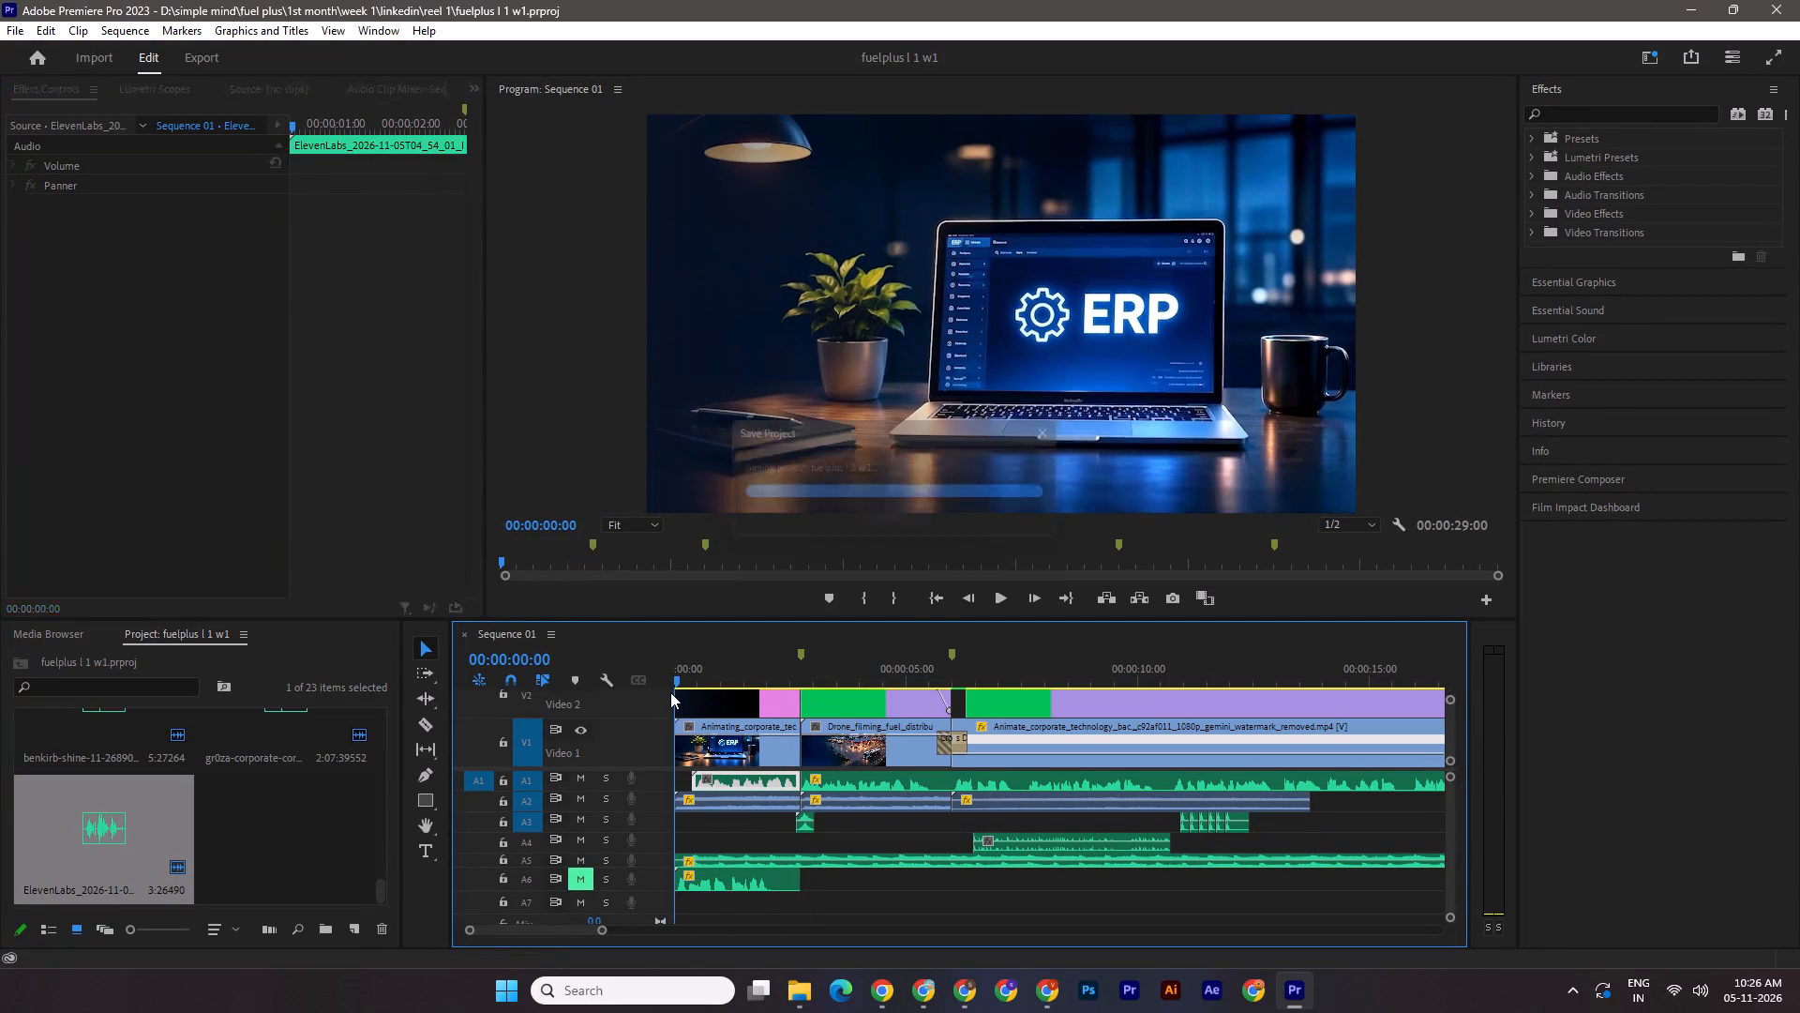
drag(679, 677, 806, 704)
drag(798, 680, 666, 652)
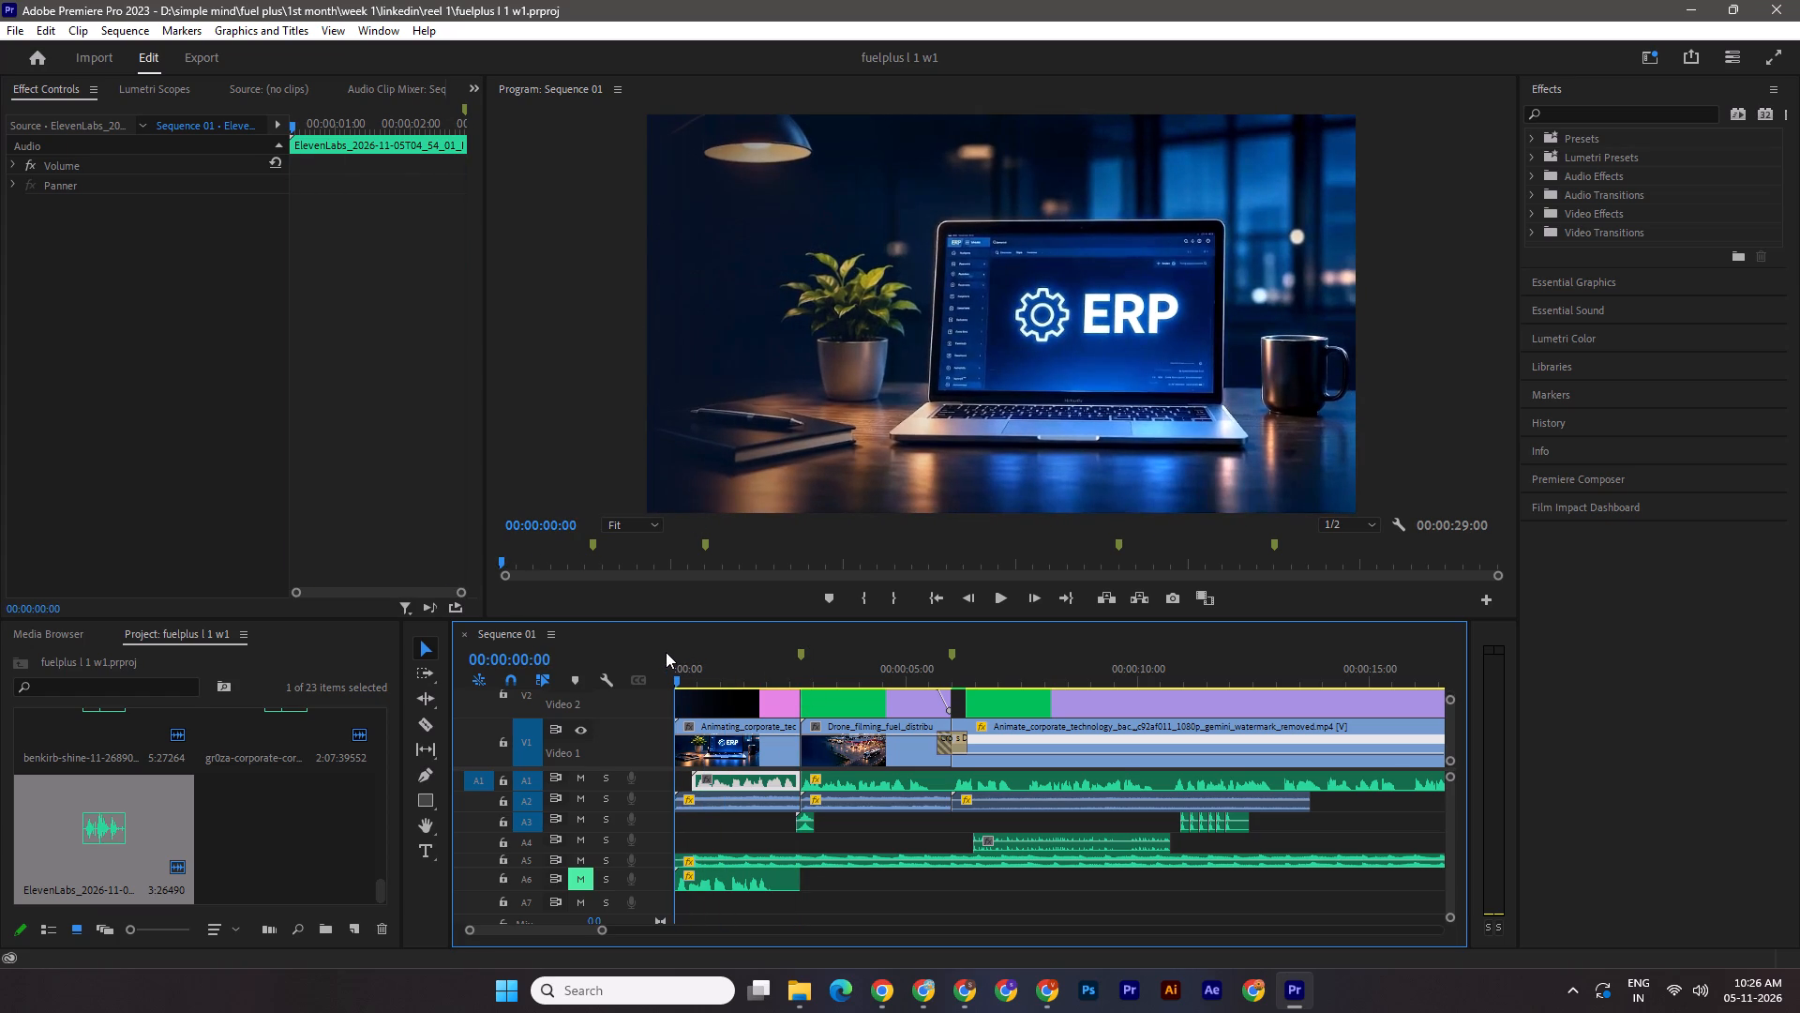
drag(666, 652, 712, 671)
key(ctrl+s)
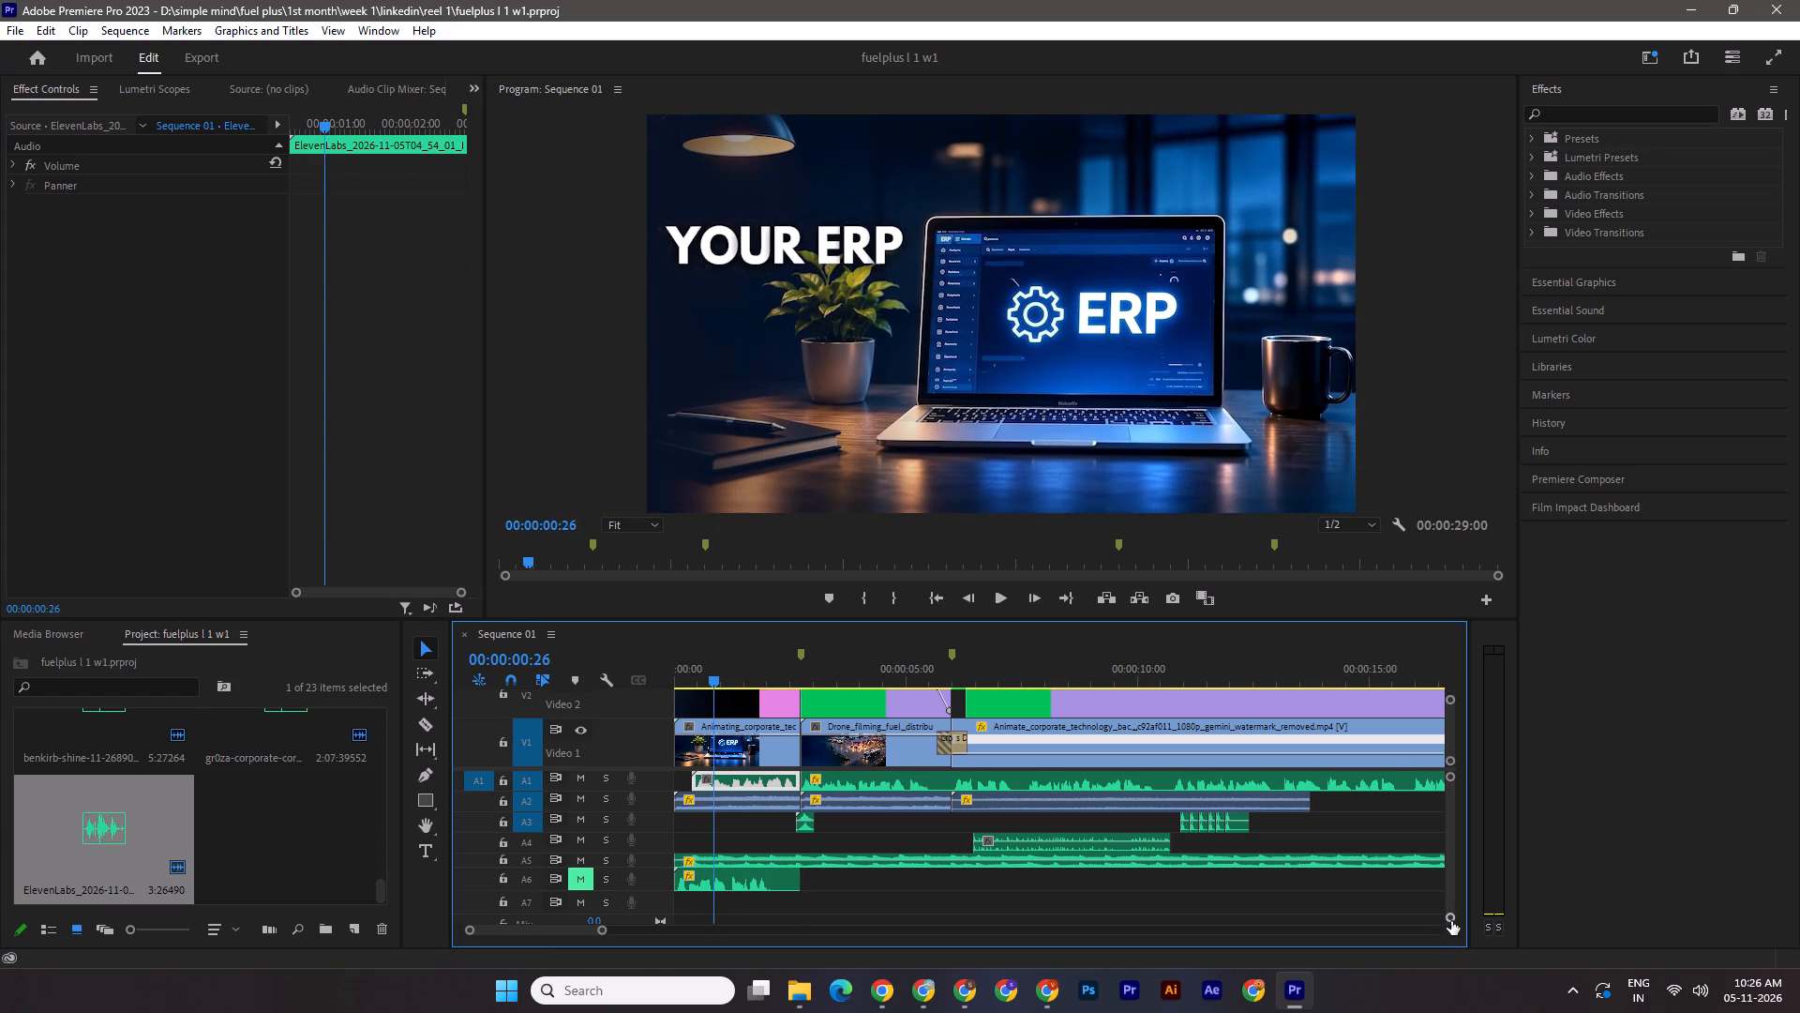
Expand the audio tracks and raise the volume of the new ElevenLabs clip on A1 to about 7 to 9 dB.
click(1451, 920)
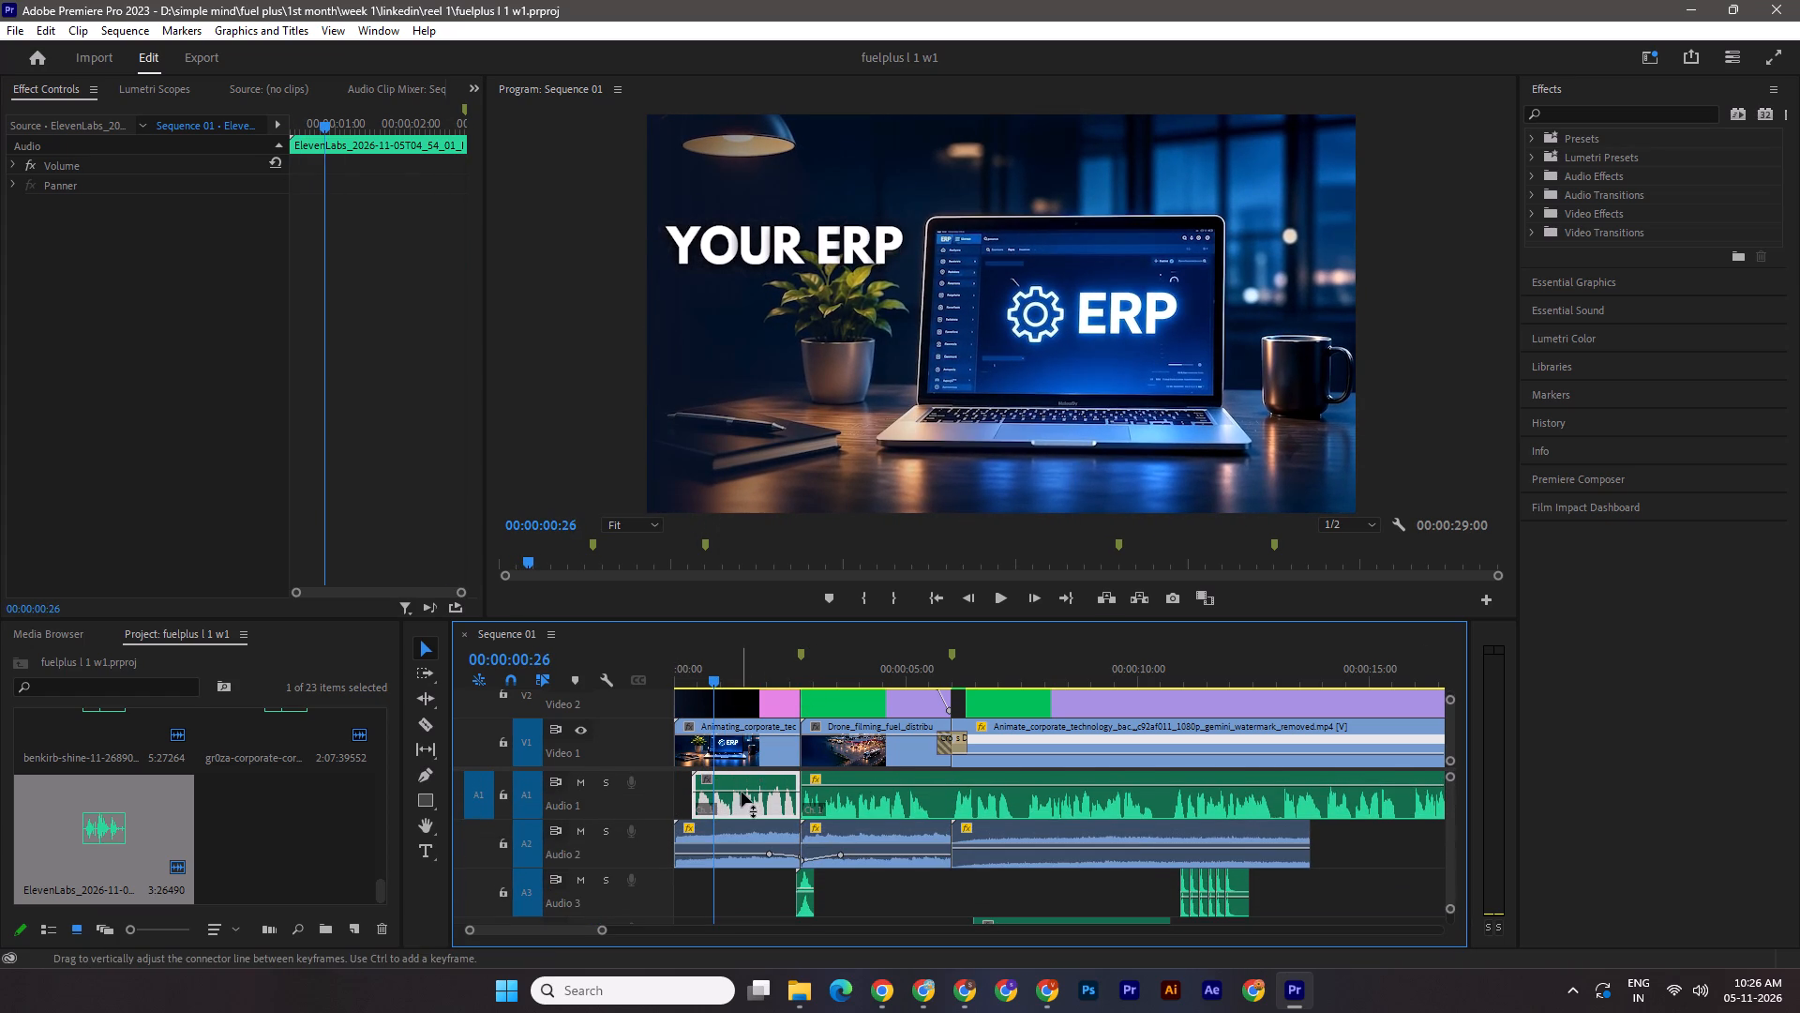
drag(742, 792, 757, 785)
drag(757, 785, 774, 784)
drag(774, 784, 773, 786)
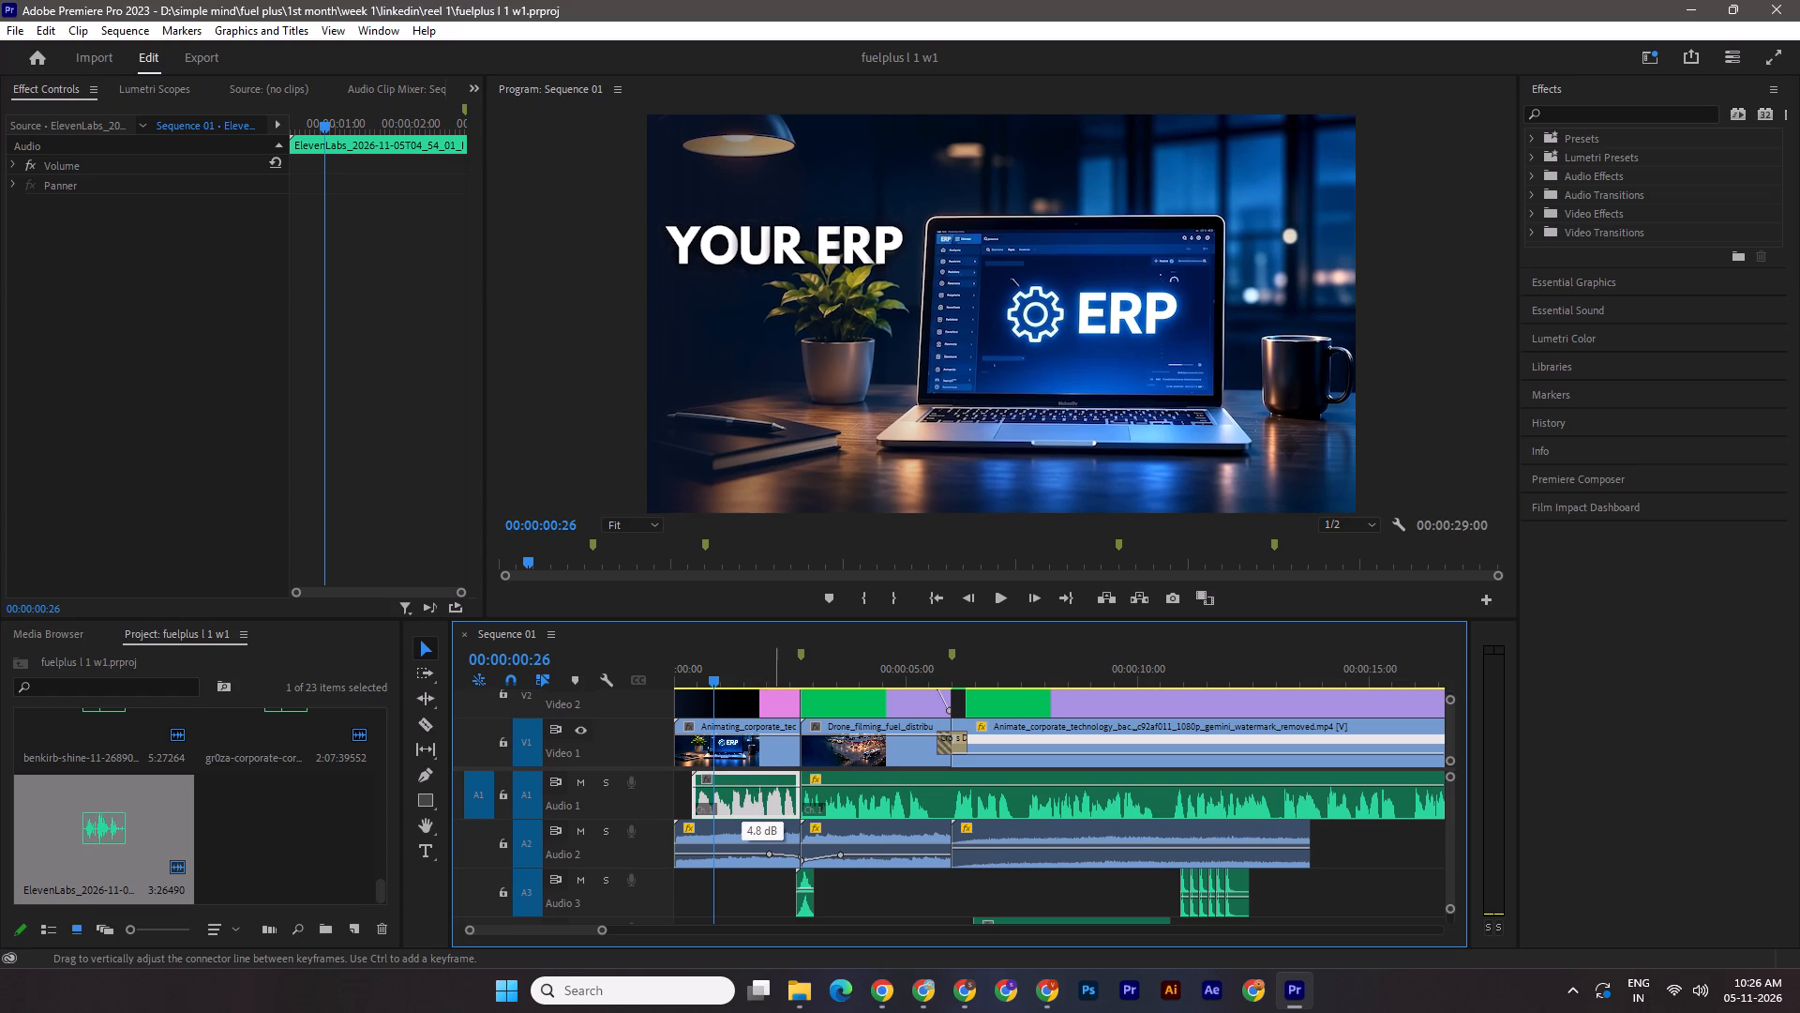
drag(773, 786, 785, 784)
drag(785, 784, 783, 784)
drag(783, 784, 787, 784)
drag(787, 784, 791, 782)
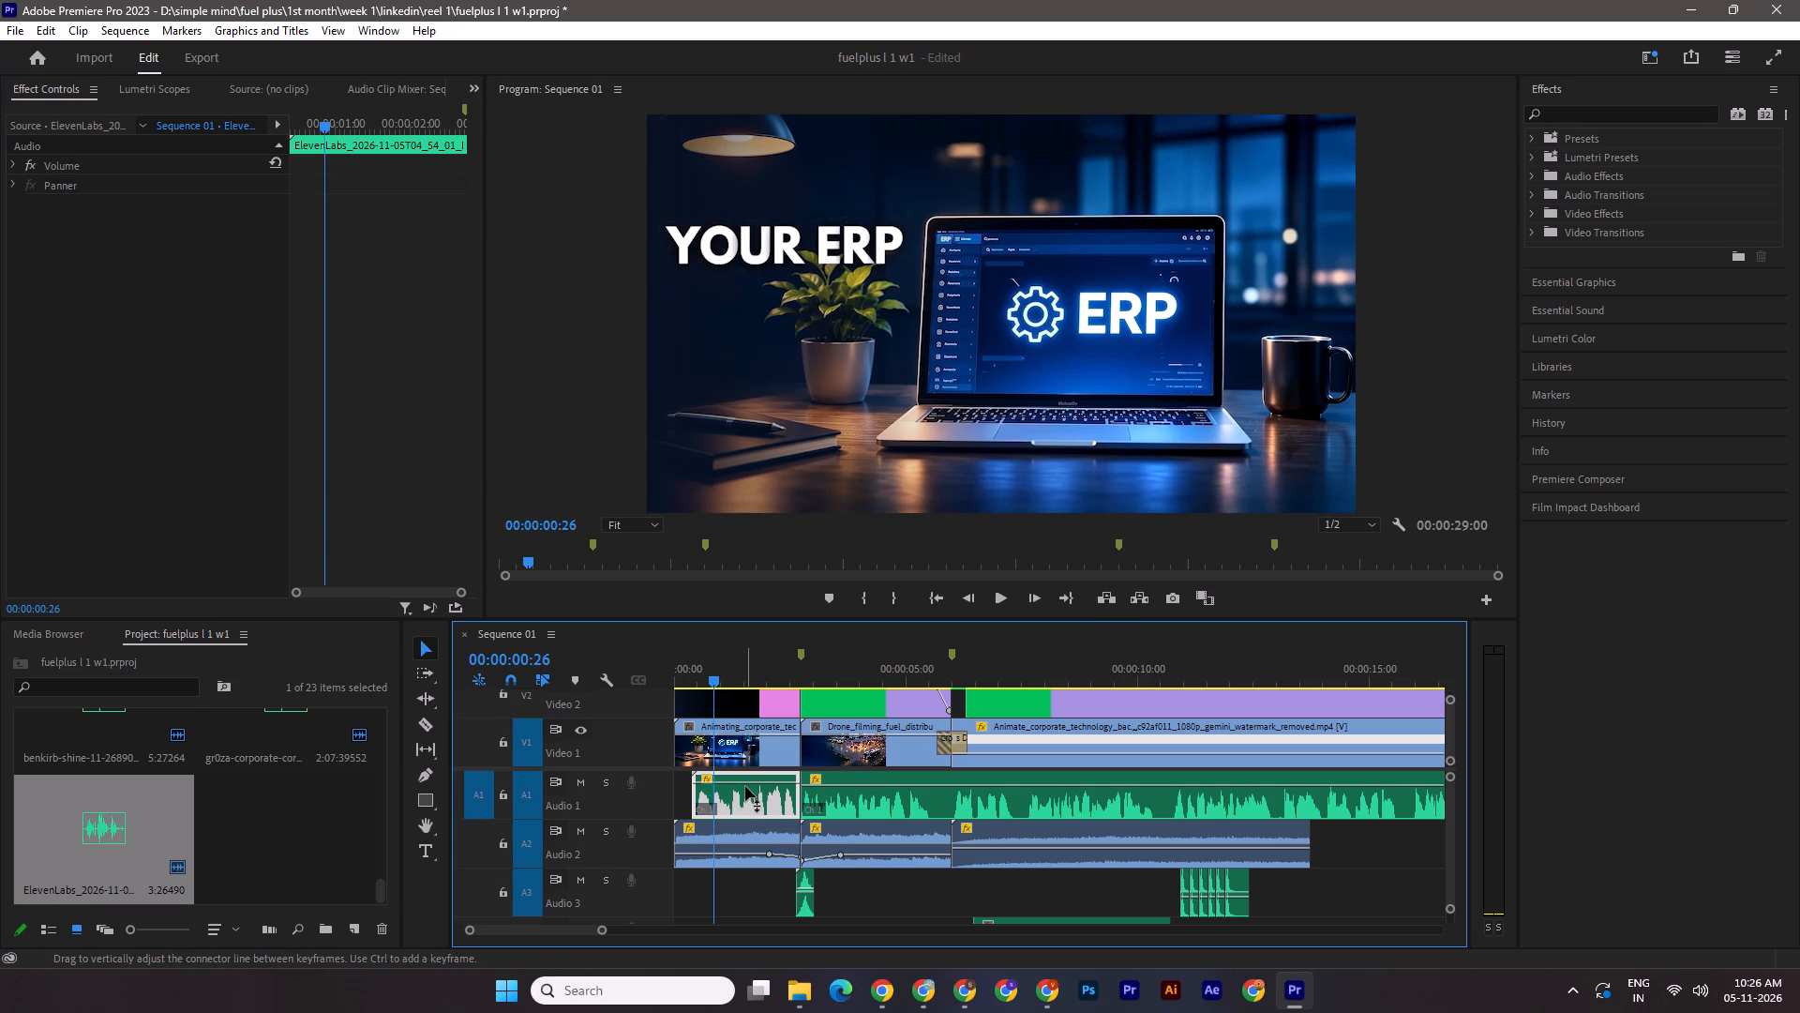
drag(743, 783, 742, 785)
drag(742, 785, 747, 782)
drag(747, 782, 744, 783)
drag(744, 783, 745, 784)
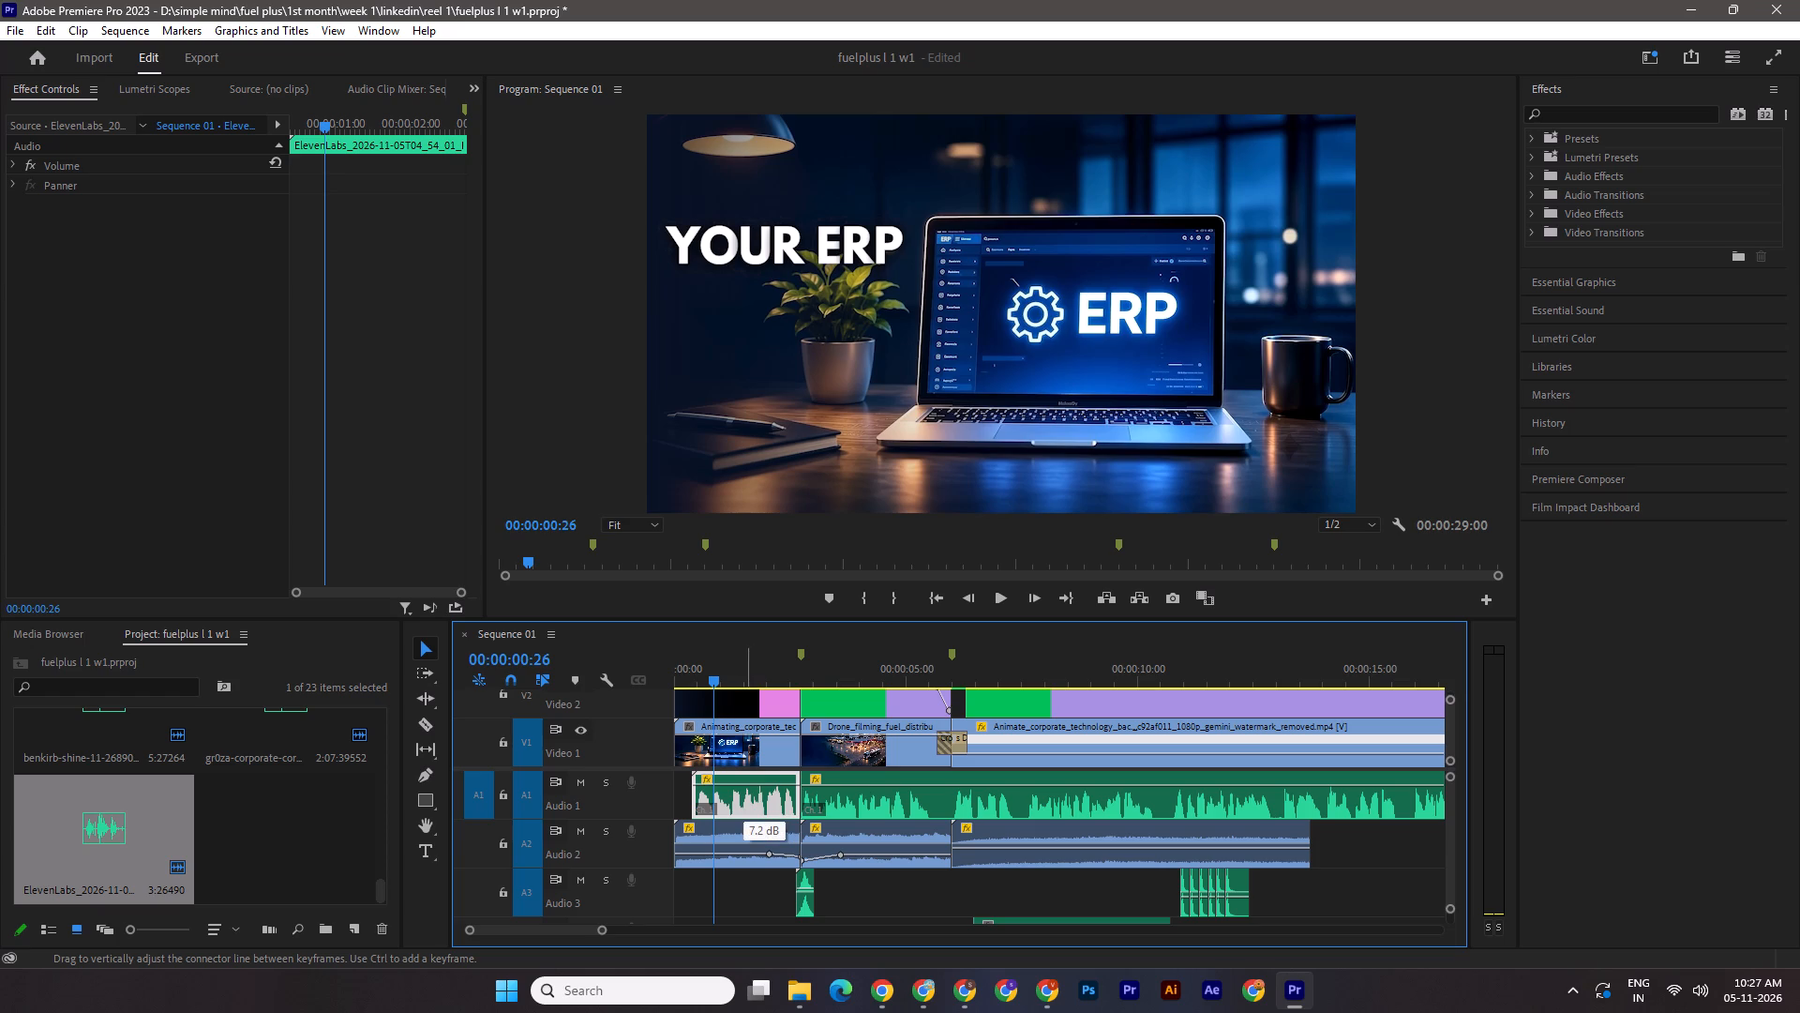
drag(745, 784, 757, 783)
drag(757, 783, 752, 784)
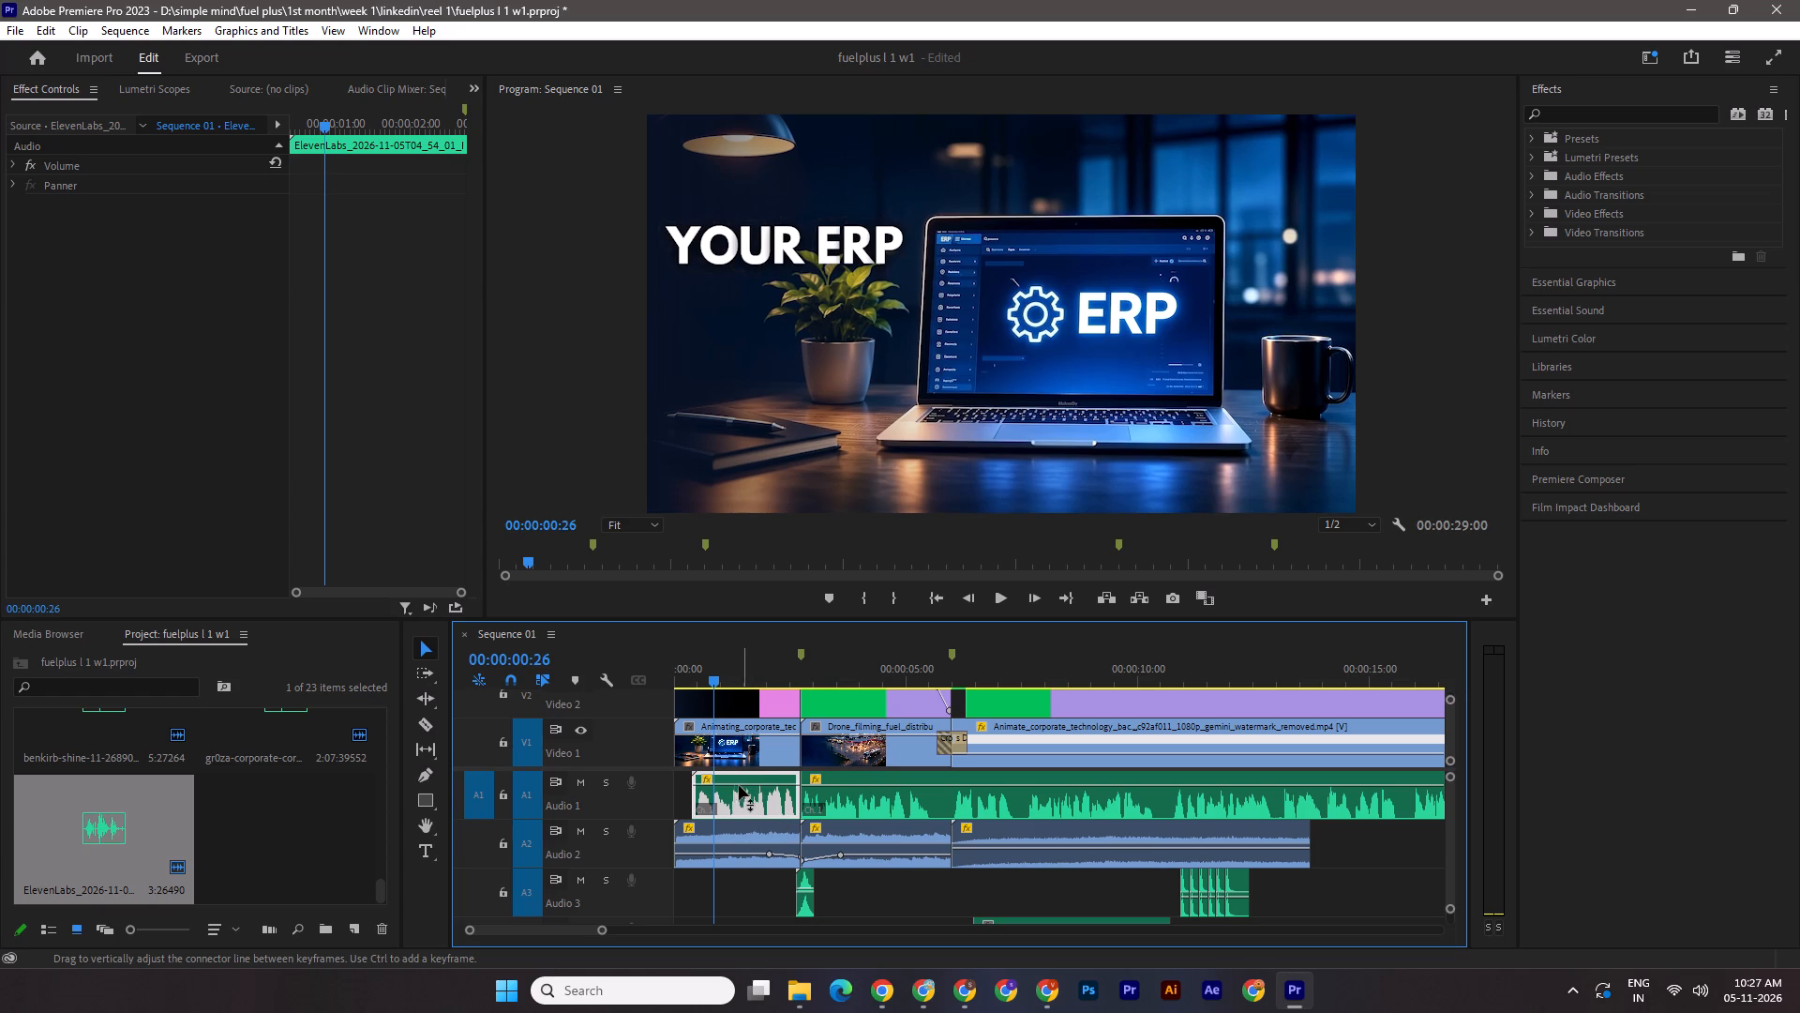
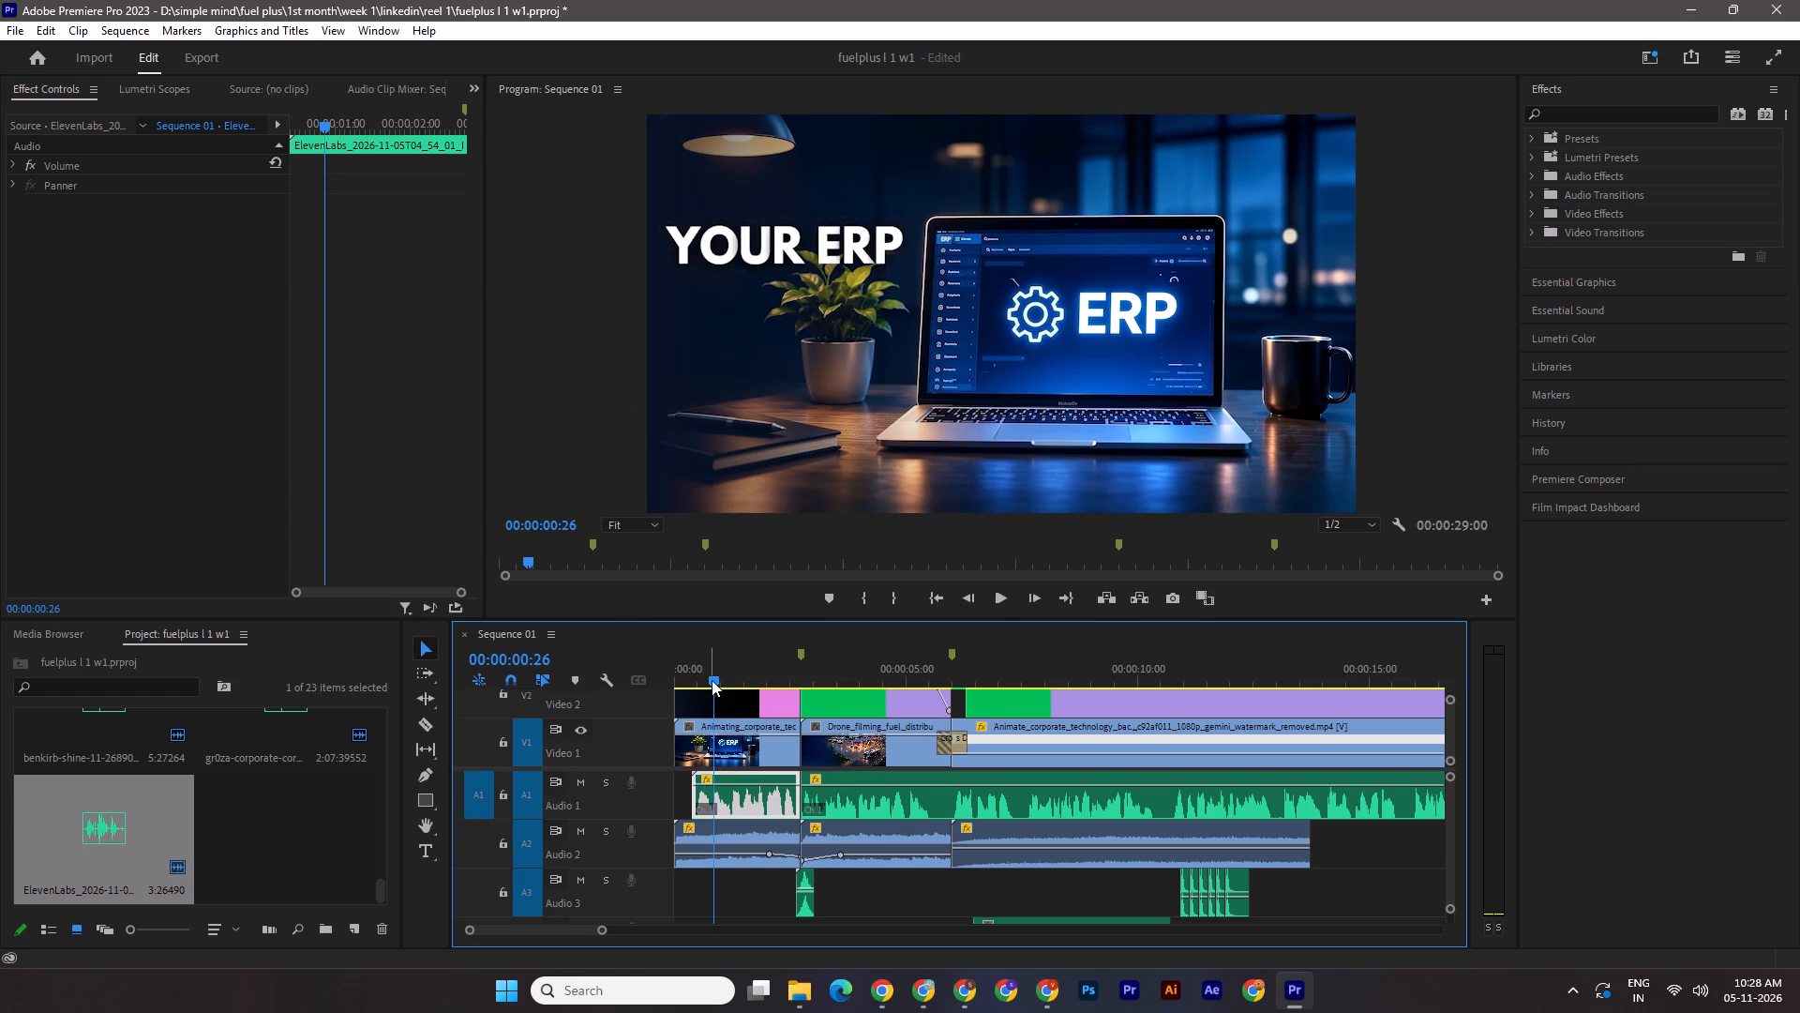
Scrub the sequence's opening to the cut at 00:00:02:22 and save the project with the adjusted voice-over volume.
drag(711, 679, 800, 687)
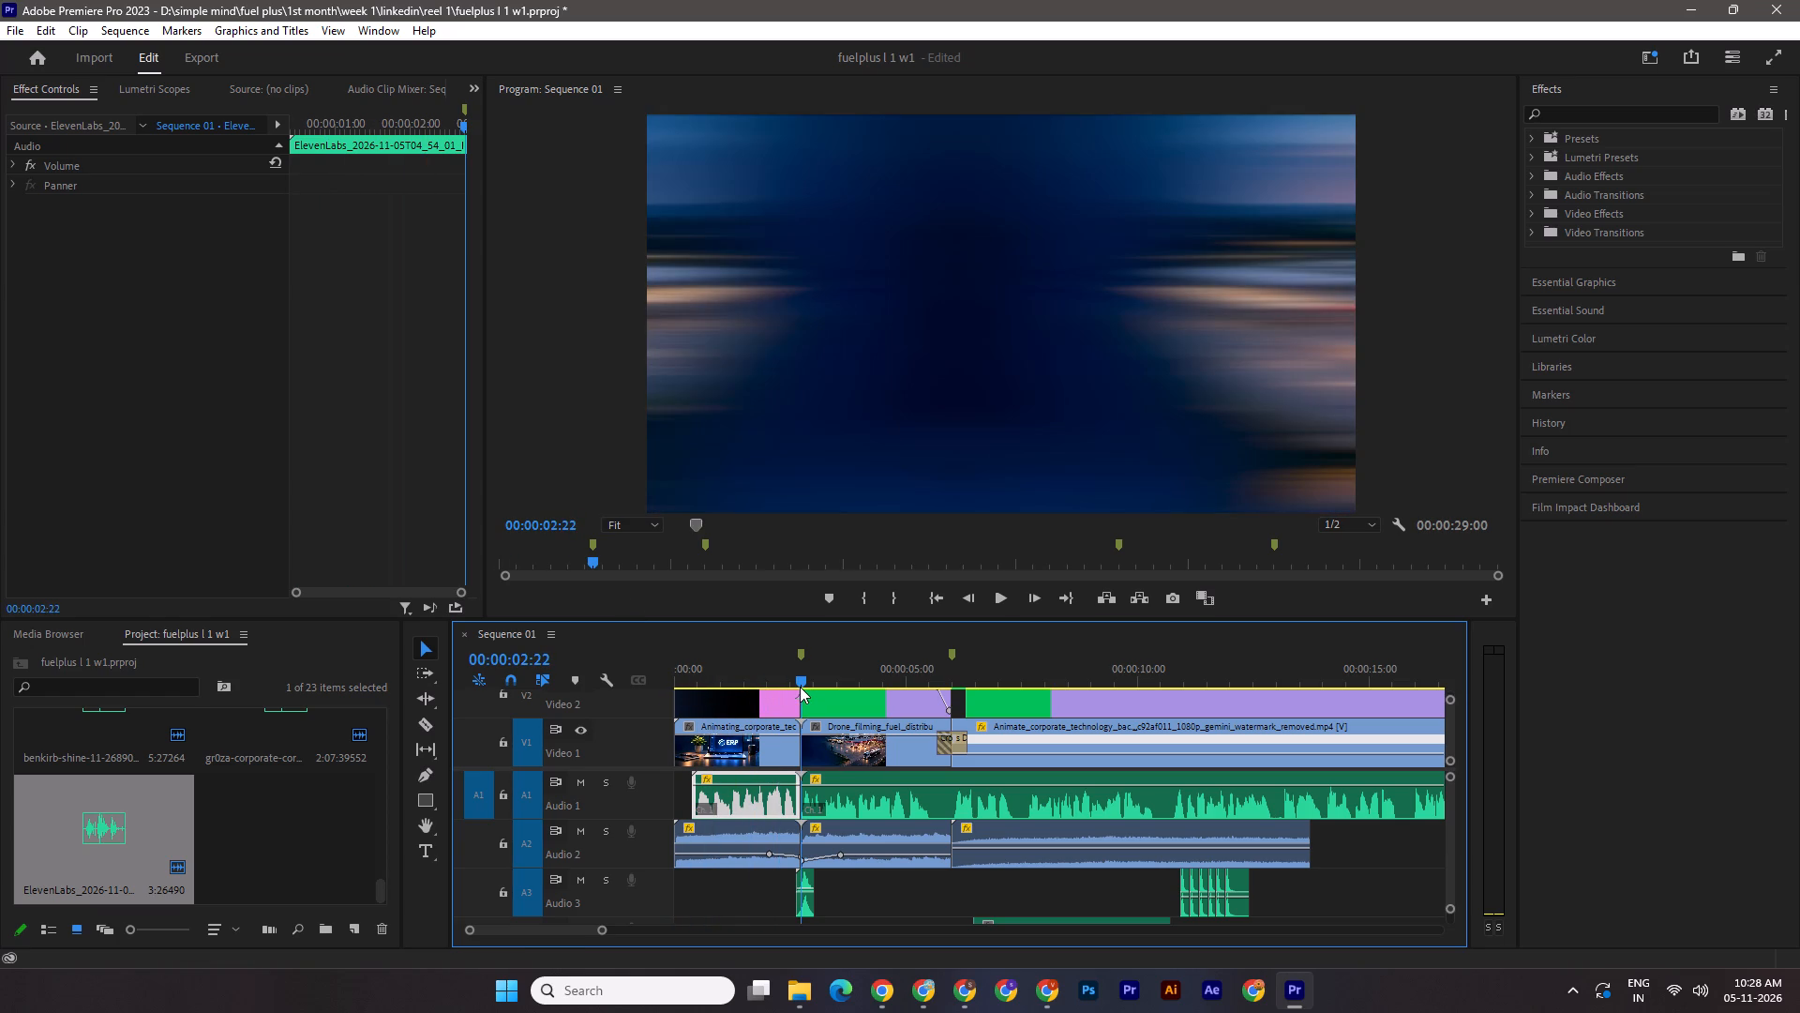
drag(800, 687, 801, 687)
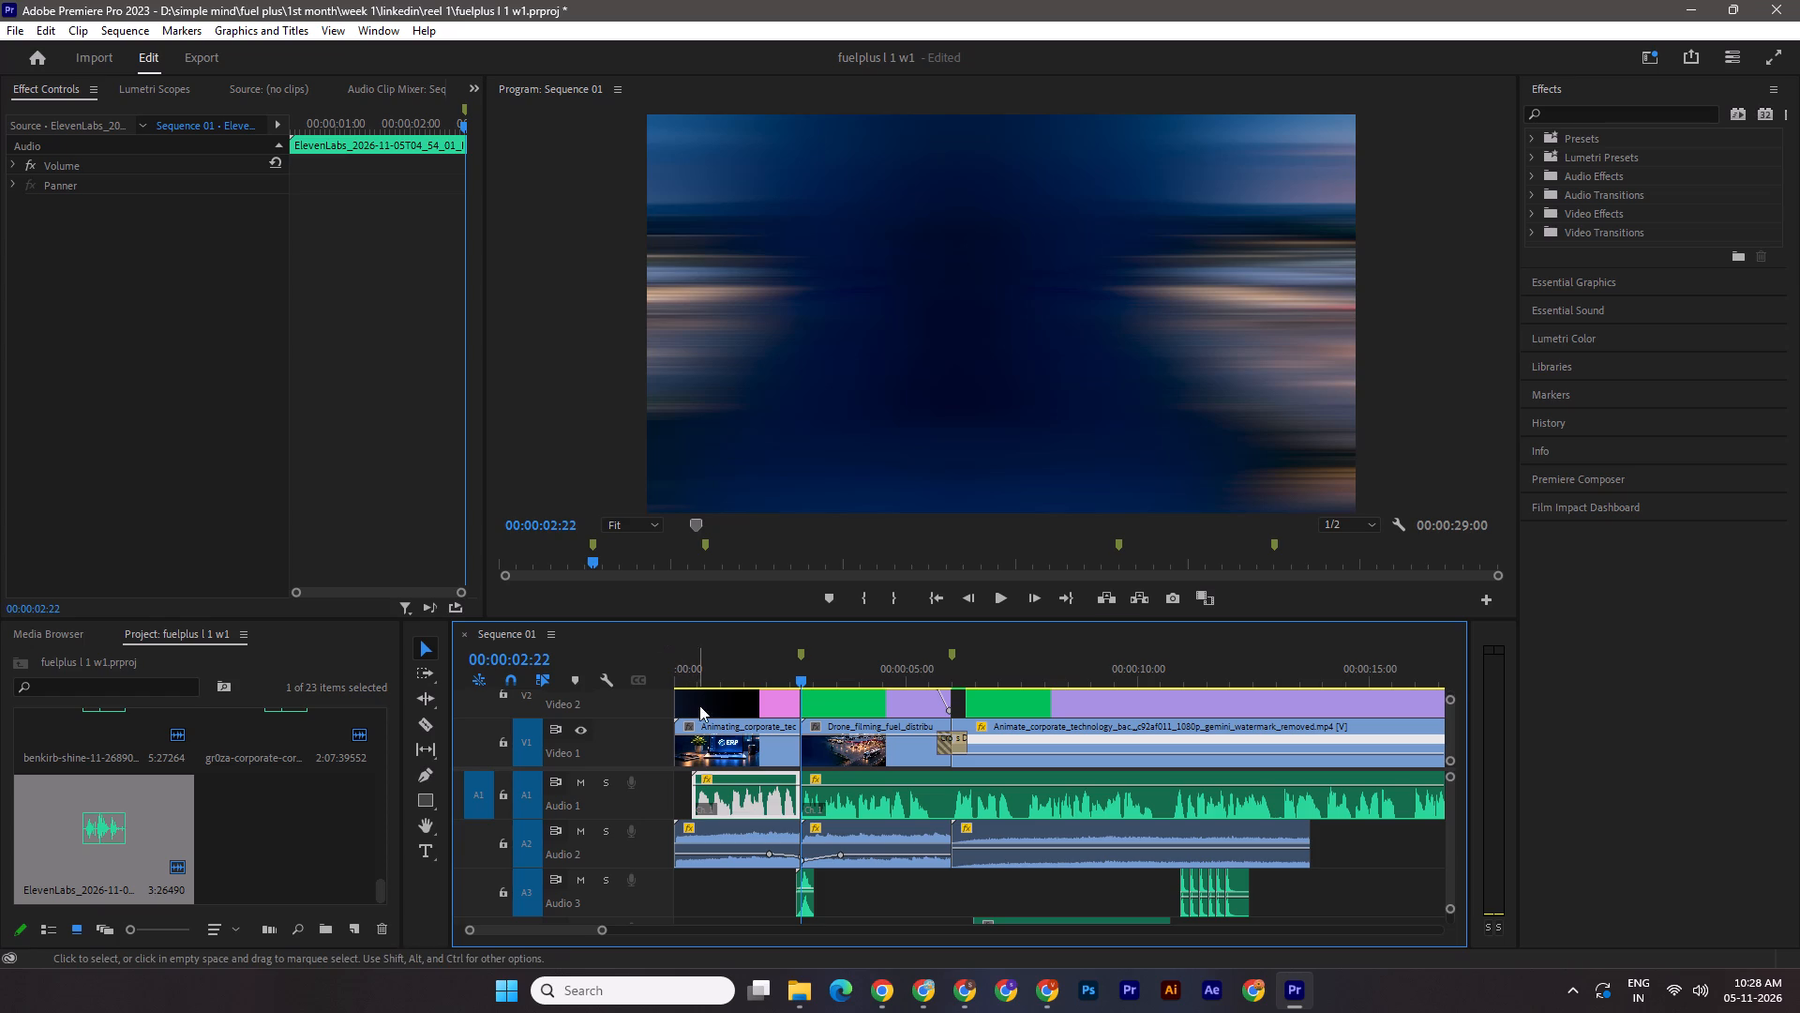
key(ctrl+s)
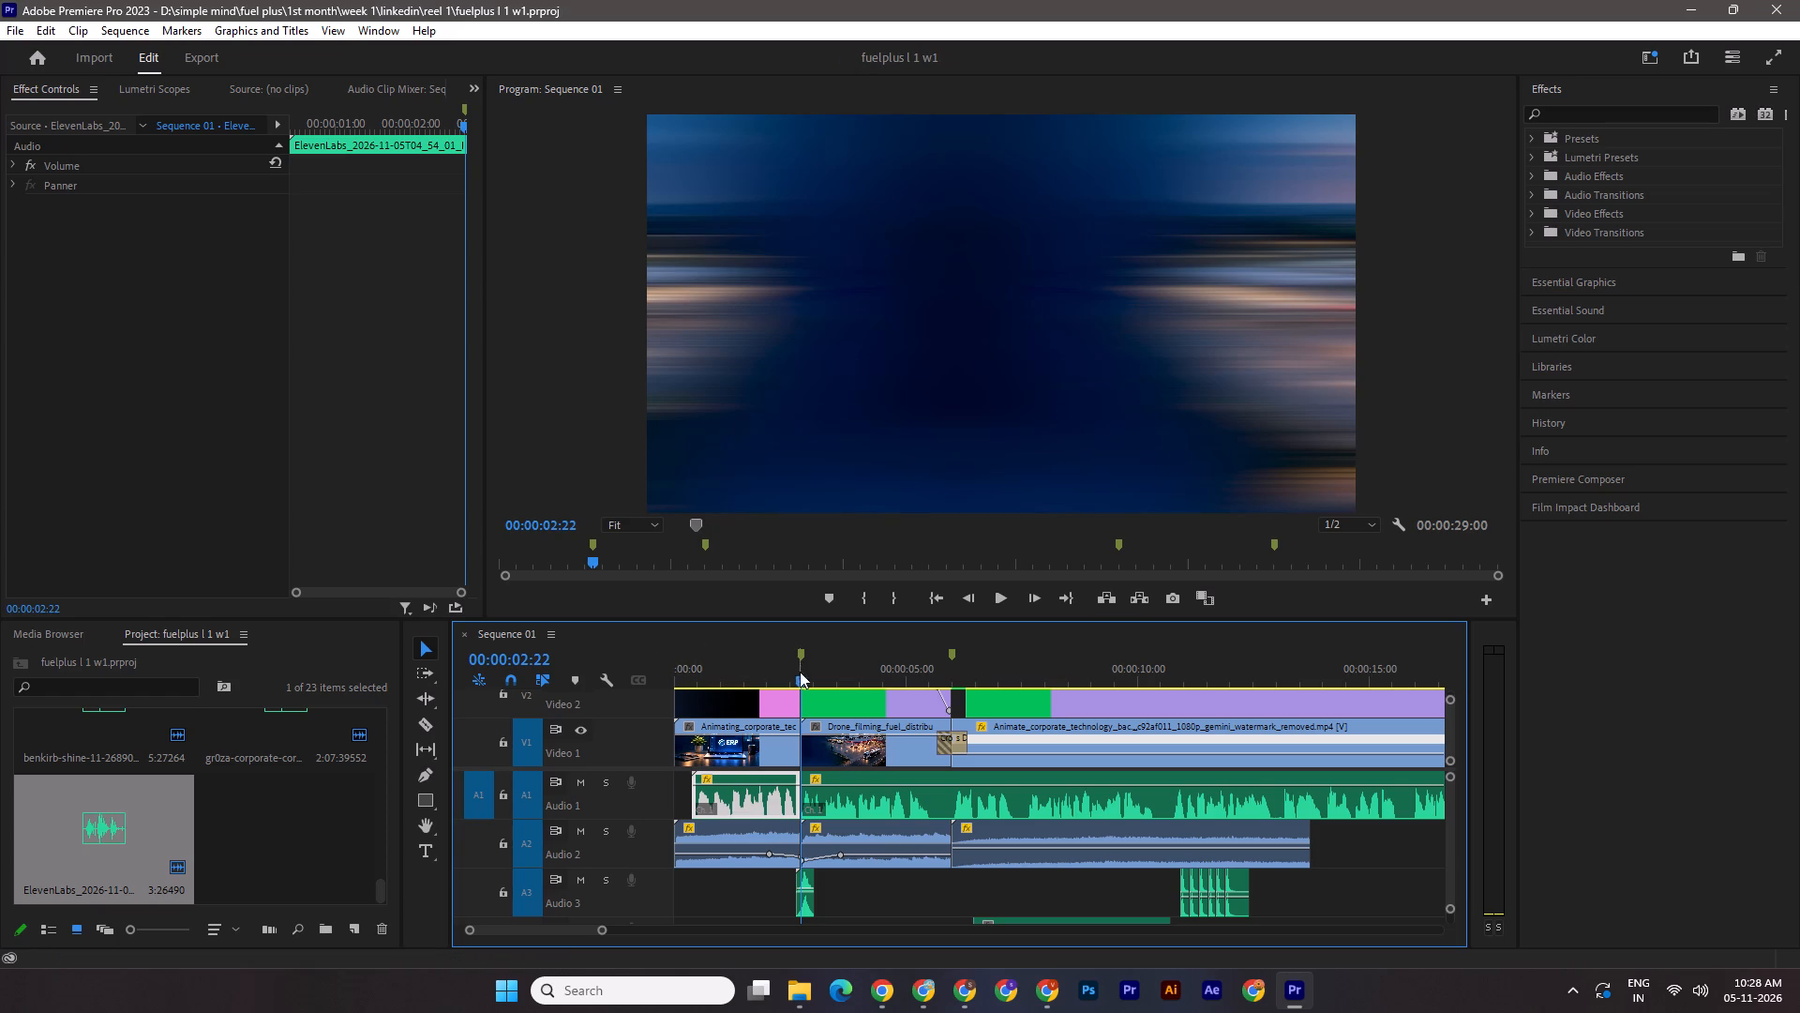
Play the opening from the start to about 00:00:02:25 and scrub back through the ERP title to check the voice-over.
drag(800, 673, 637, 712)
key(ctrl+s)
key(space)
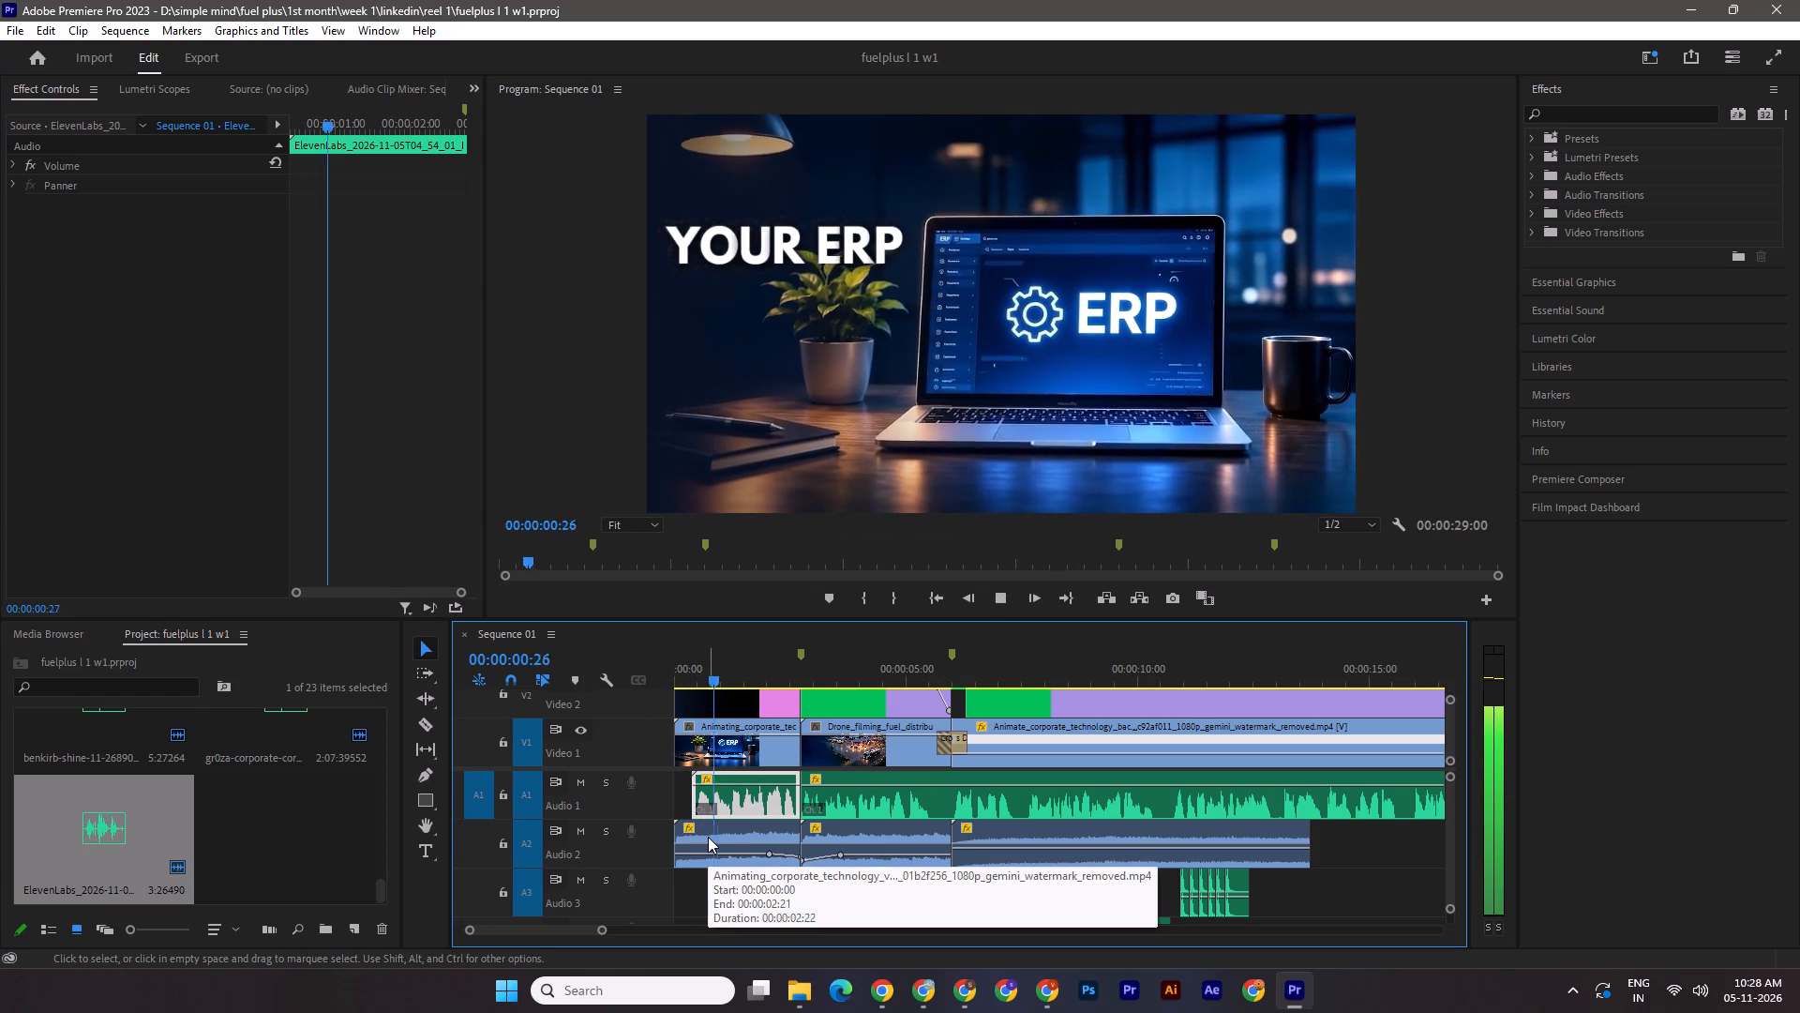
key(space)
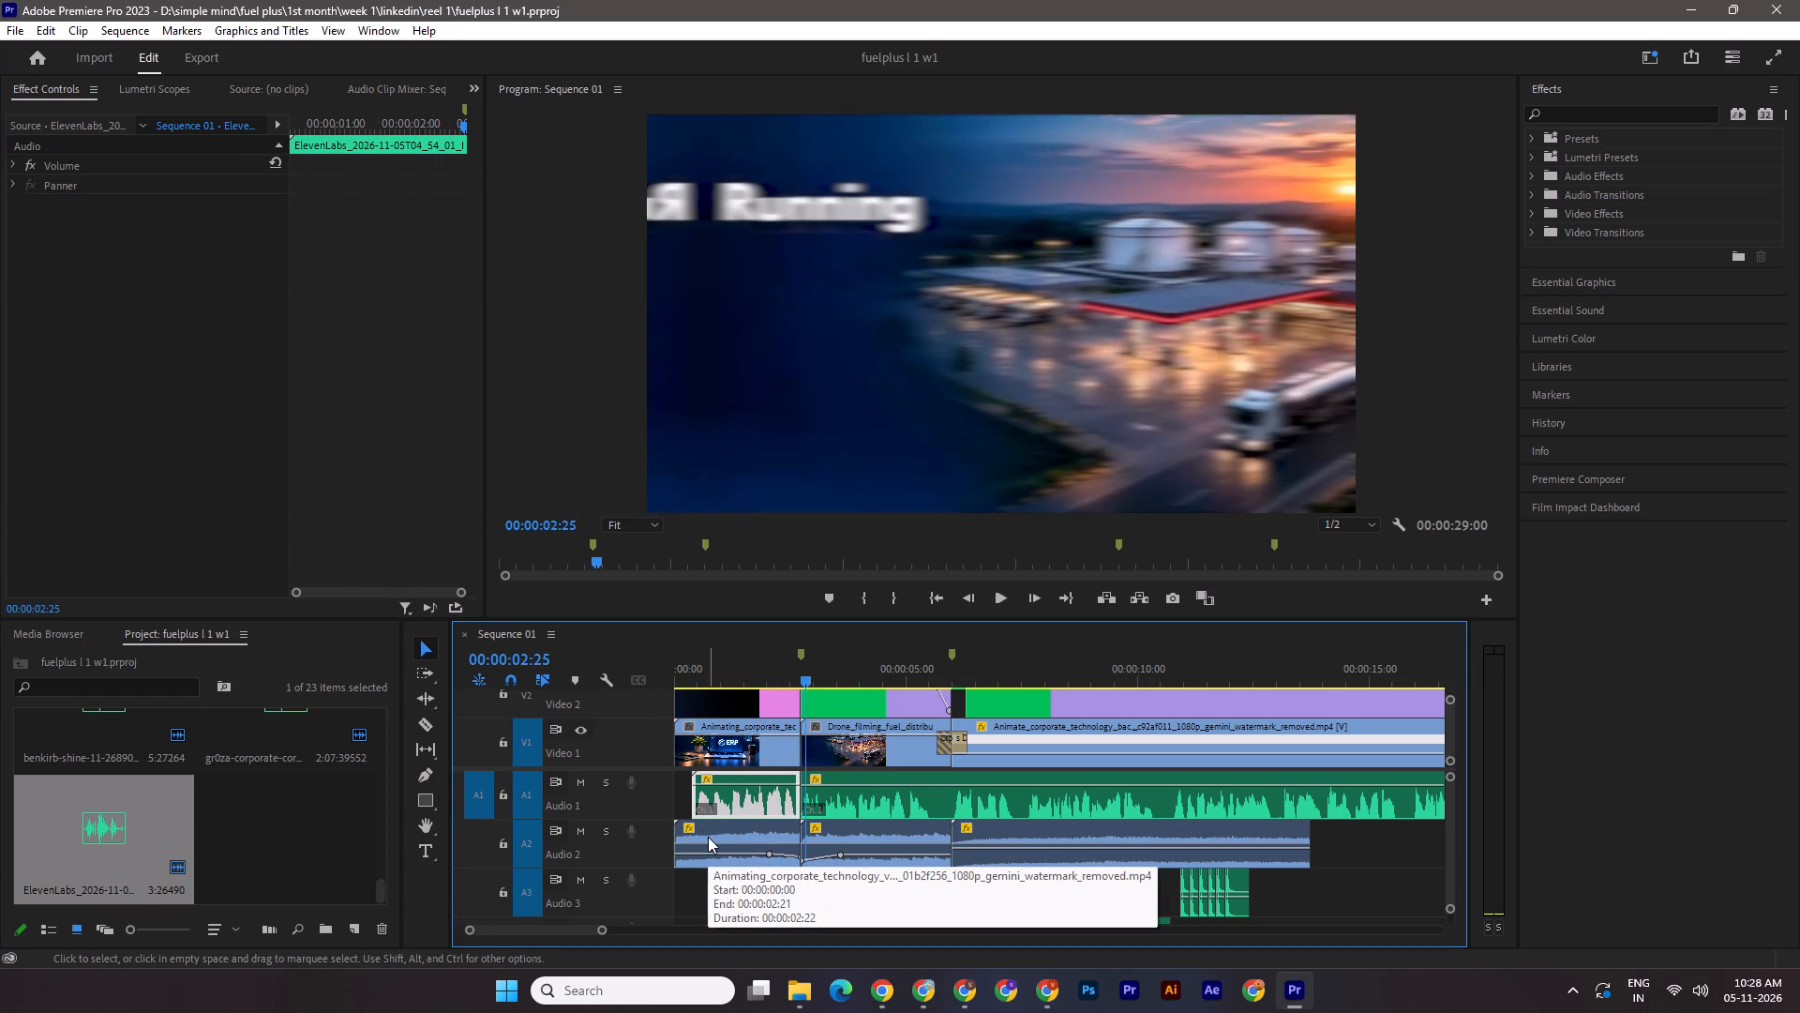
drag(806, 678, 702, 690)
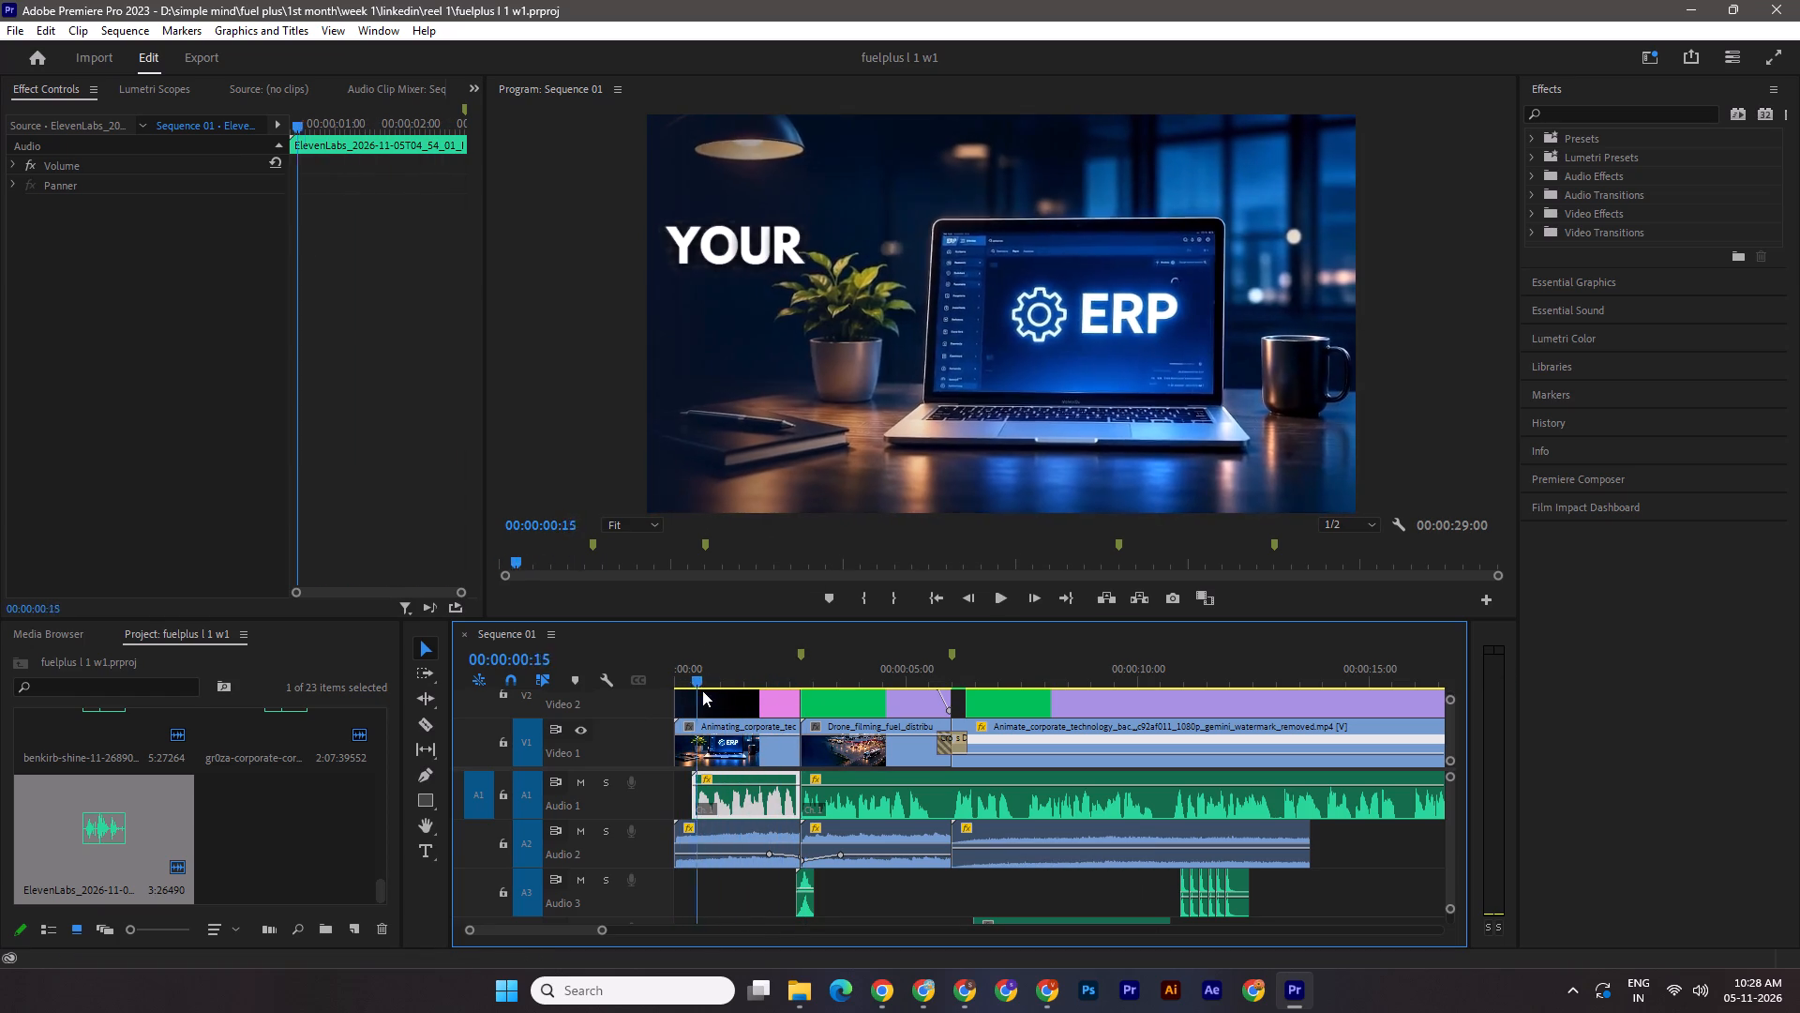
drag(702, 690, 744, 701)
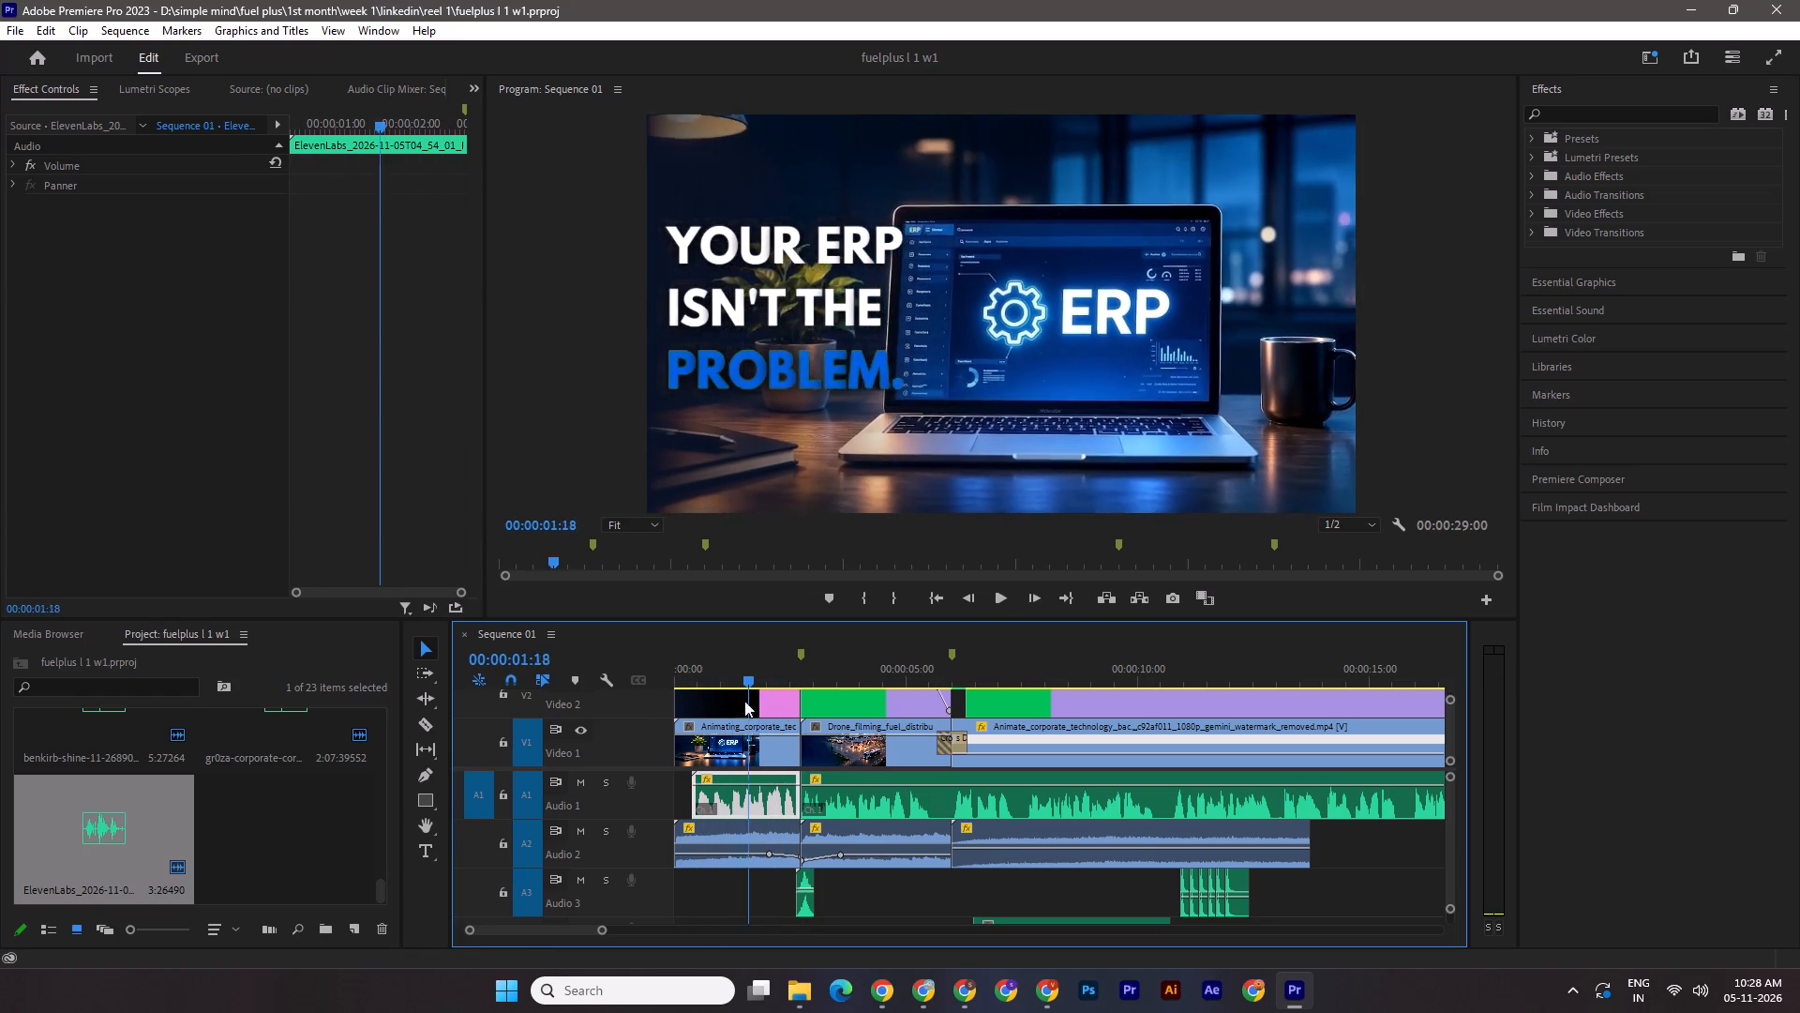
drag(744, 701, 729, 701)
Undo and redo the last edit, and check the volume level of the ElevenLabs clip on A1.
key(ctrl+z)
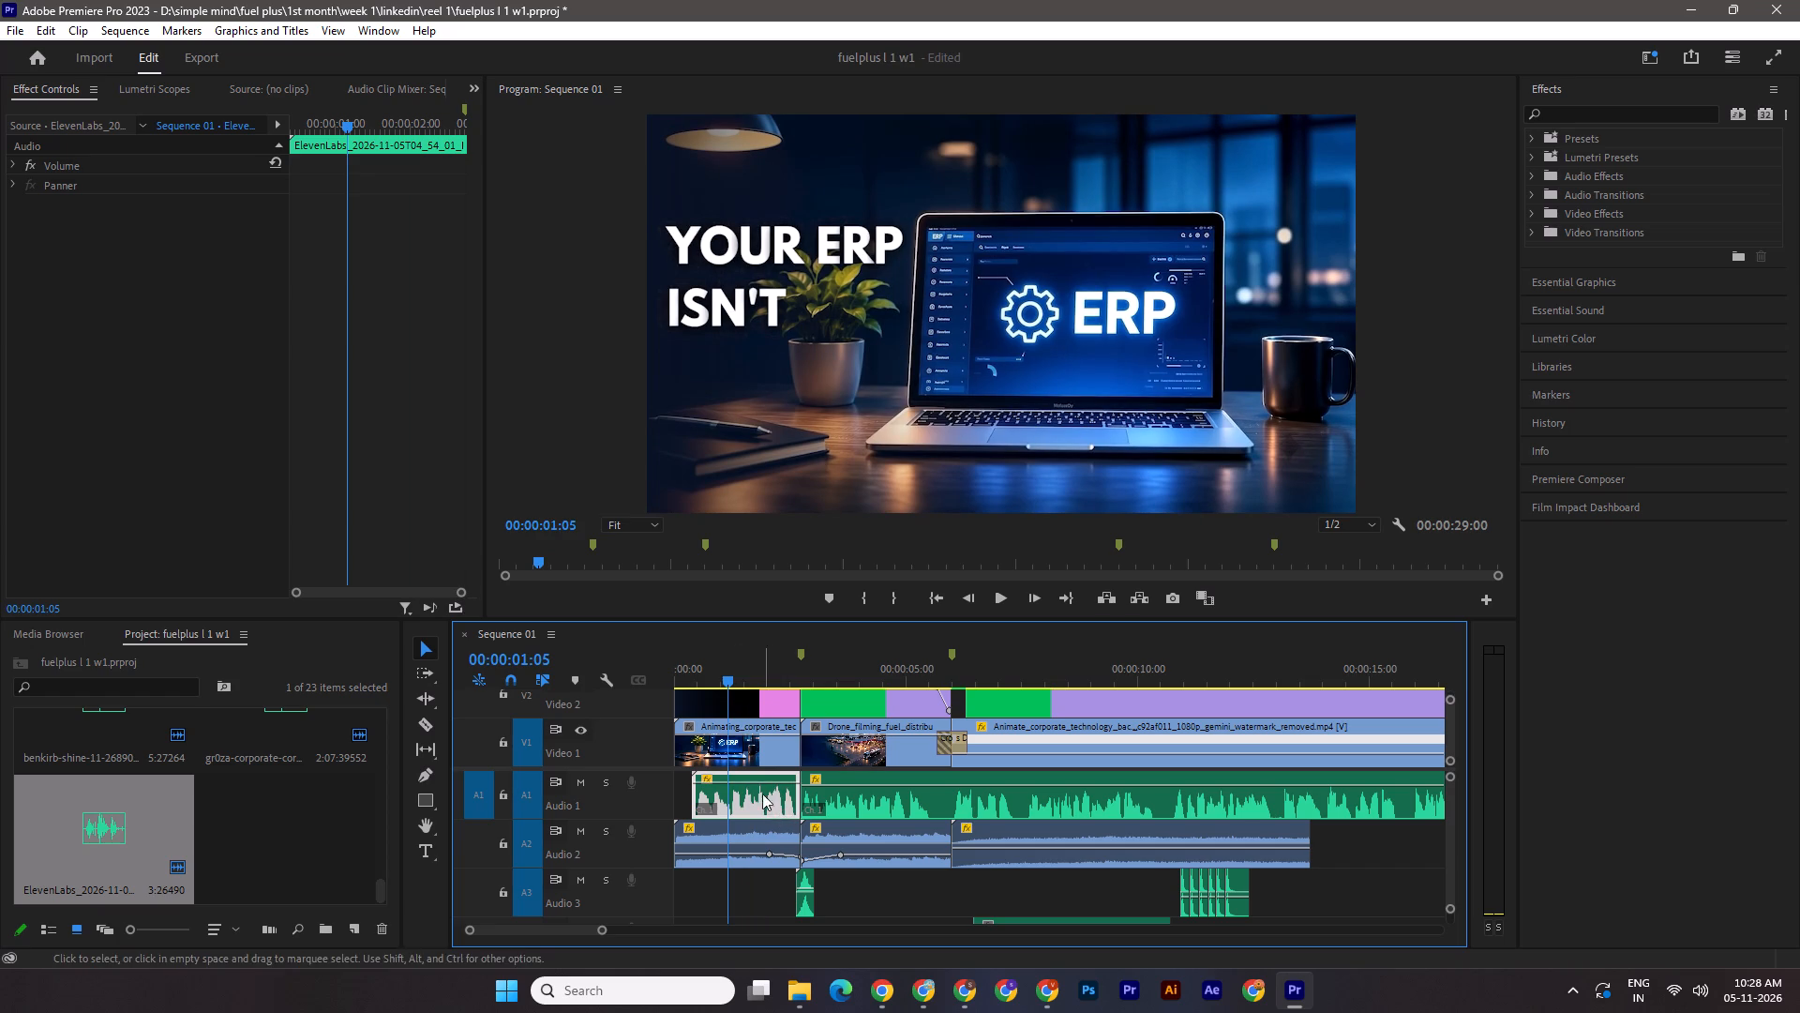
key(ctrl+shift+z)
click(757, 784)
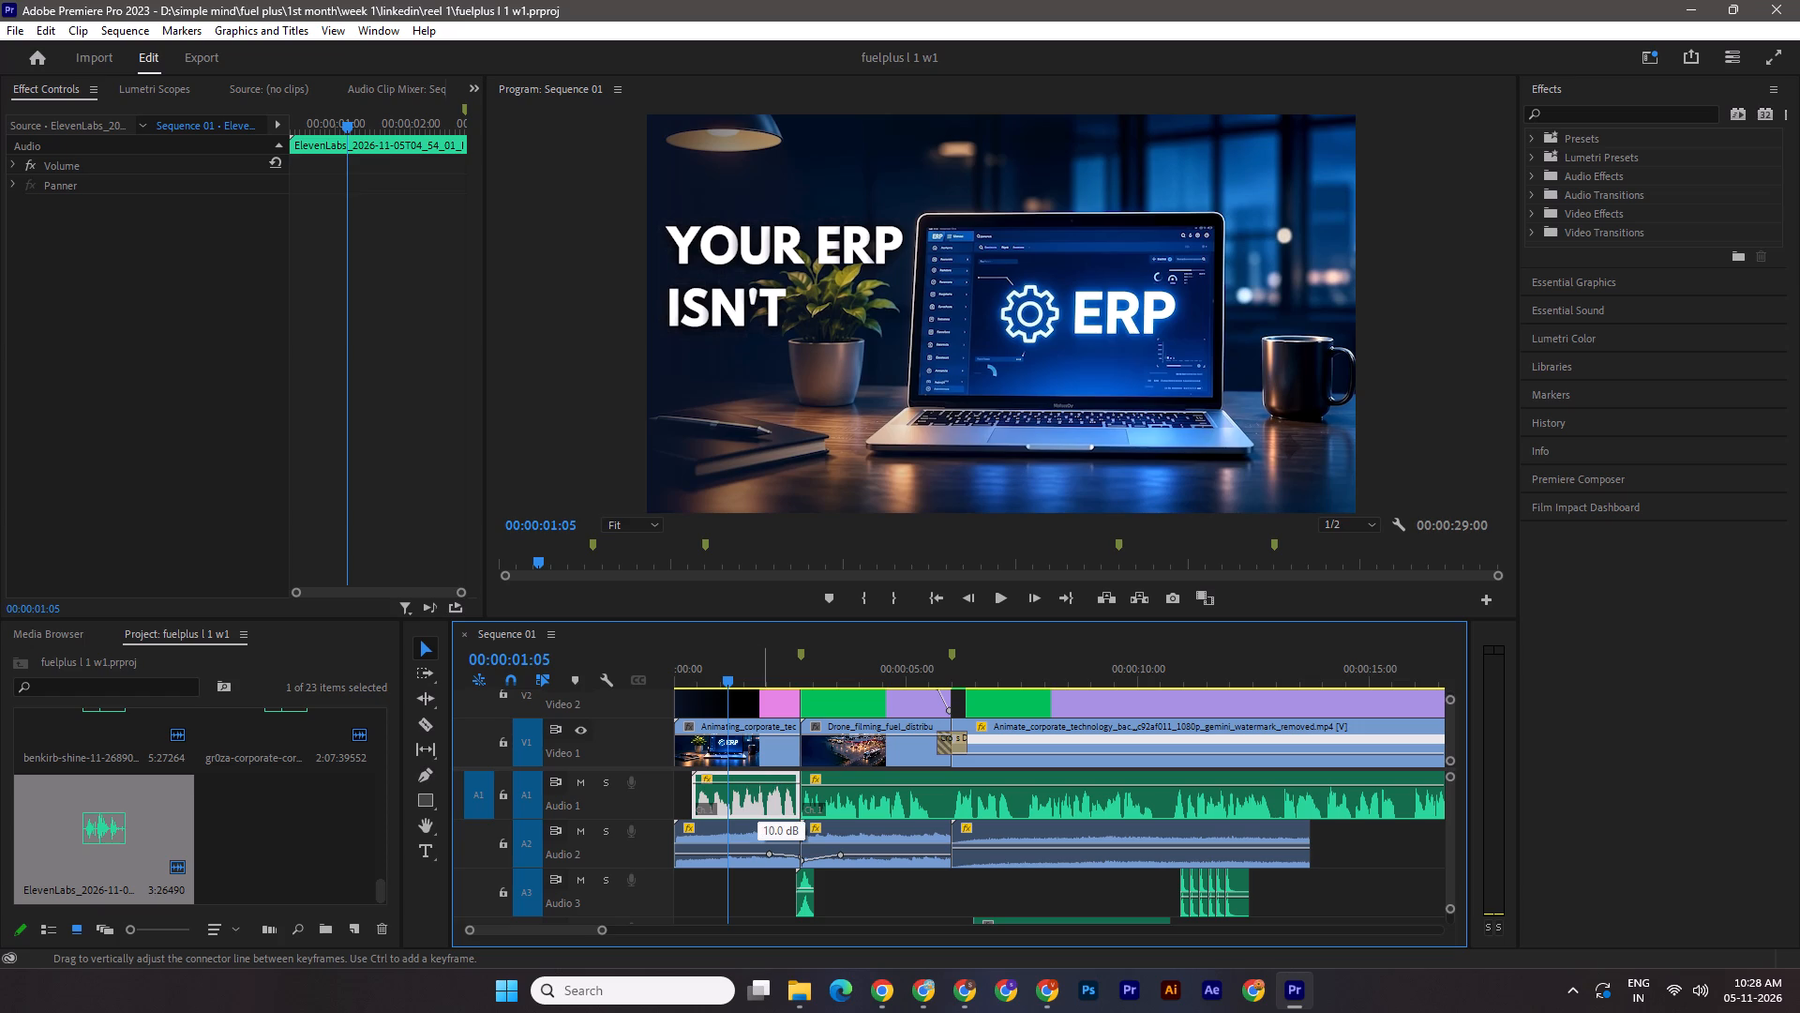
Save the project and play the sequence from the start to about 00:00:03:20 to check the voice-over's level across the first cut.
key(ctrl+s)
drag(725, 676, 558, 675)
key(space)
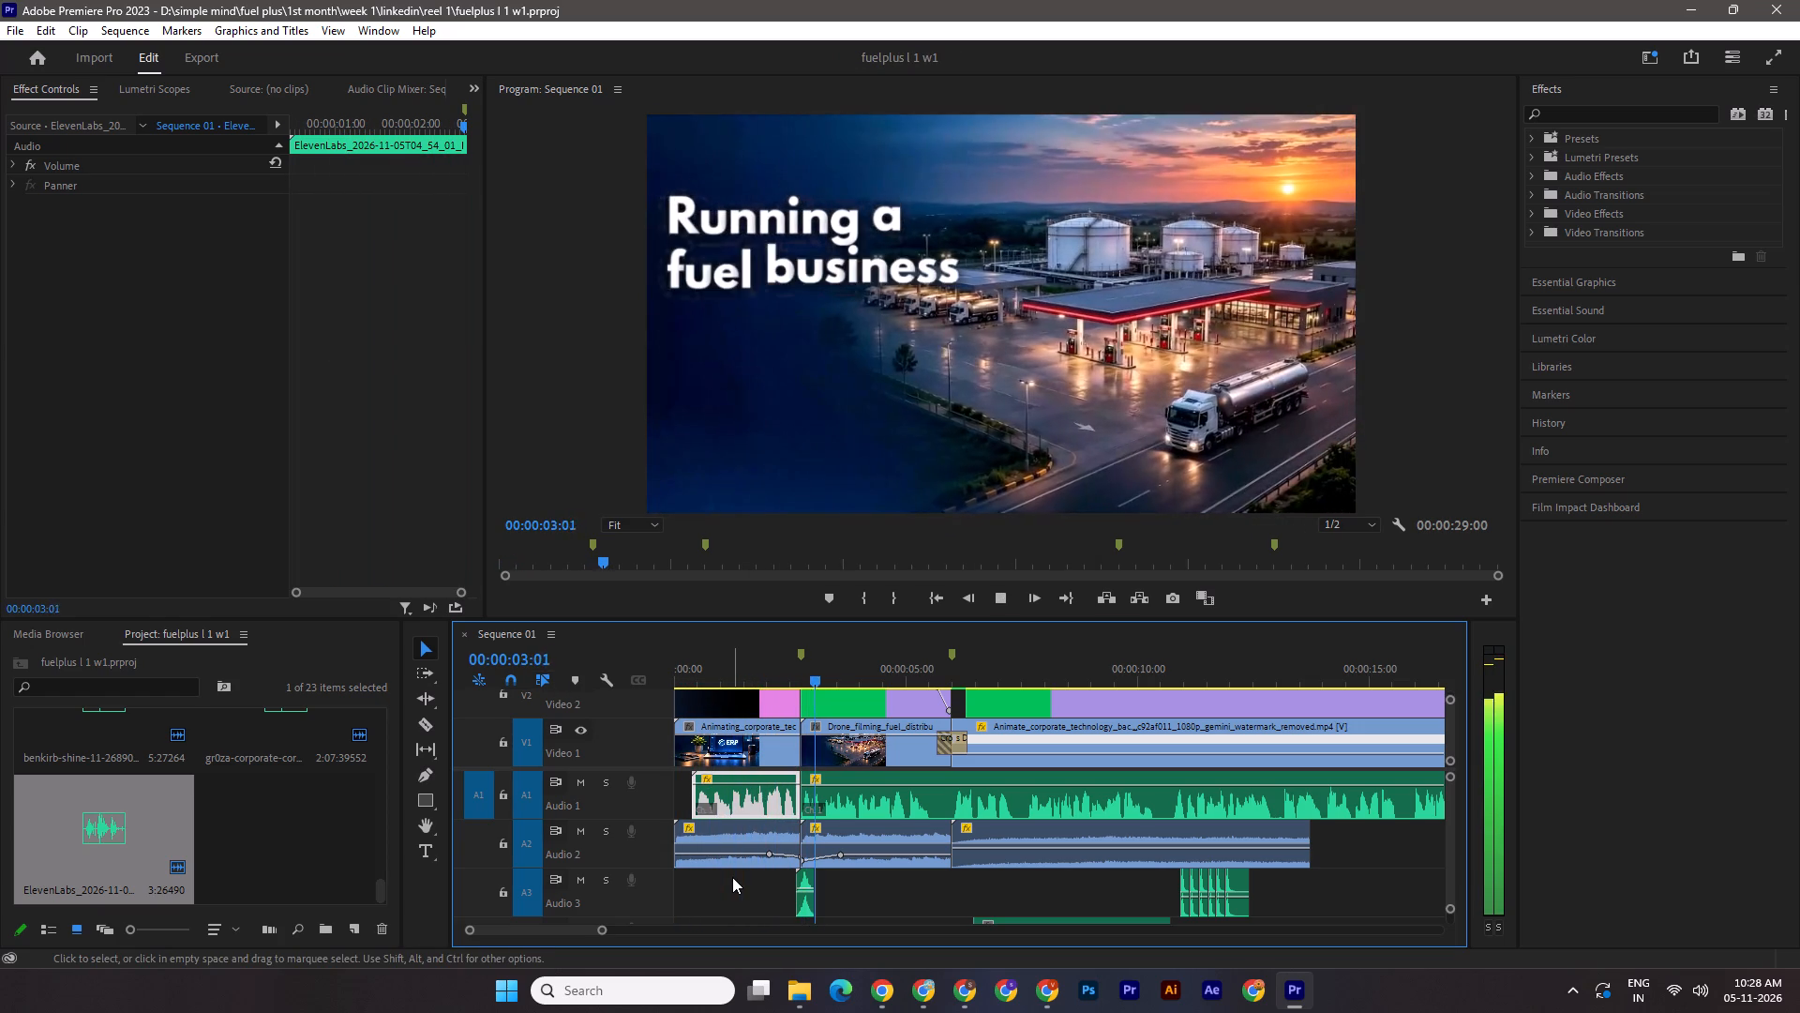
key(space)
key(ctrl+s)
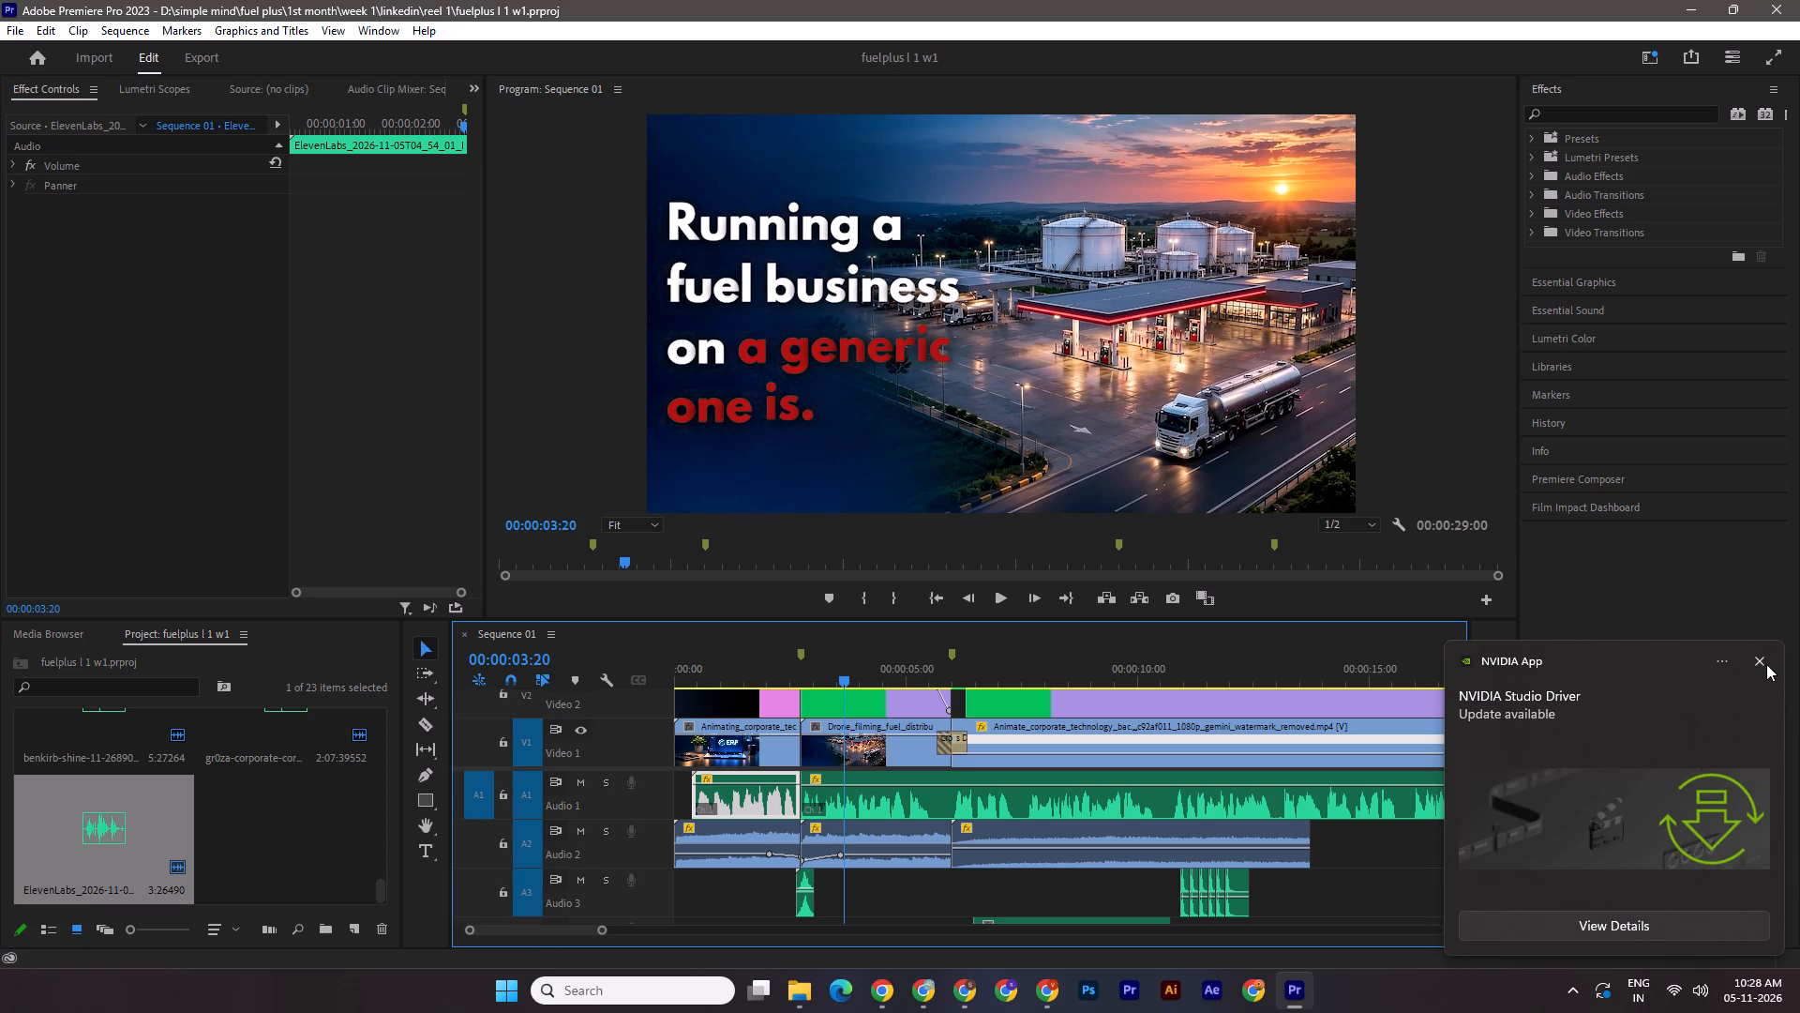
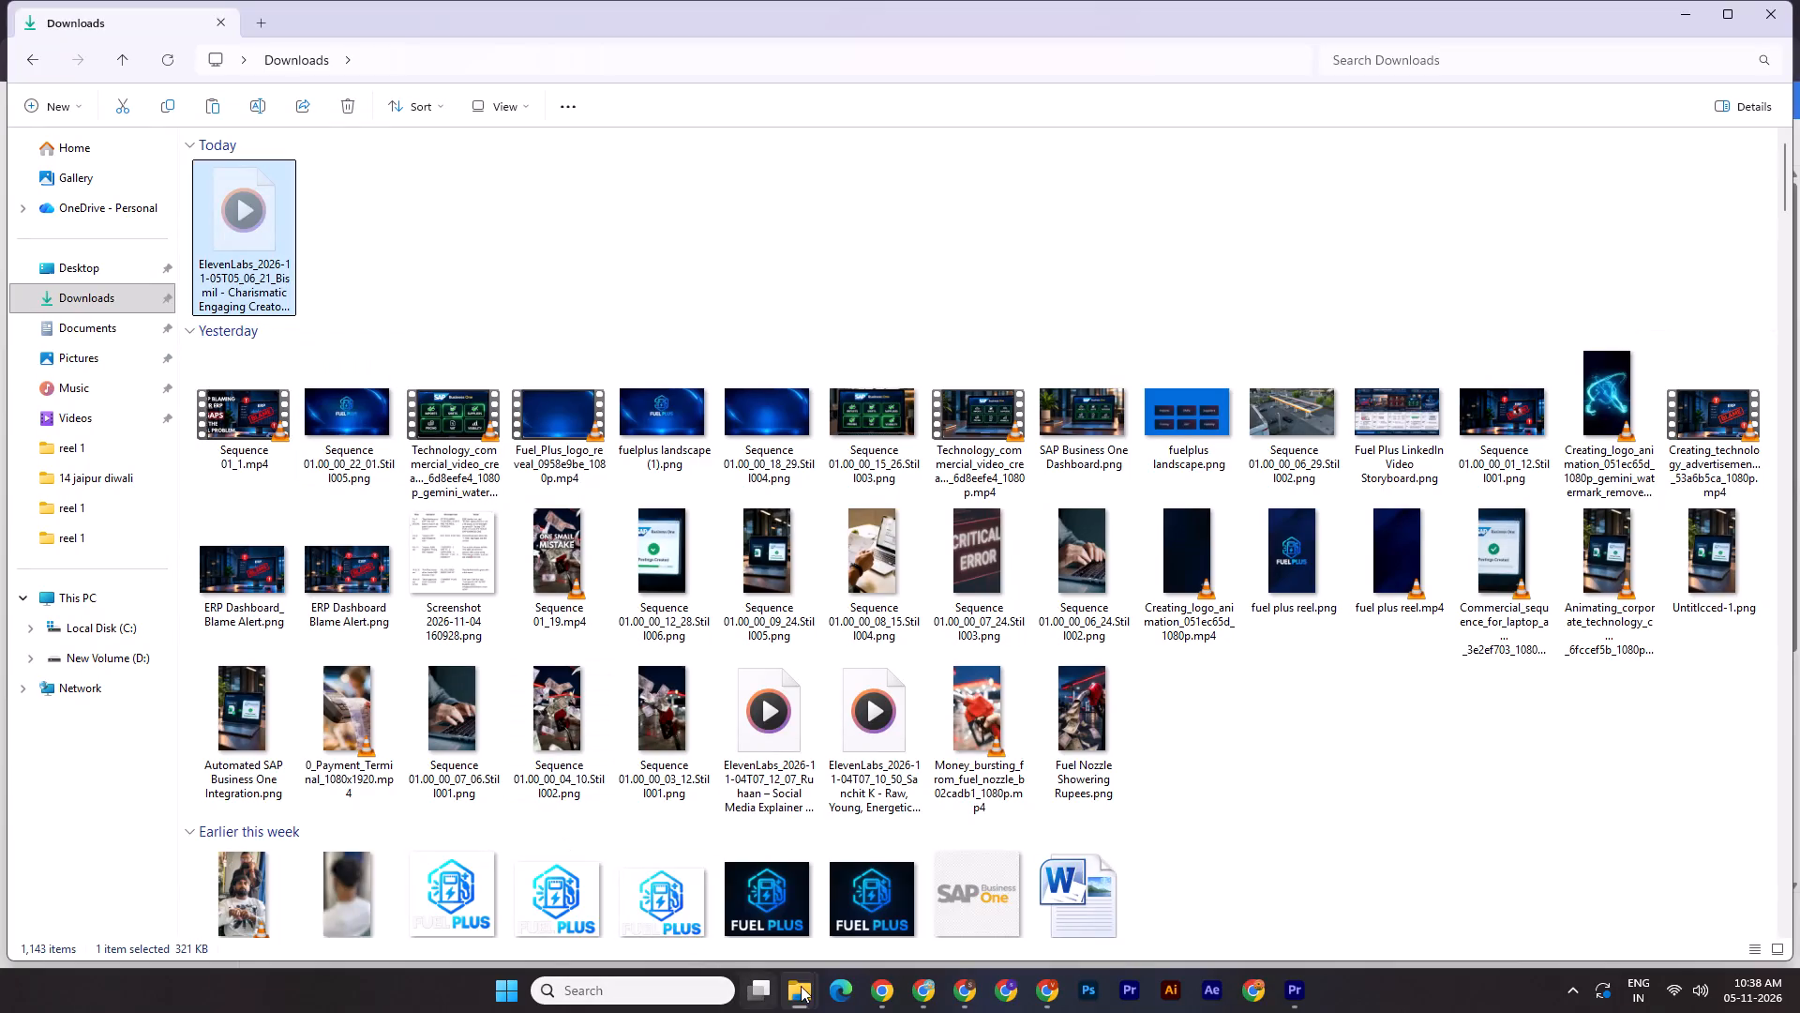
click(803, 988)
click(848, 917)
key(ctrl+v)
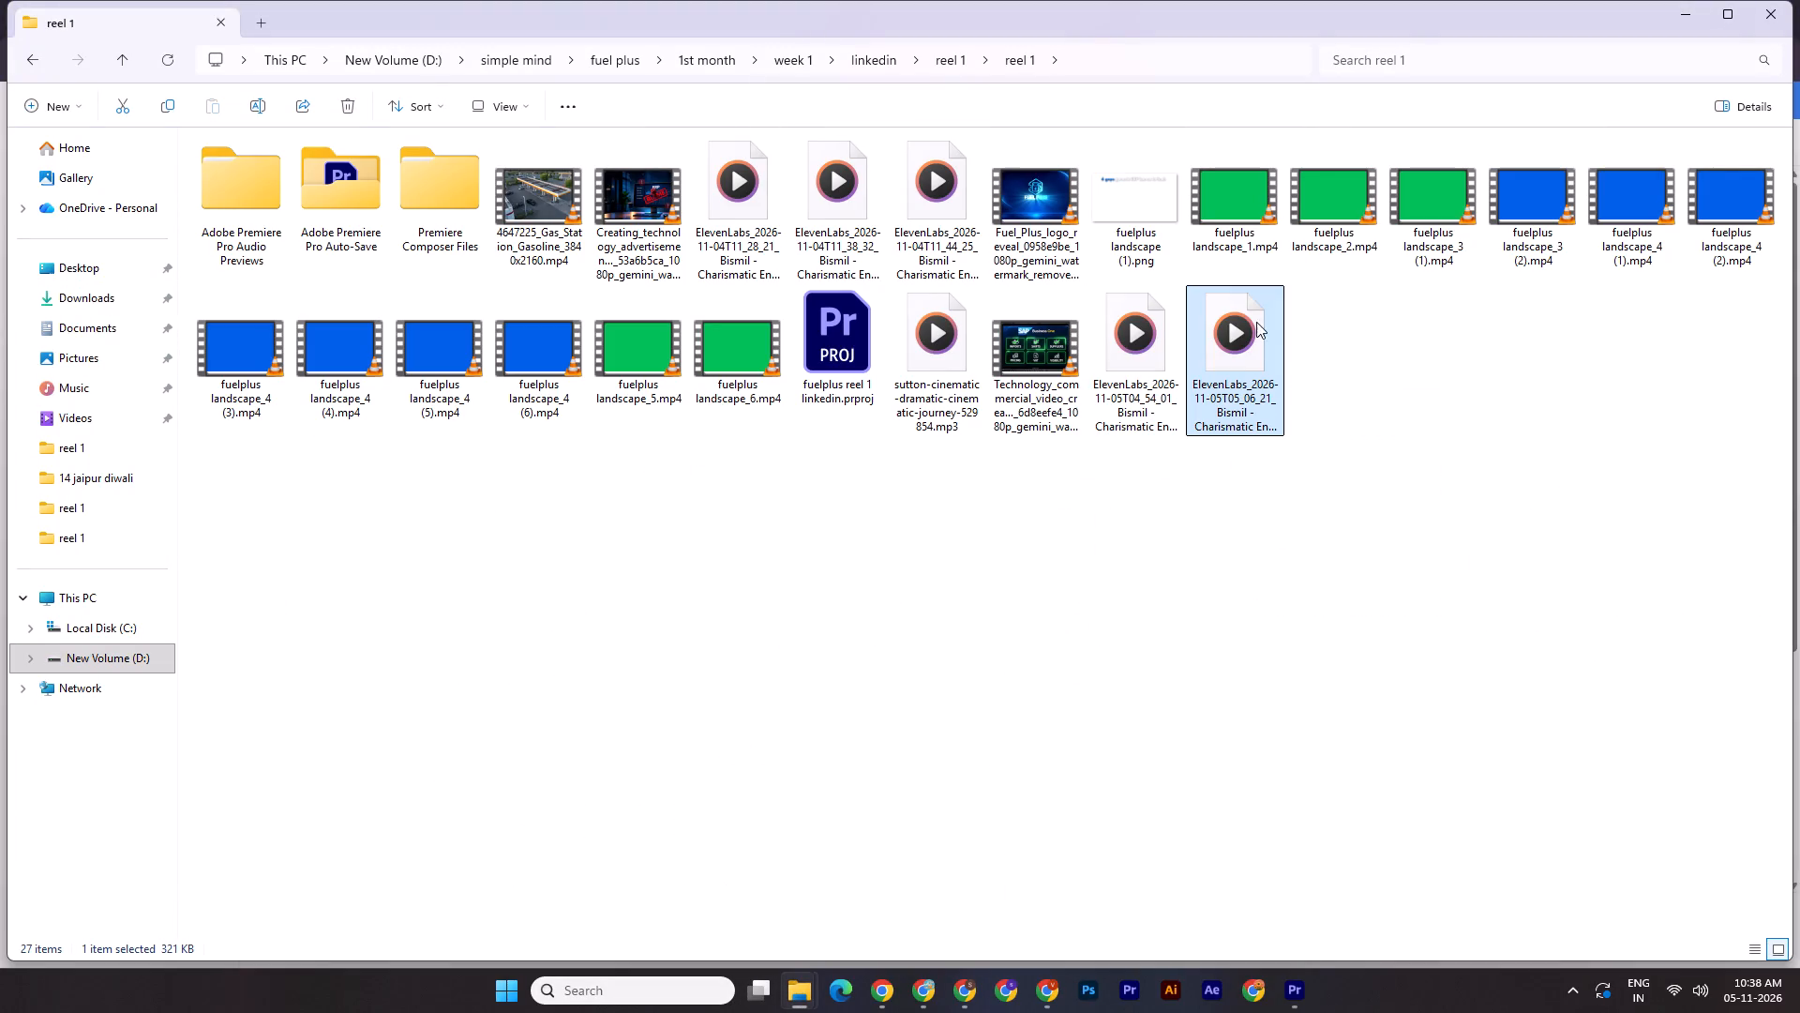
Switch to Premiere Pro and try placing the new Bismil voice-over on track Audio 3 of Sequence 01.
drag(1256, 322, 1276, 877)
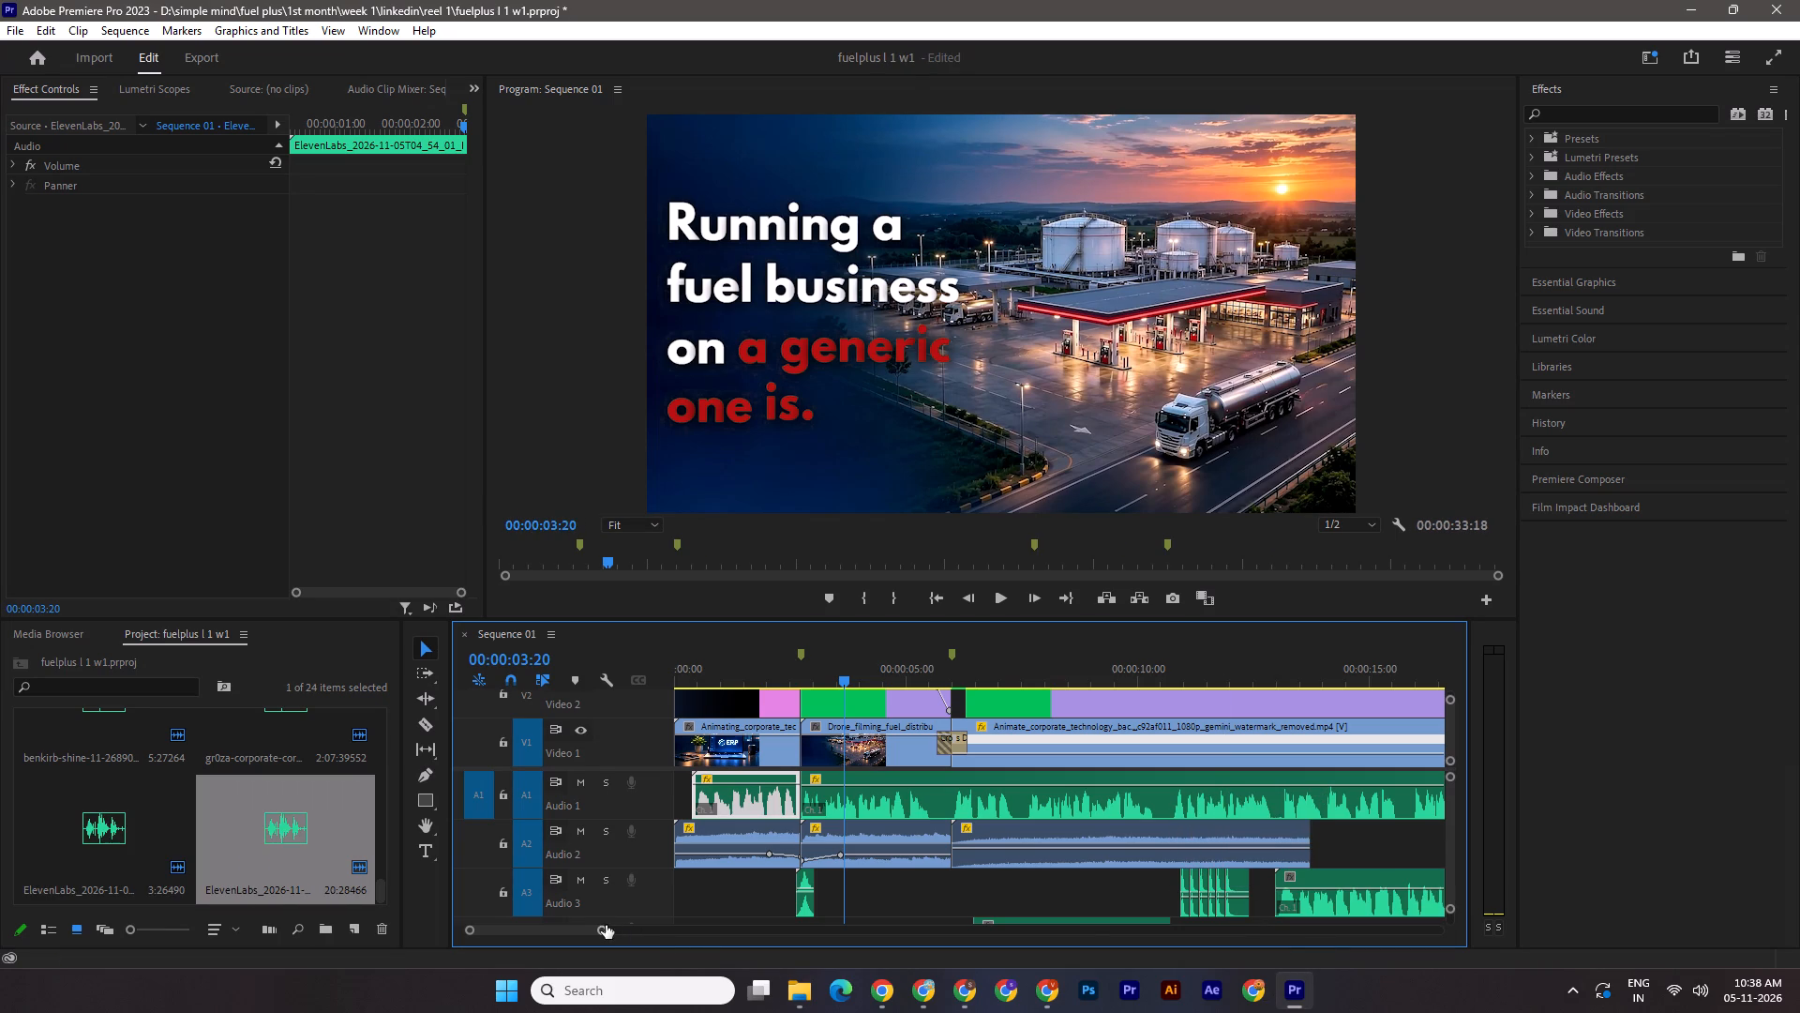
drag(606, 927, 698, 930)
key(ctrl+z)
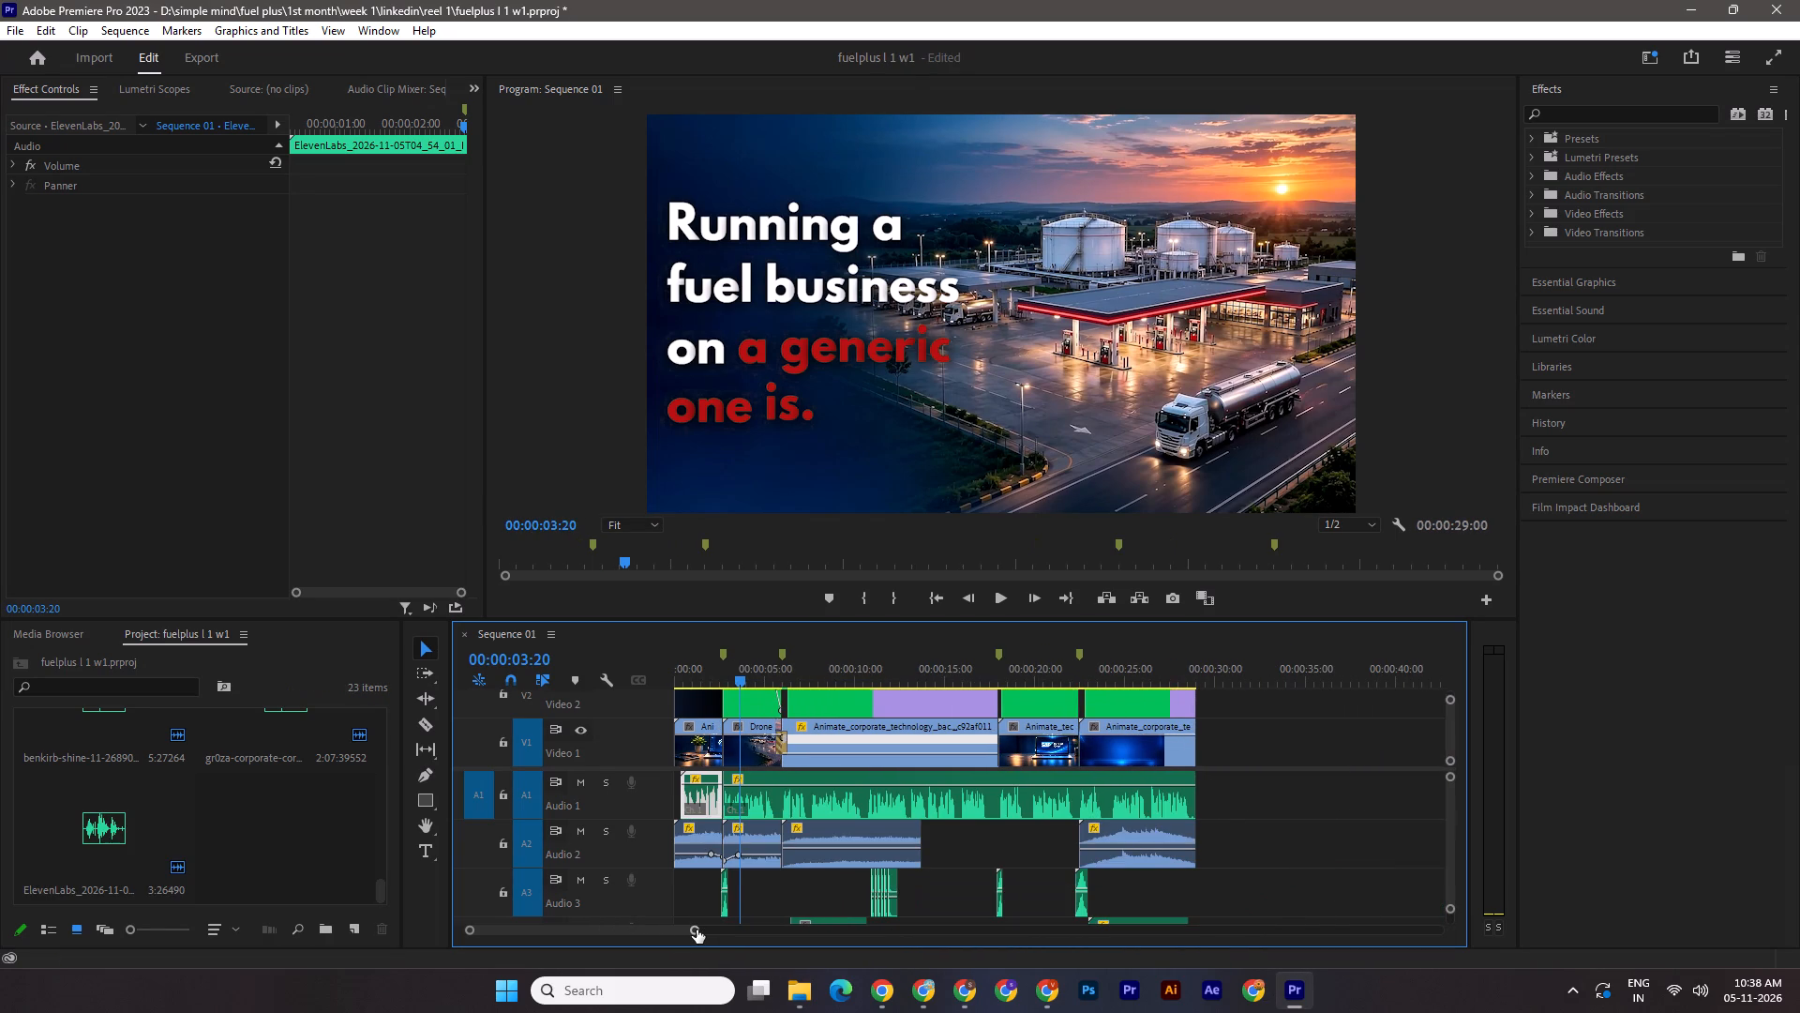
Mute audio track A1, which holds the existing voice-over, and save the Premiere Pro project.
drag(1448, 909, 1450, 919)
click(684, 868)
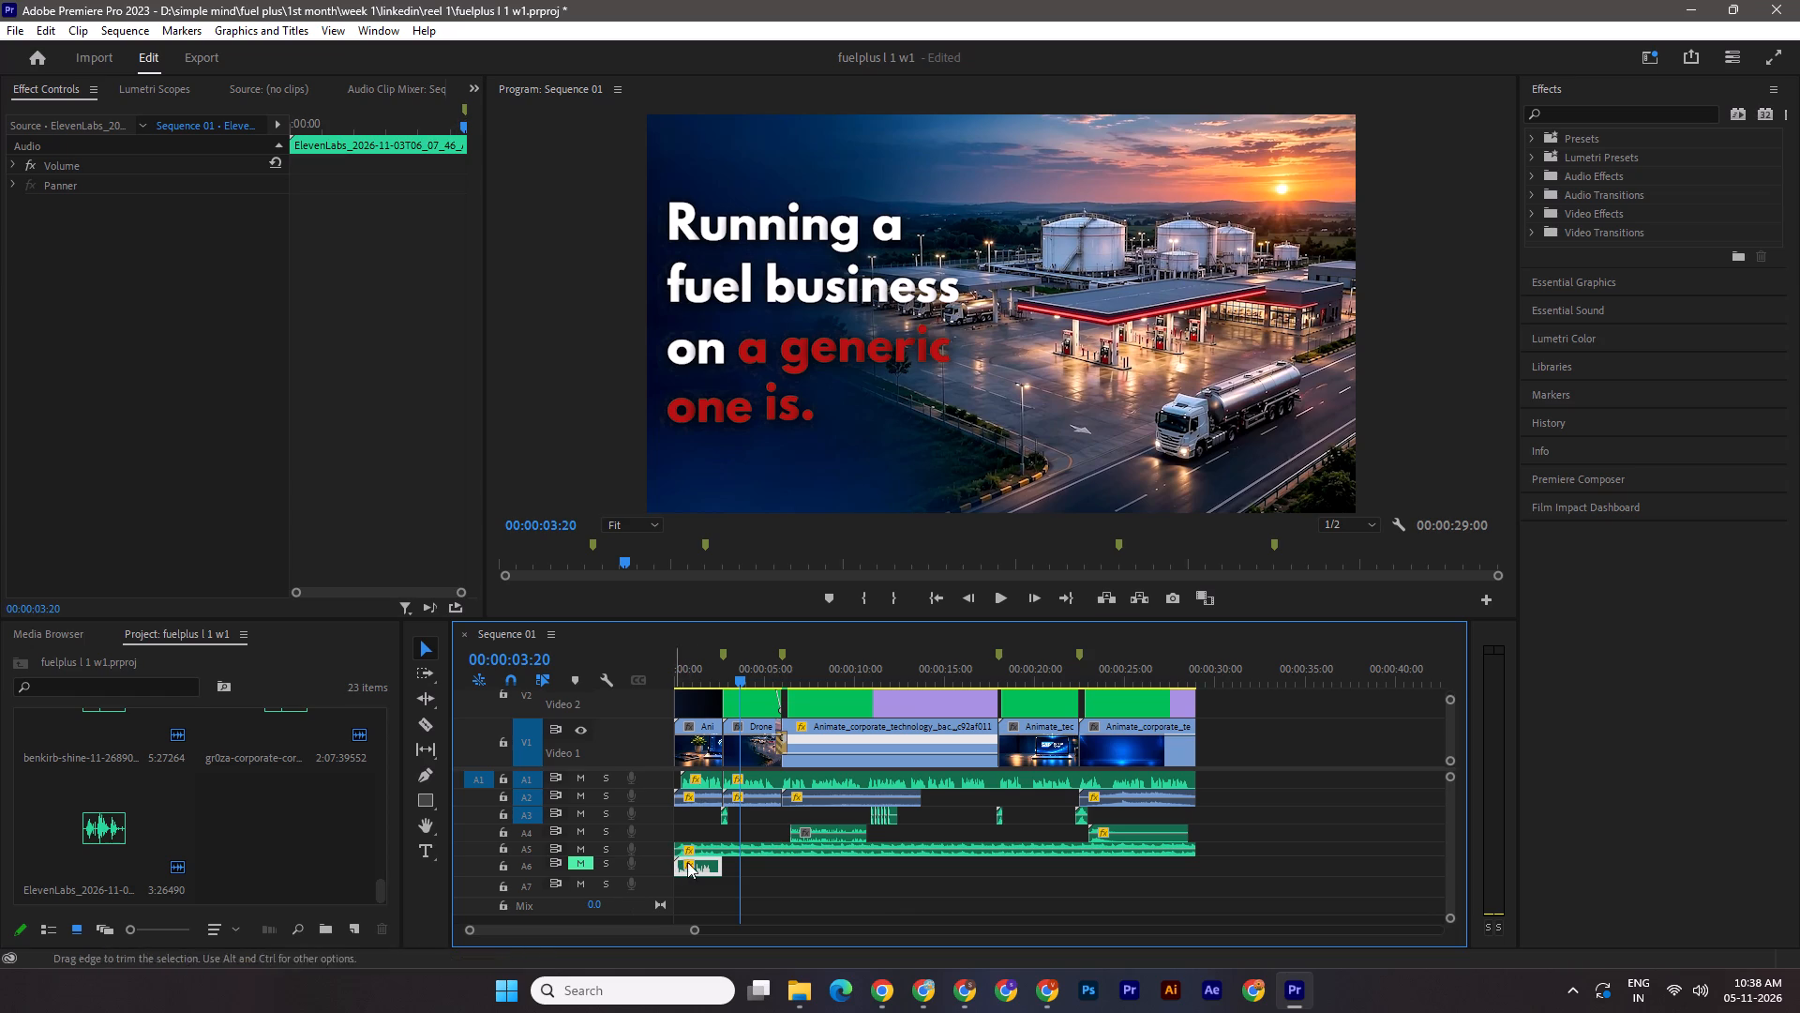
click(581, 775)
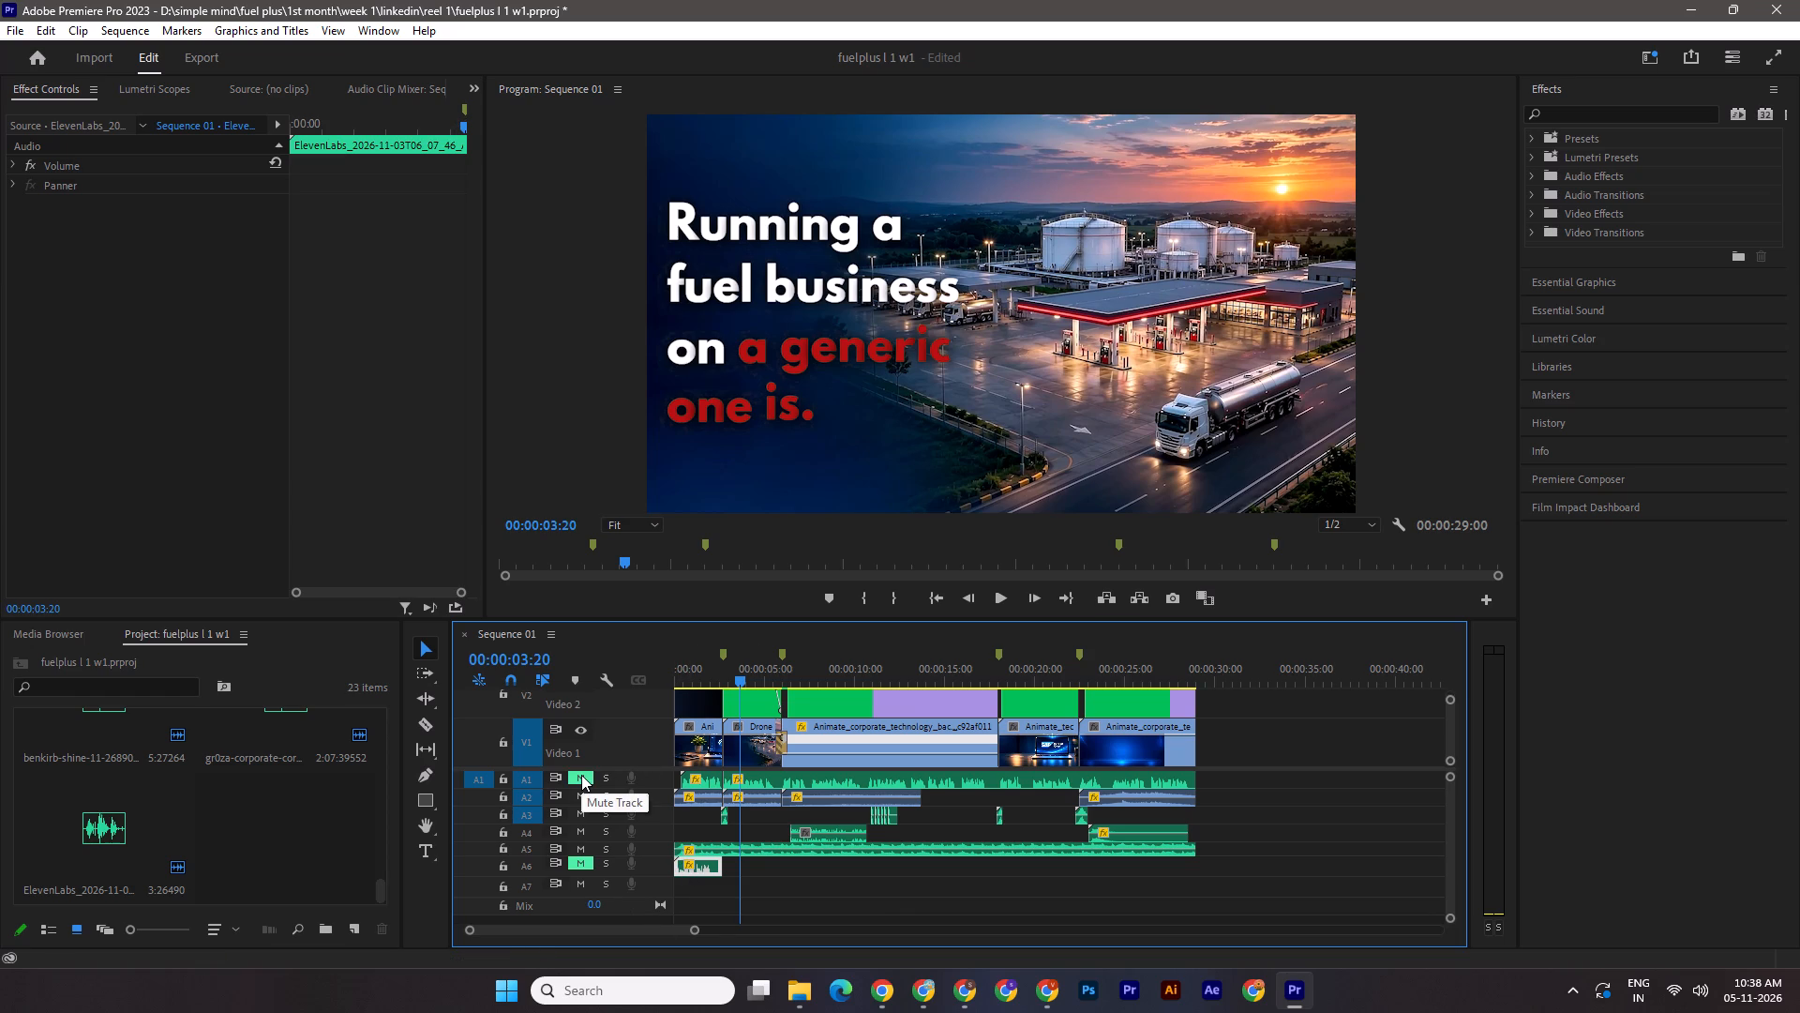
key(ctrl+s)
Bring the new Bismil voice-over from the "reel 1" folder onto audio track A7 at the start of Sequence 01.
click(801, 996)
click(727, 941)
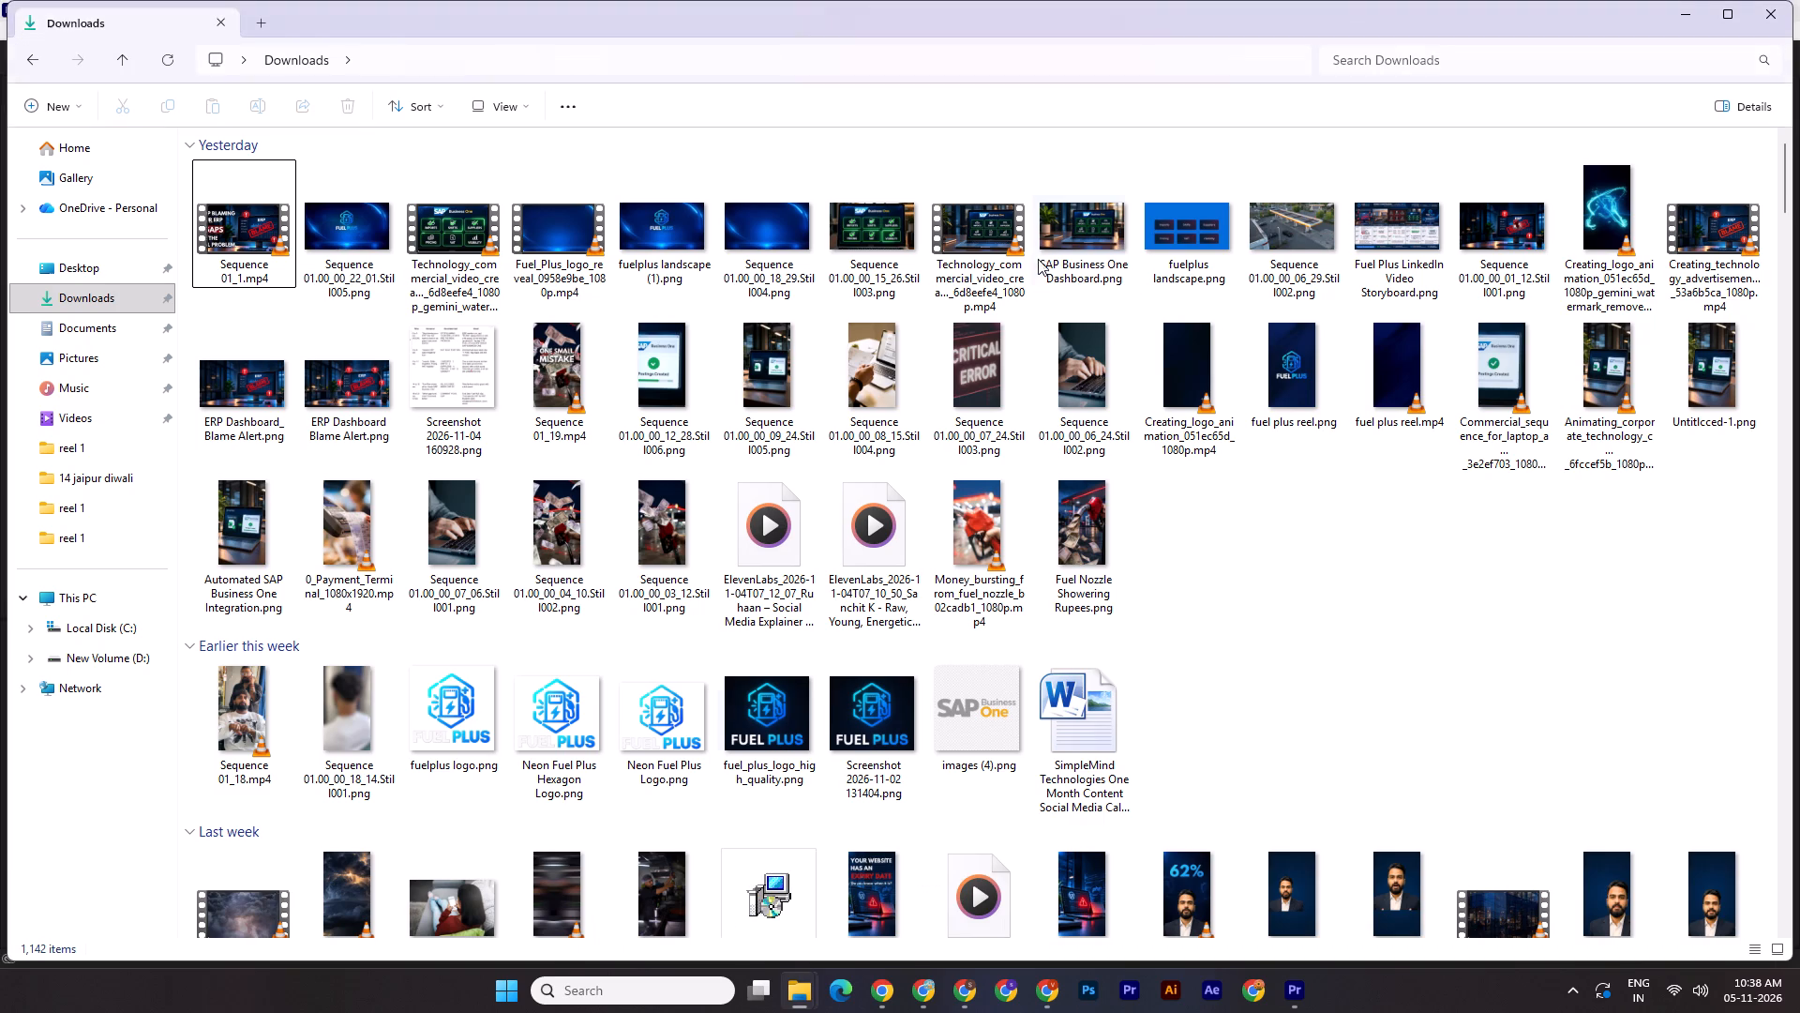
click(793, 995)
click(903, 903)
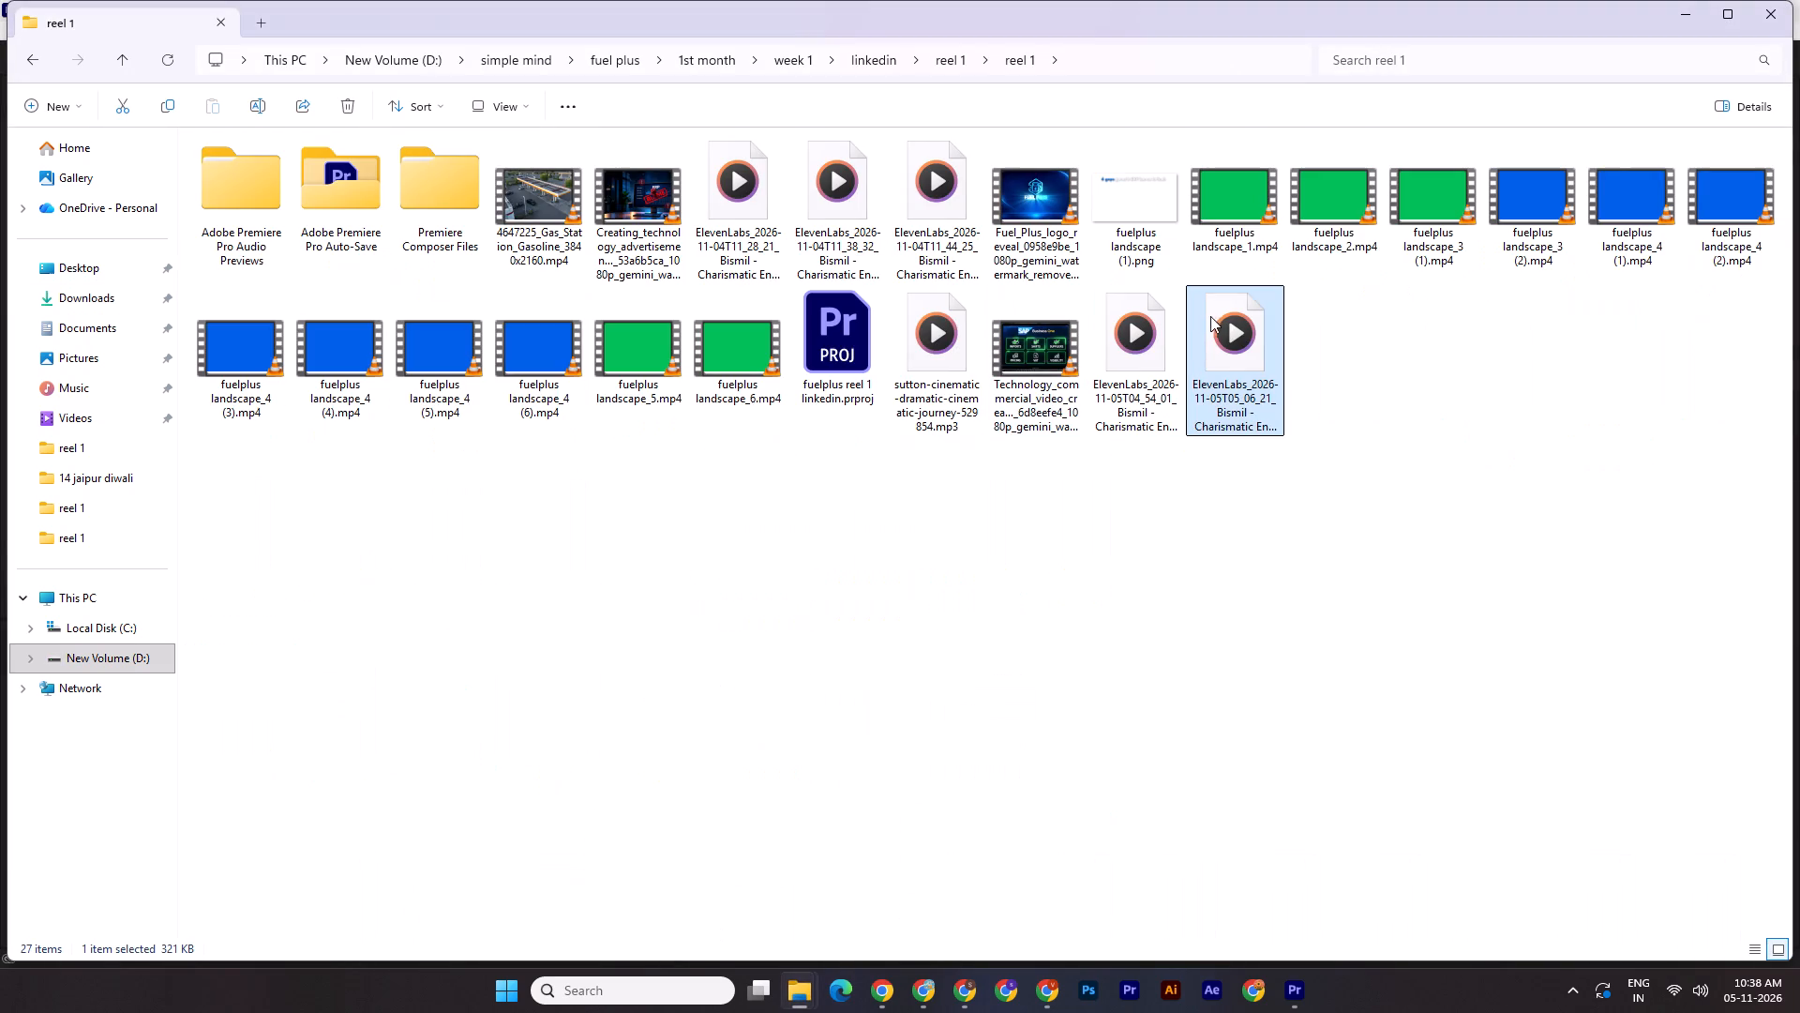
drag(1237, 356, 716, 869)
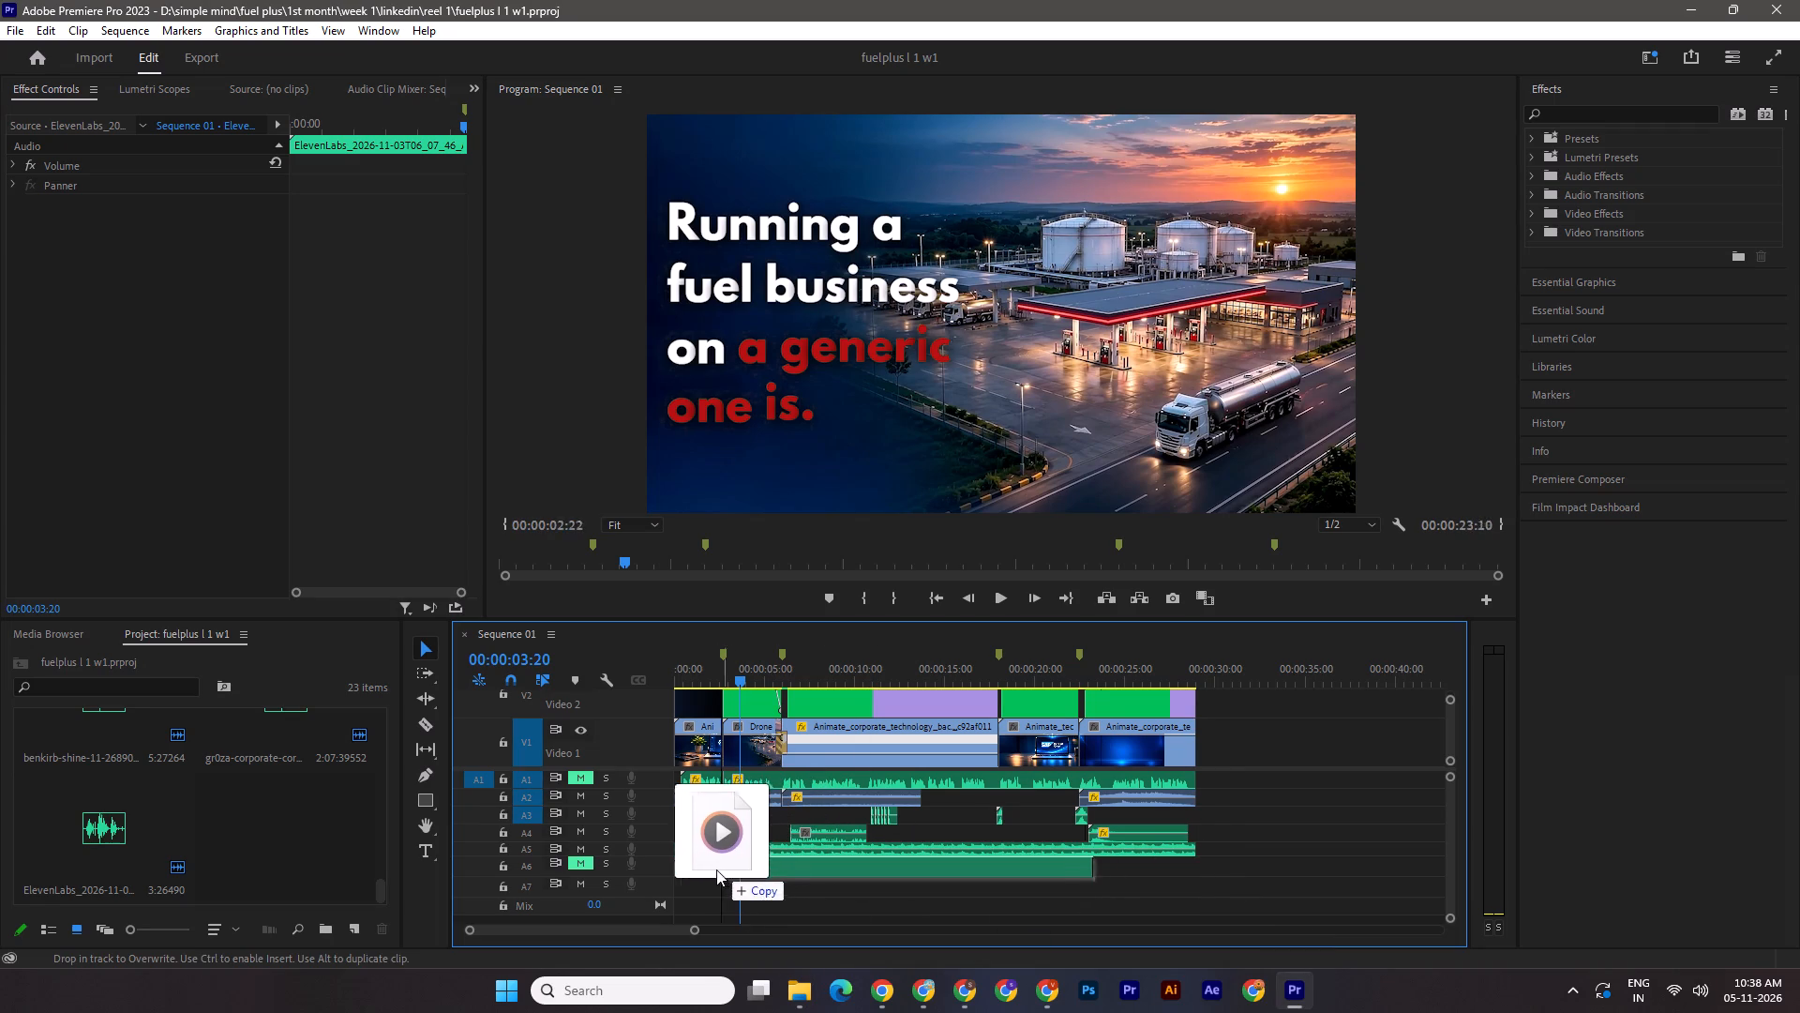
drag(716, 869, 668, 889)
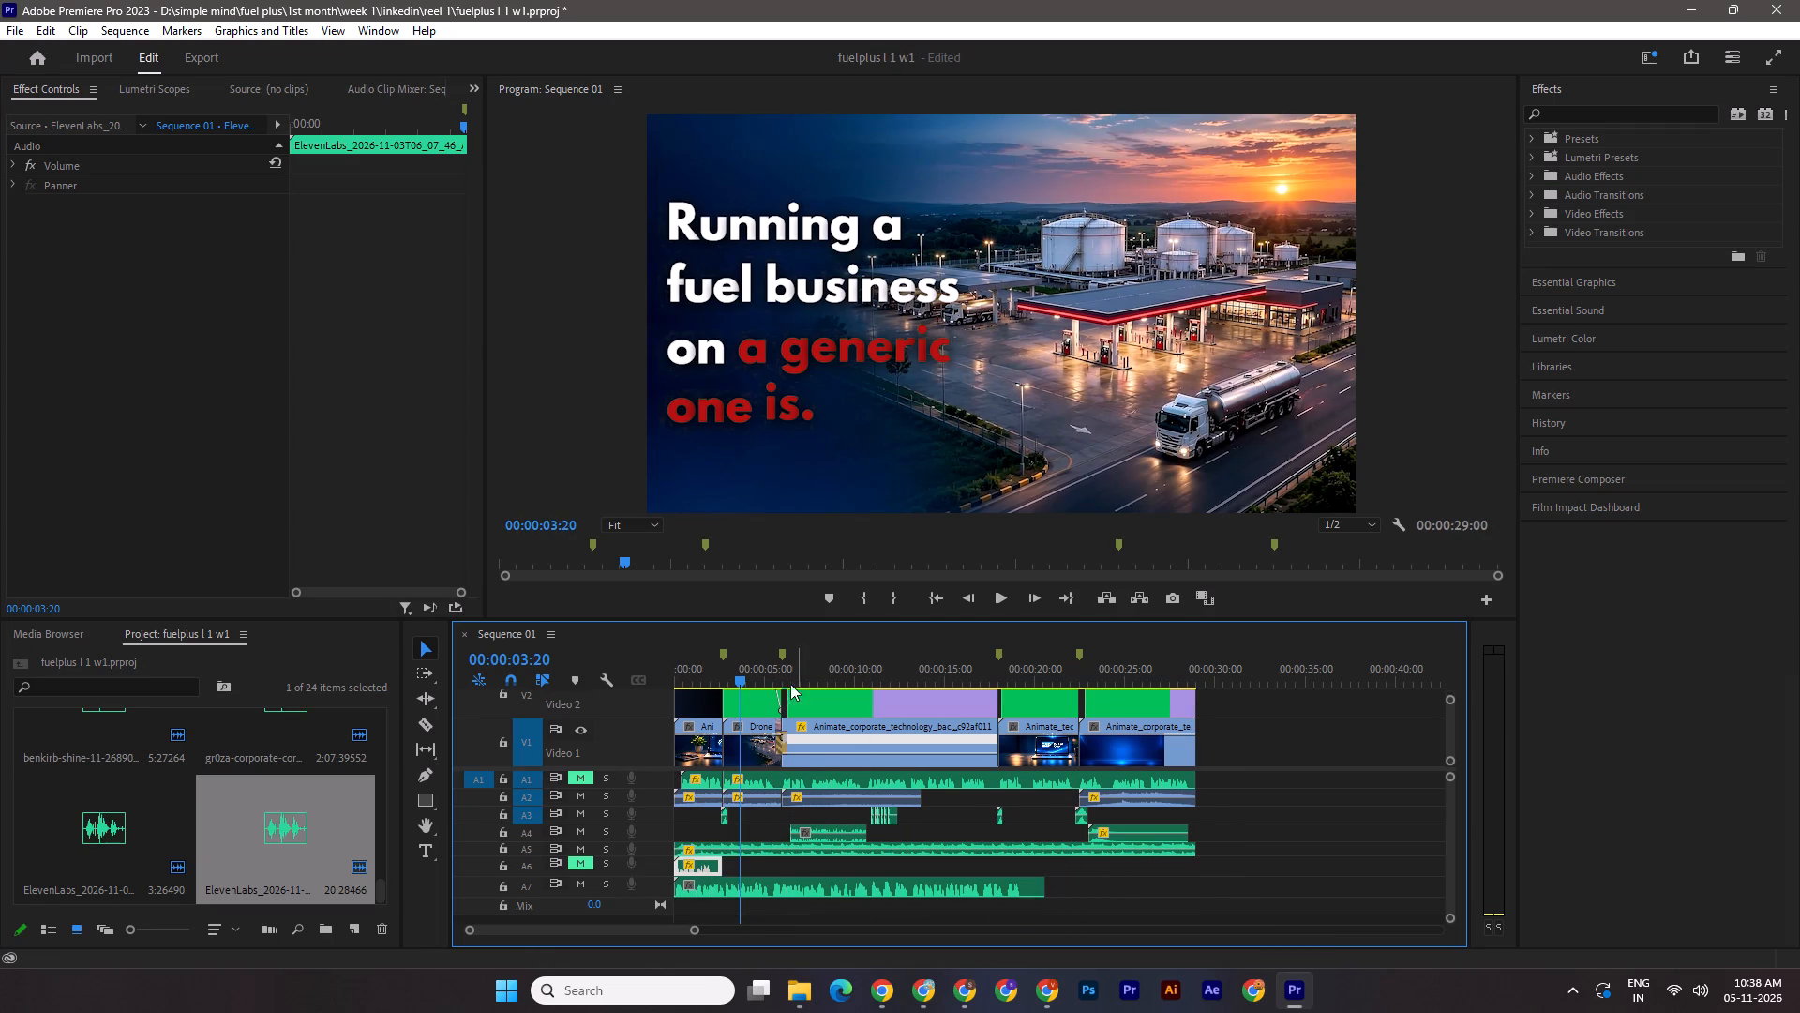
Play the opening with the new voice-over and split the A7 clip at about 00:00:05:09.
drag(730, 677, 570, 676)
drag(695, 934, 667, 931)
key(space)
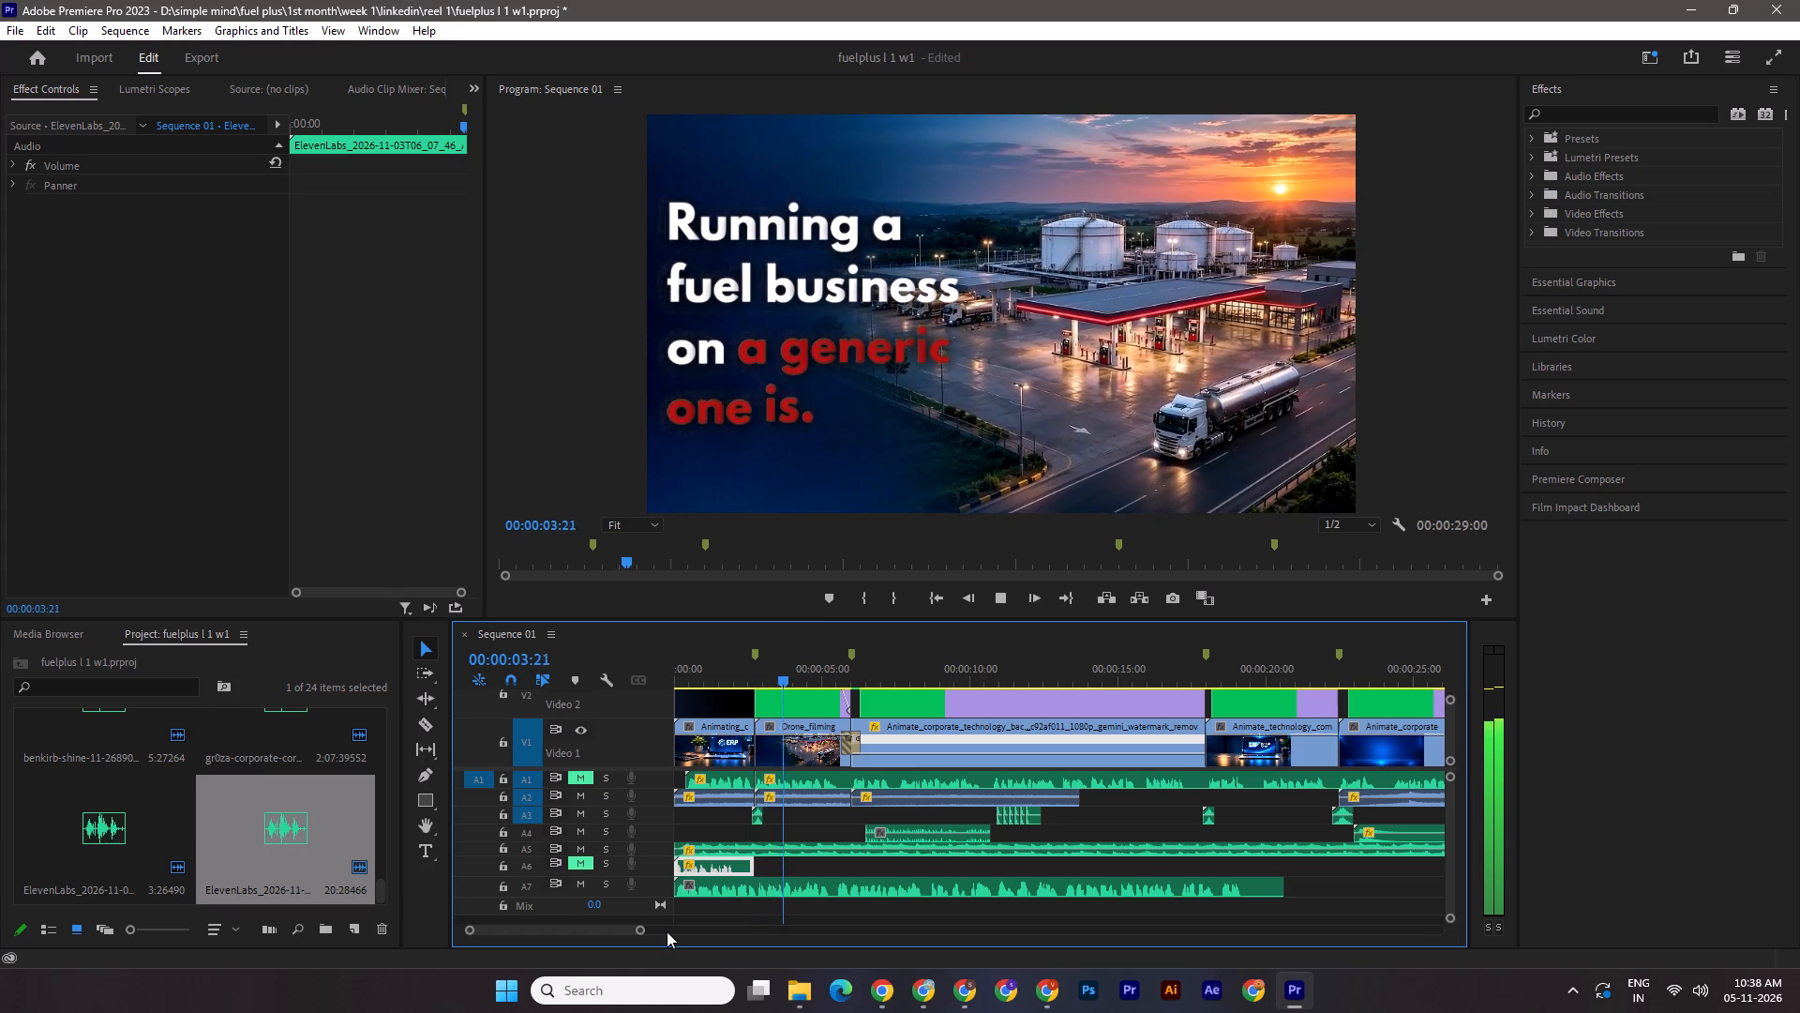
key(space)
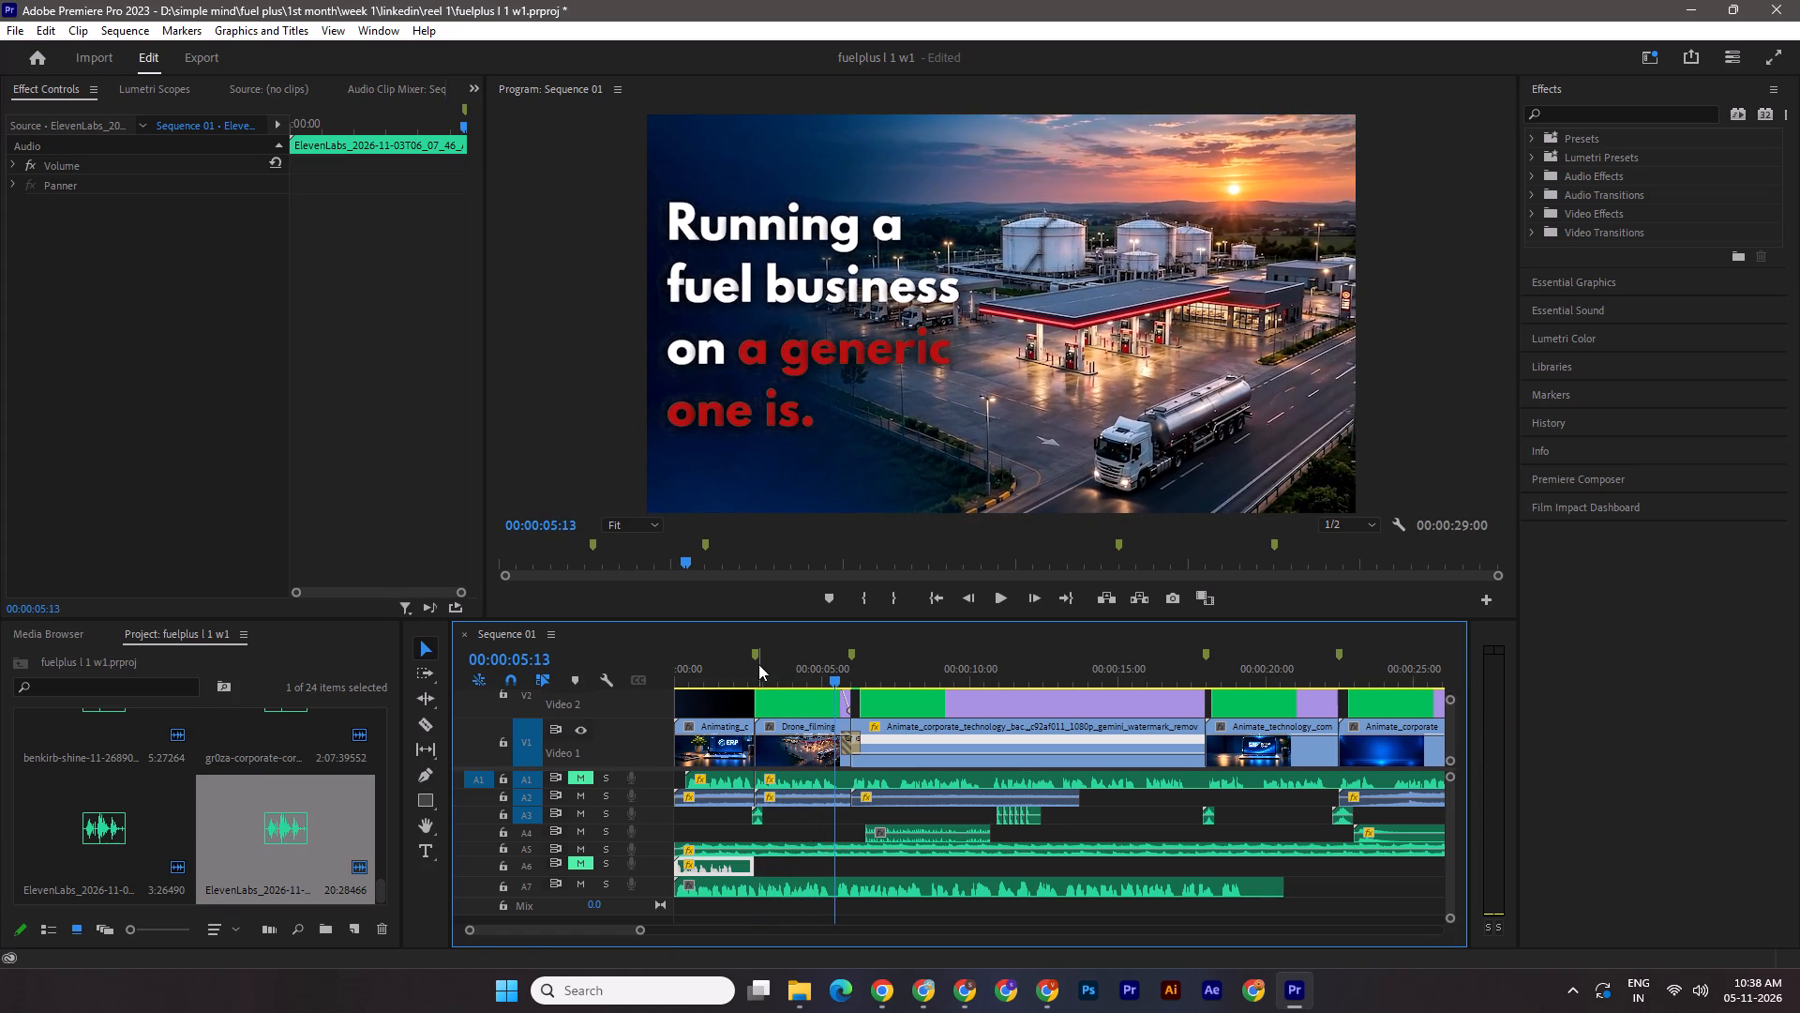
click(833, 677)
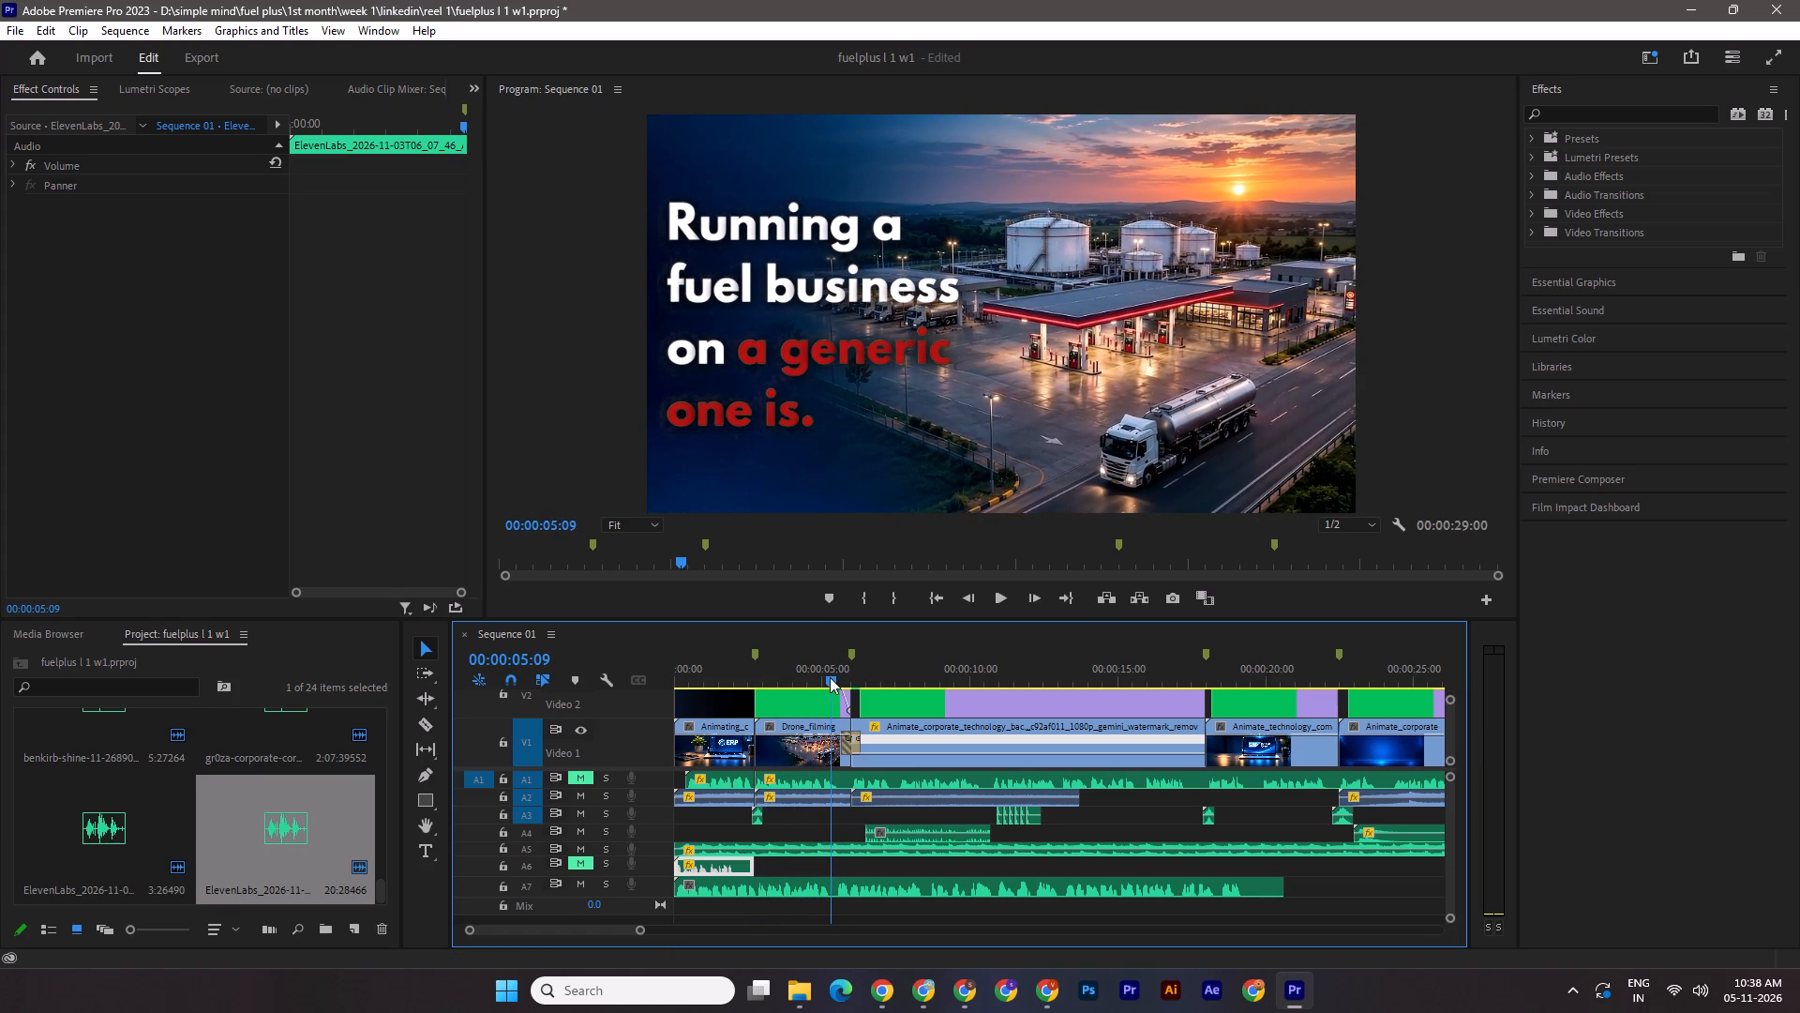
click(435, 726)
click(833, 881)
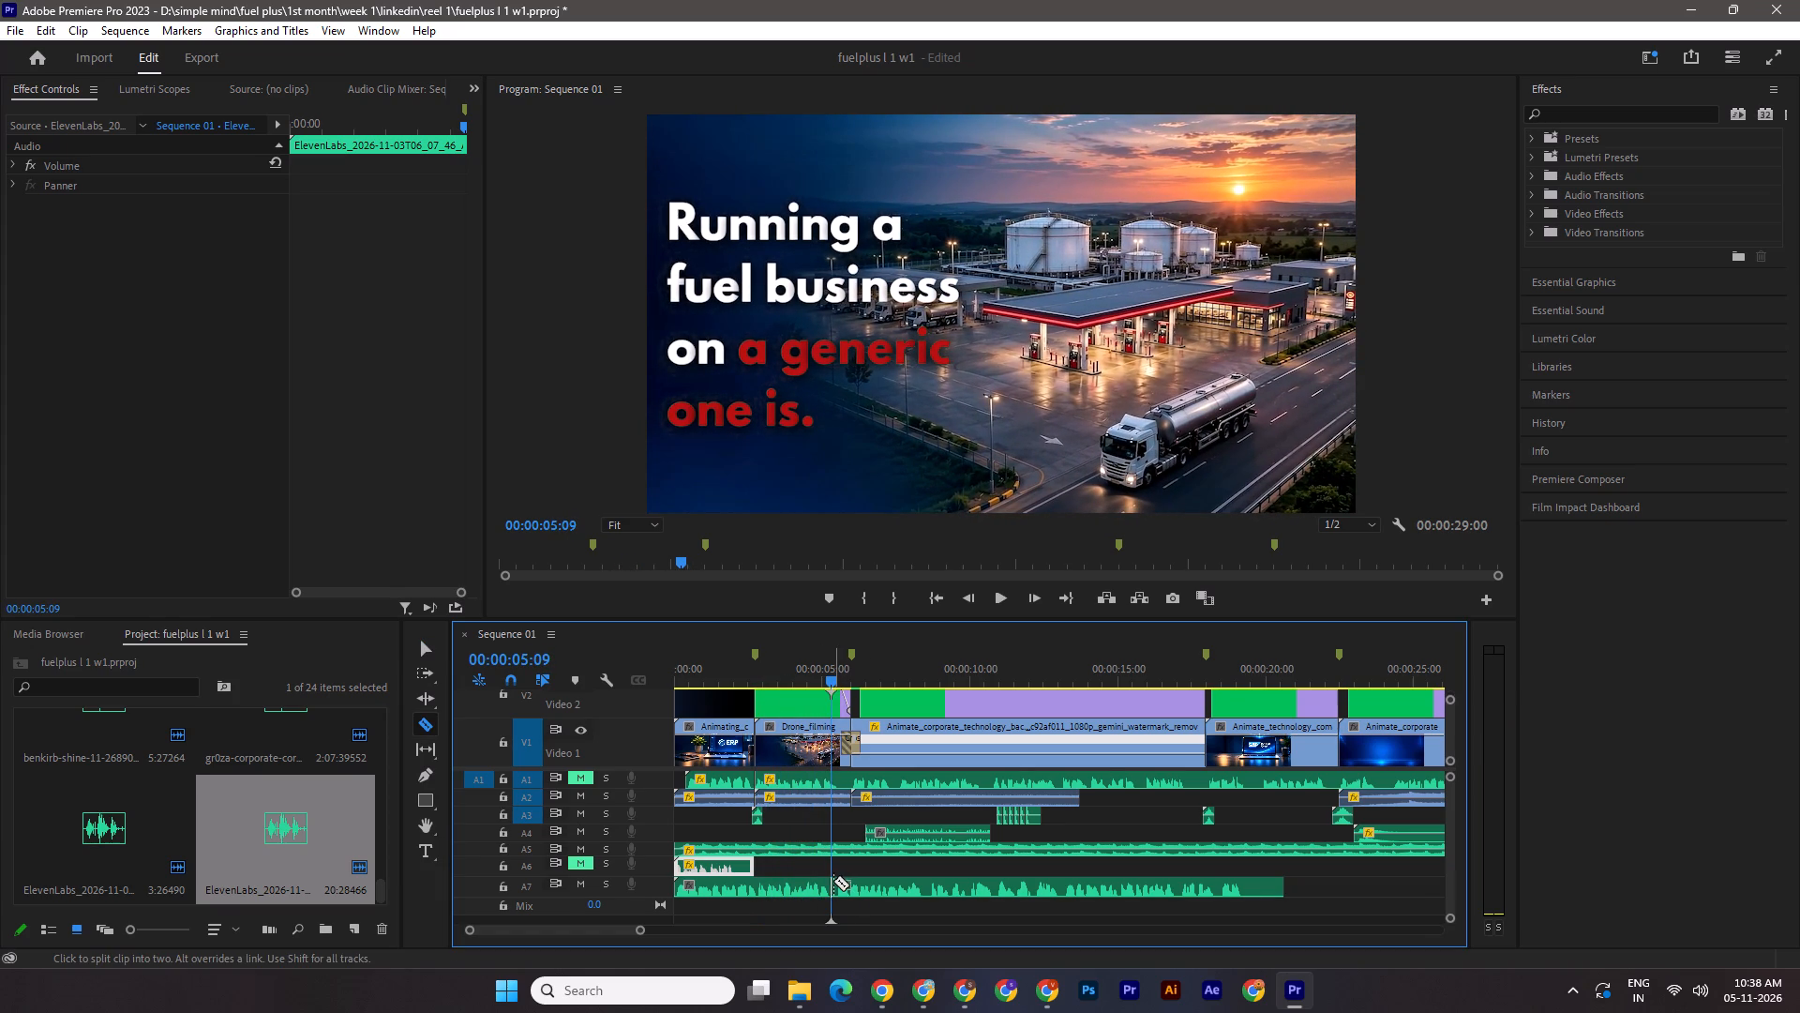
click(428, 641)
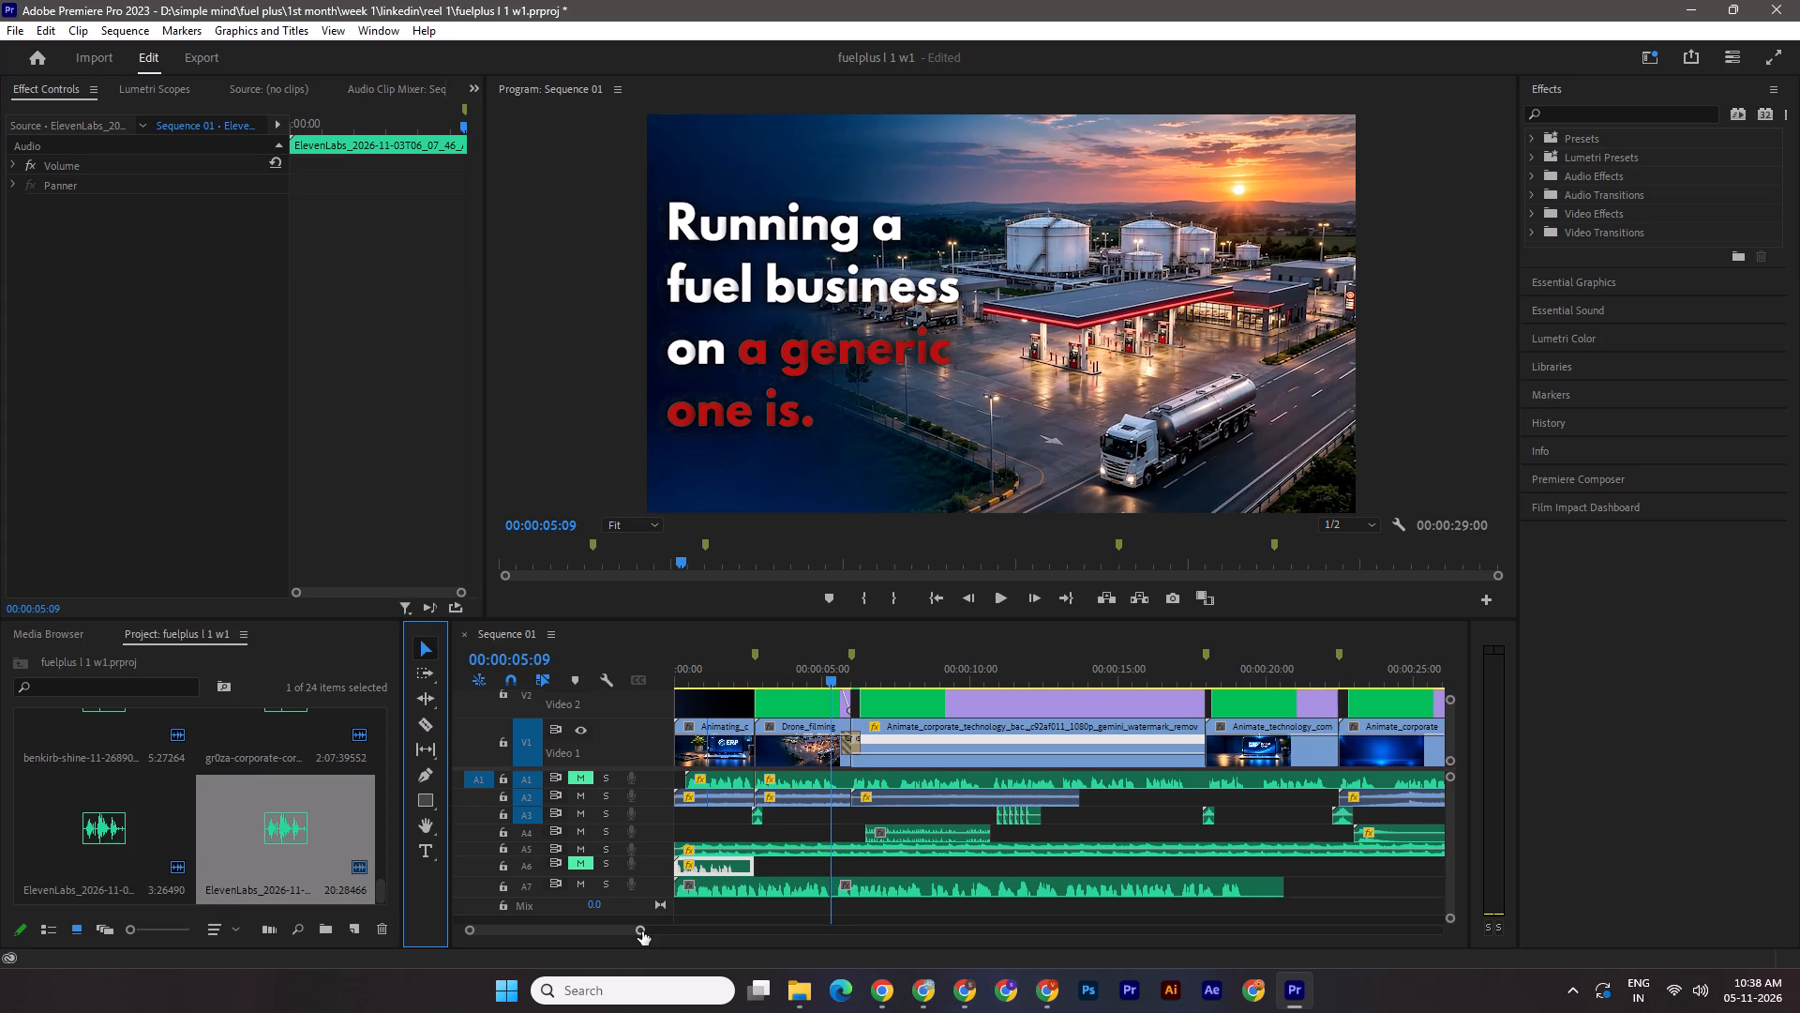
Shift all clips after the opening shot on V1–V5 and A1–A4, plus the A5 music, so the second shot starts at 00:00:05:09.
drag(640, 930, 676, 934)
drag(868, 617, 878, 472)
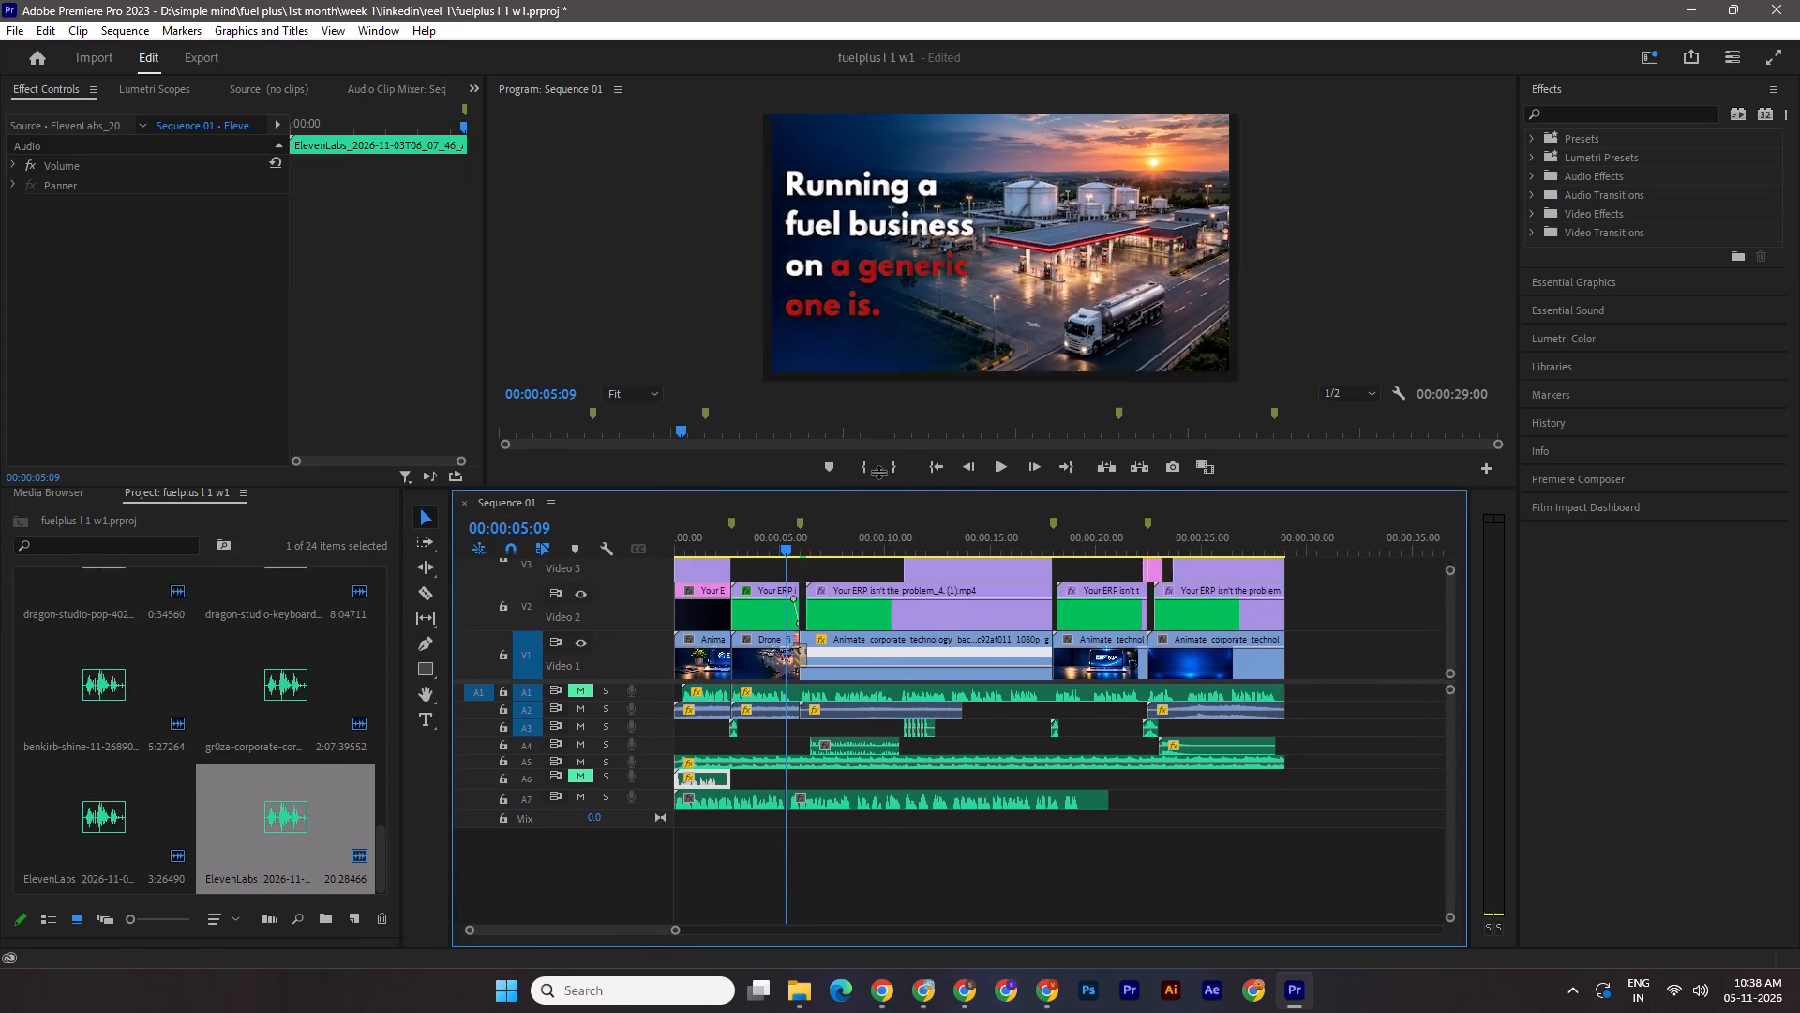
drag(878, 472, 897, 388)
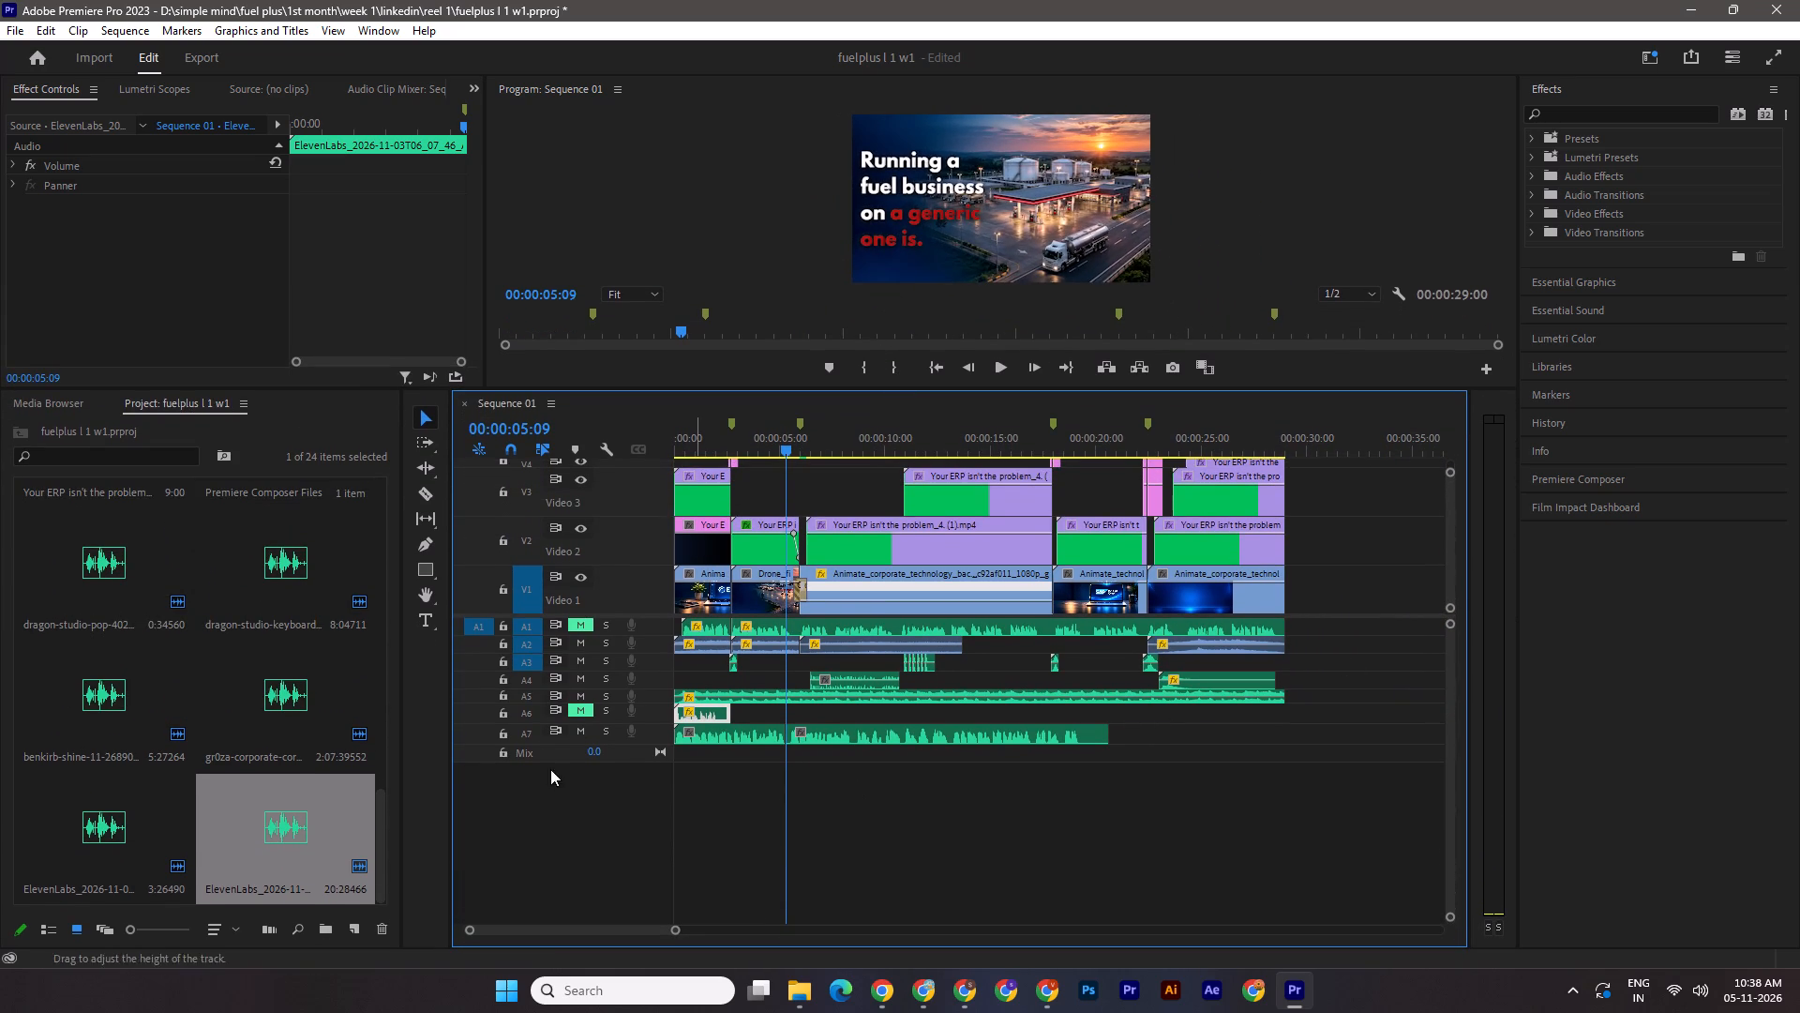
drag(602, 615, 619, 700)
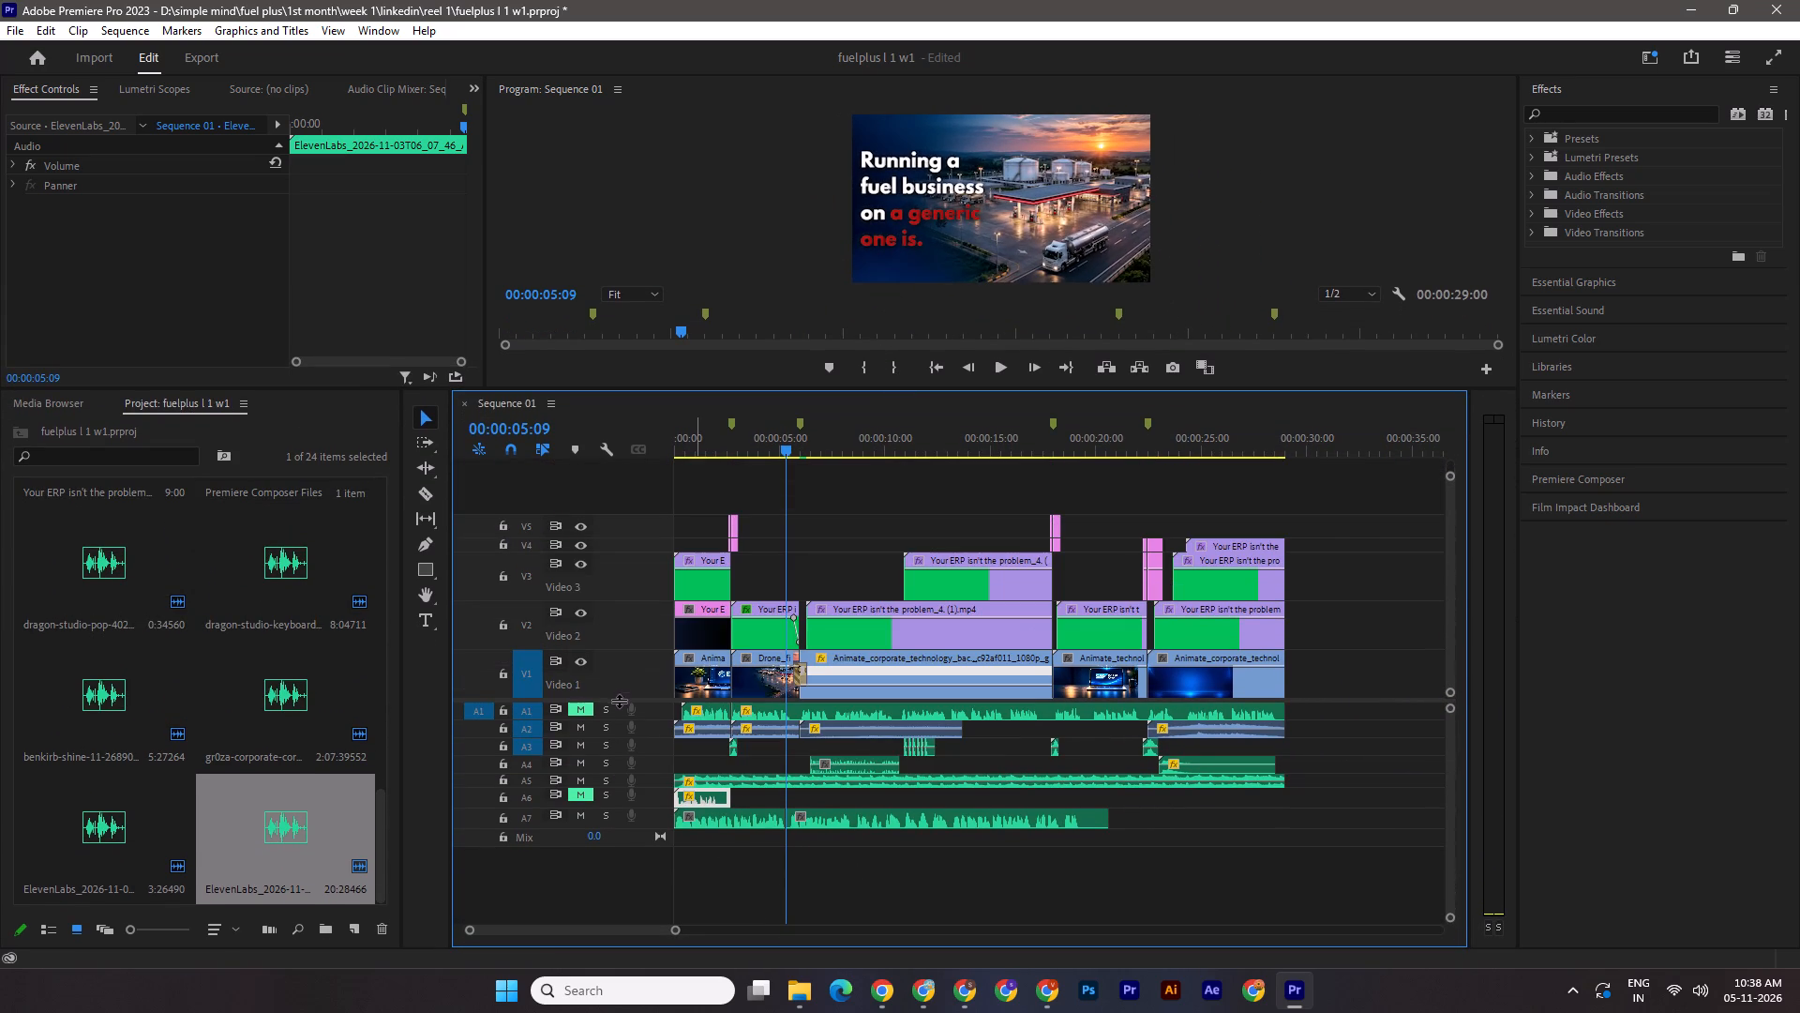
drag(1361, 506, 778, 766)
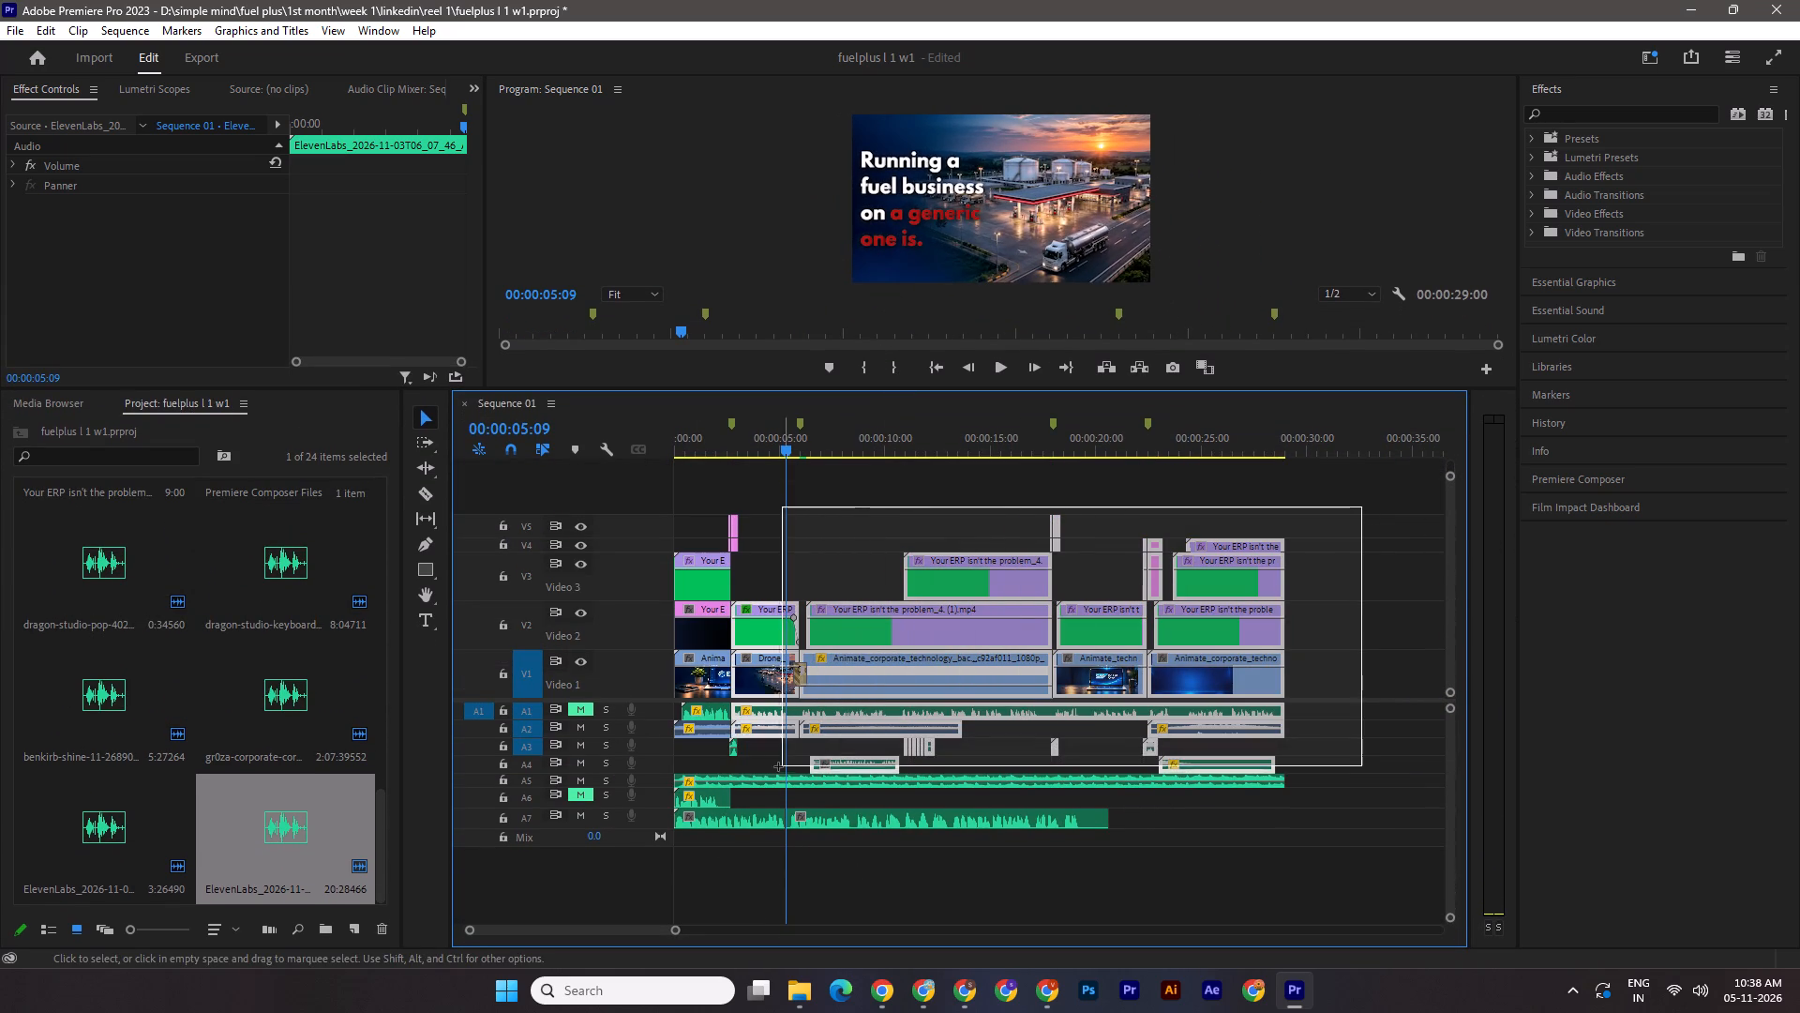
drag(778, 766, 737, 789)
drag(755, 780, 811, 774)
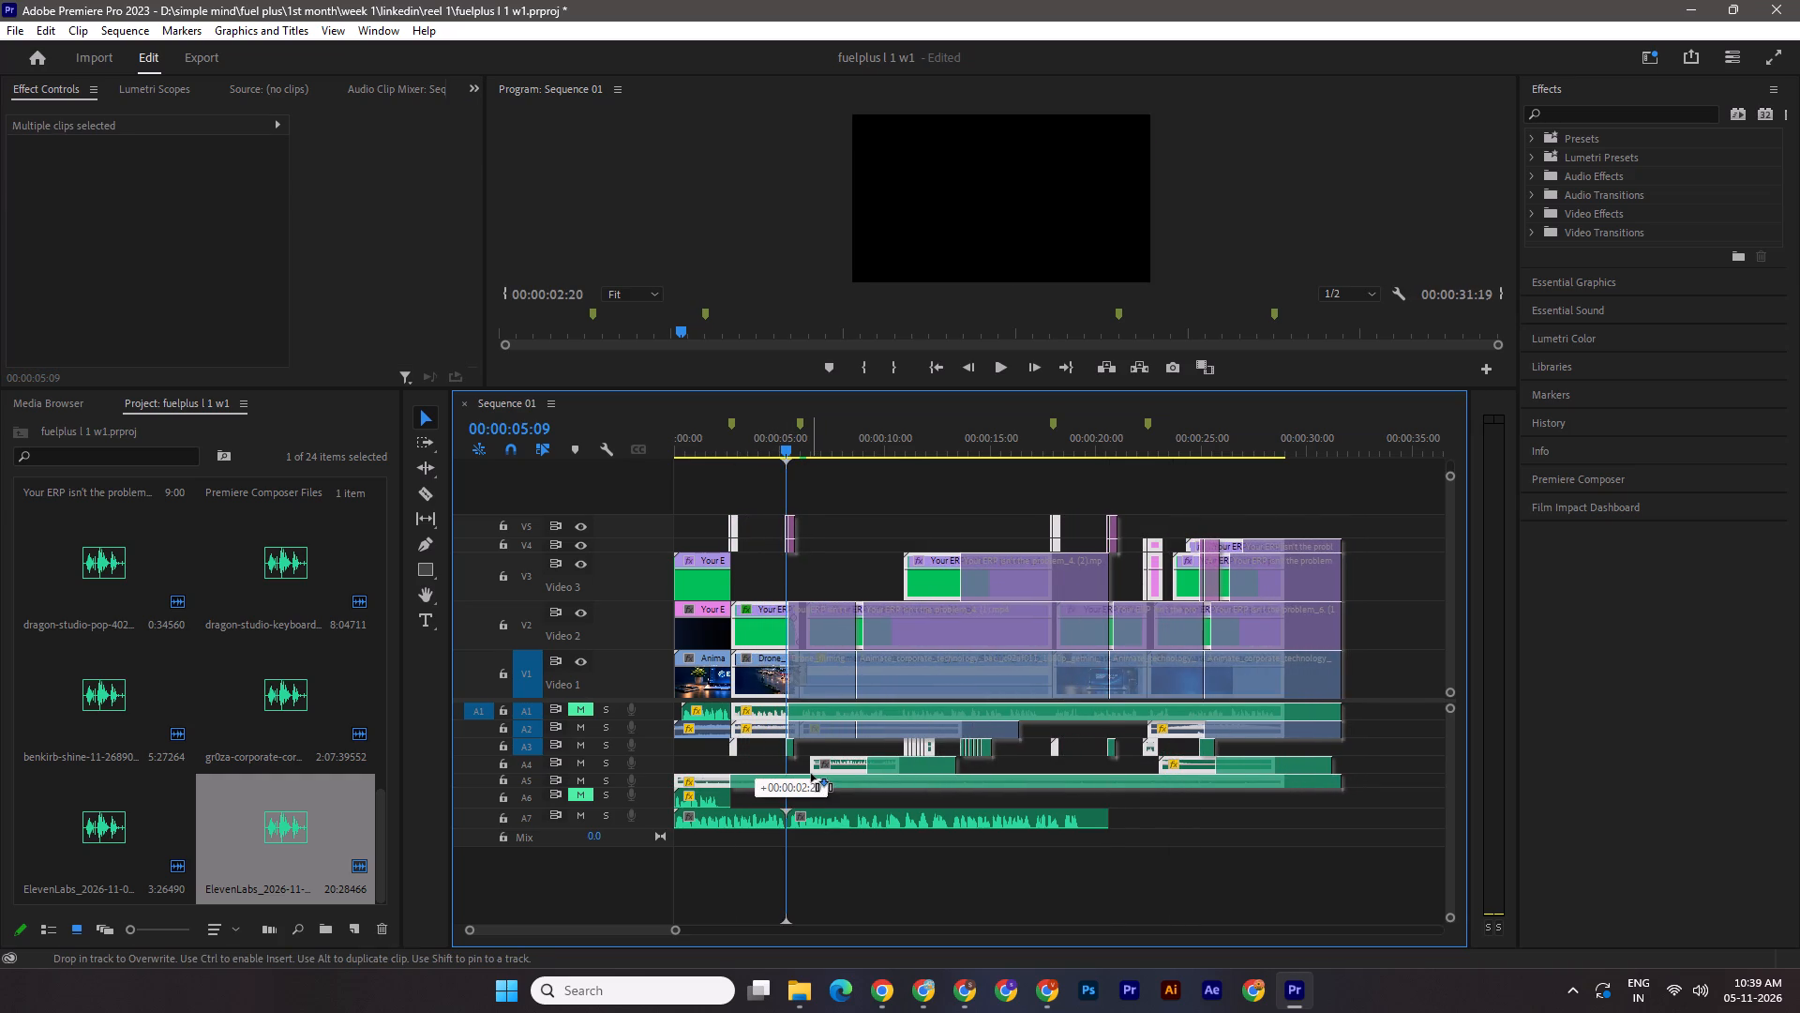
drag(811, 774, 810, 774)
click(736, 741)
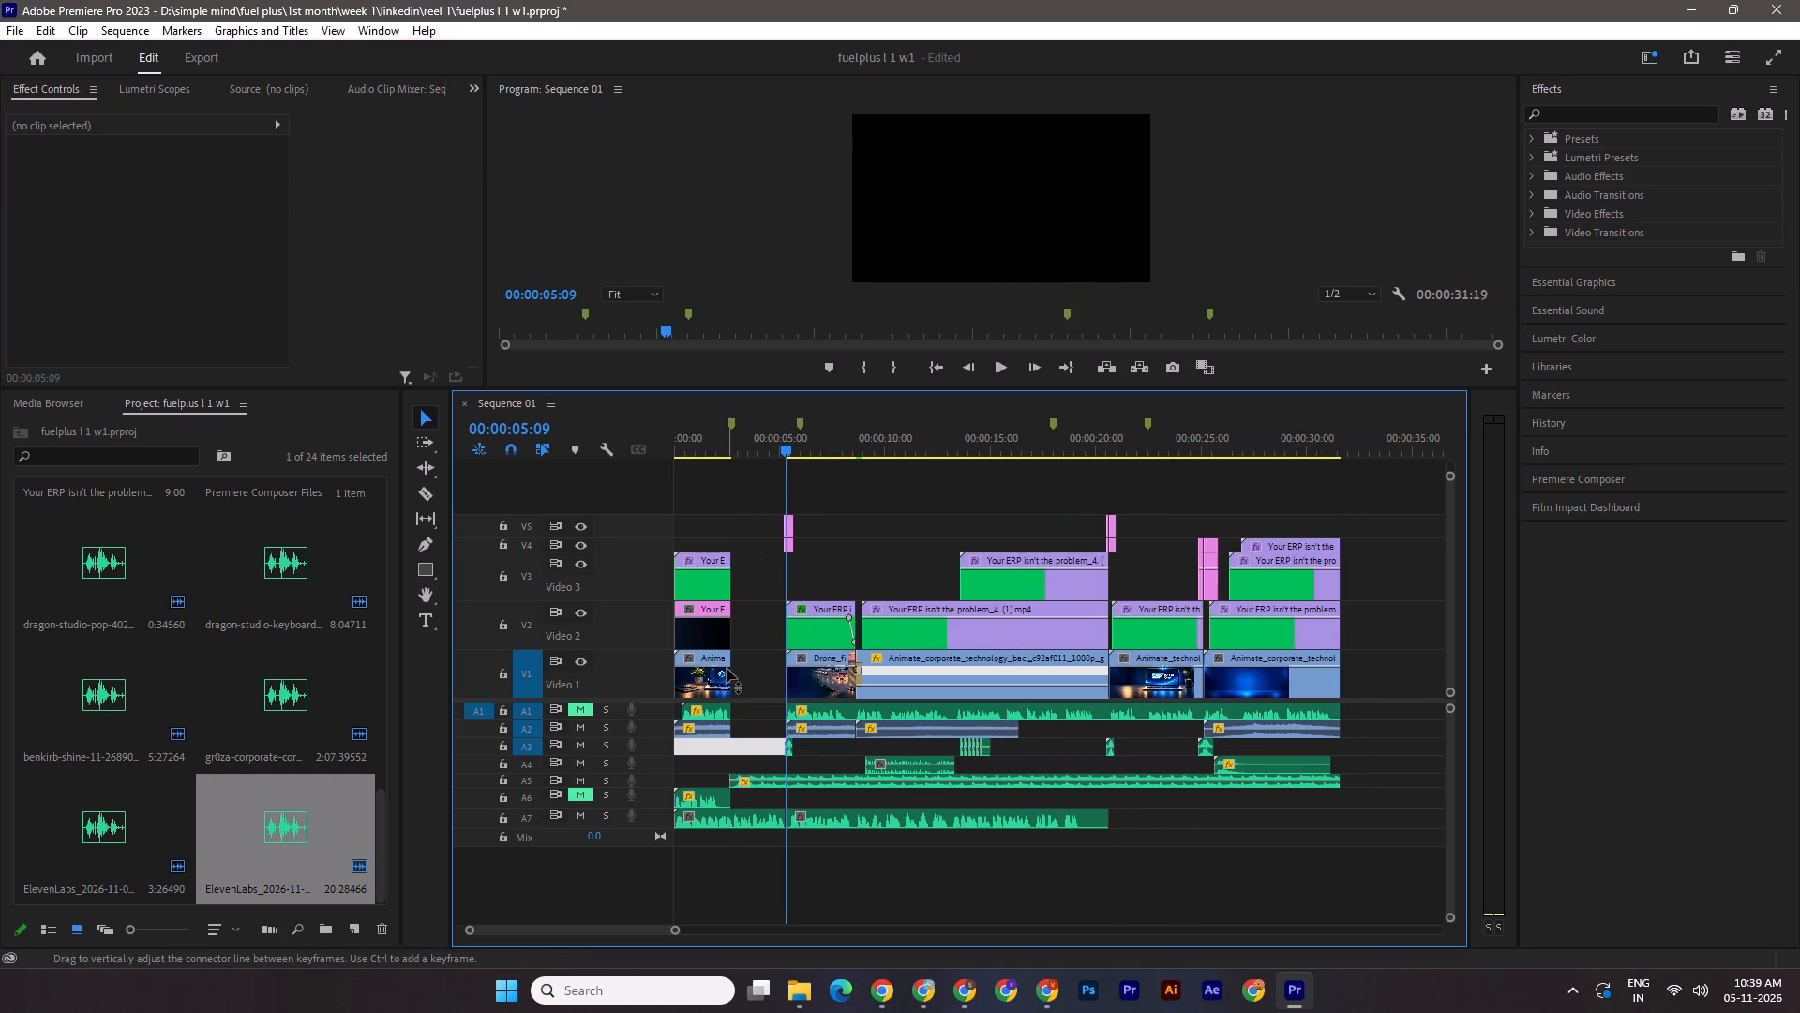
Extend the opening clips on V1 and V2 to 00:00:05:09, and try extending the V3 title clip to the same point.
click(734, 668)
drag(786, 442, 765, 442)
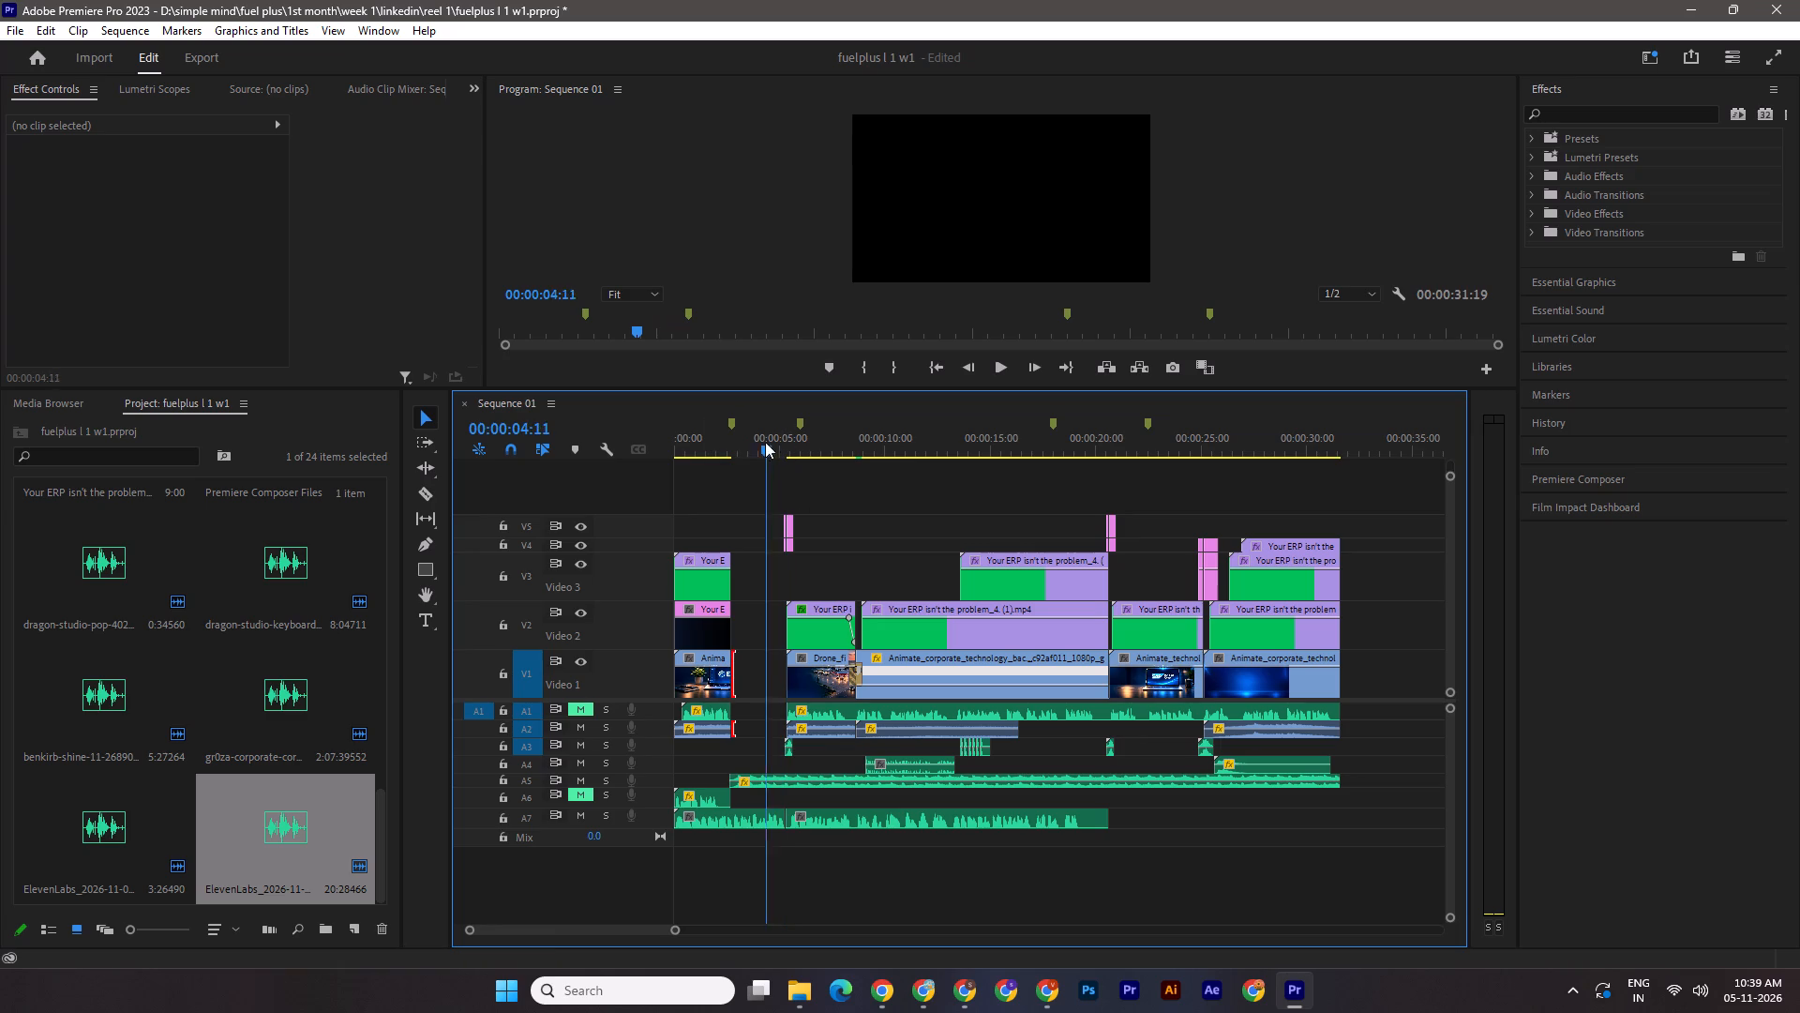
drag(765, 442, 761, 443)
drag(734, 686, 790, 684)
click(761, 623)
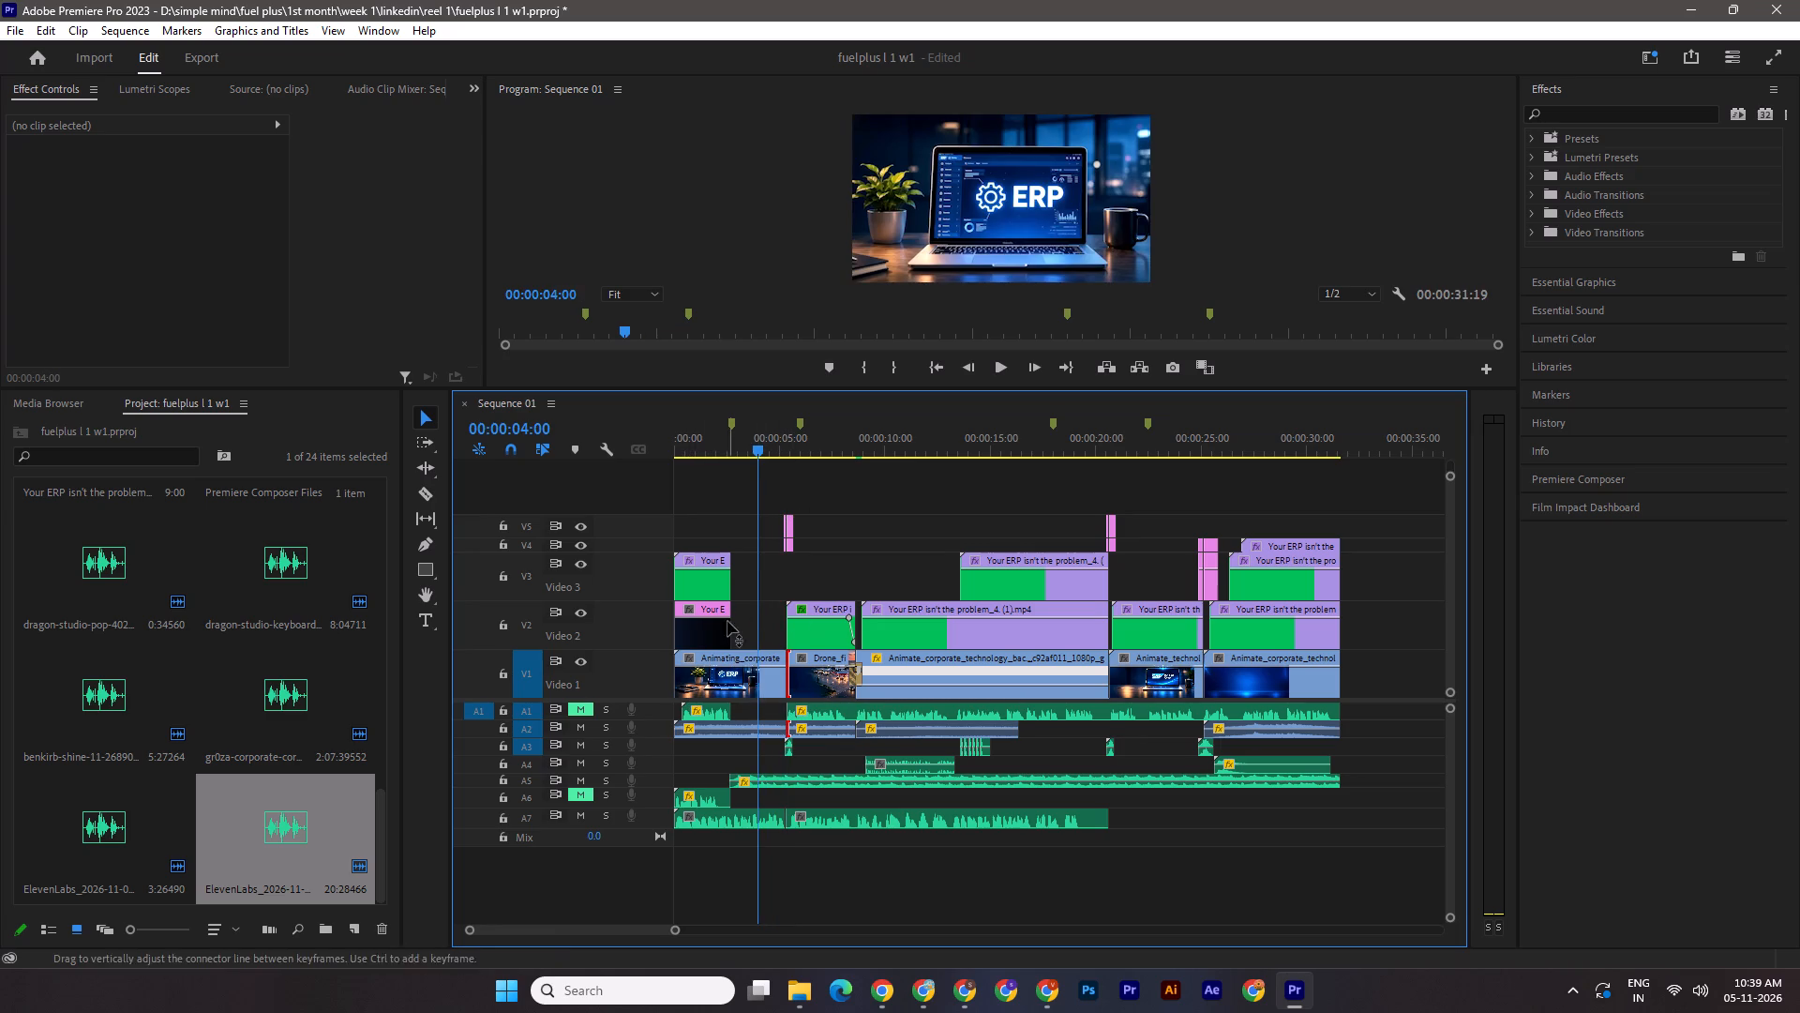
drag(735, 637, 792, 639)
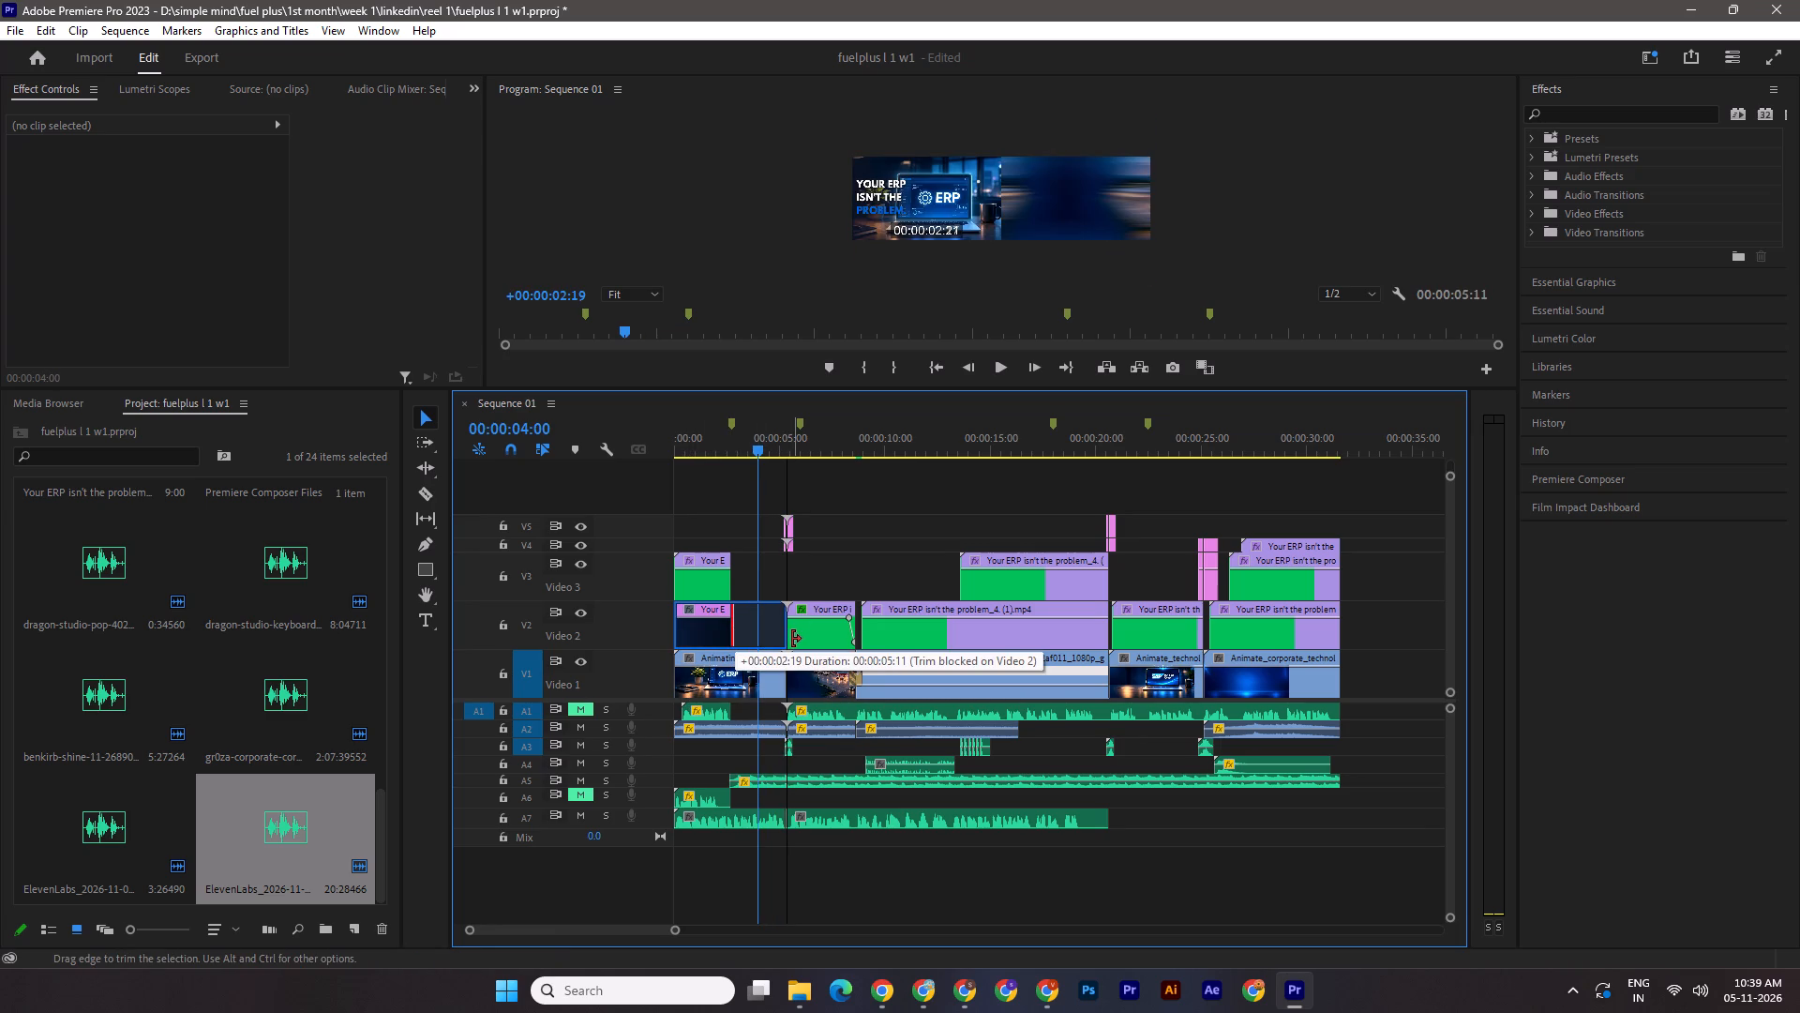
drag(792, 639, 788, 639)
drag(729, 585, 784, 589)
Park the playhead at 00:00:02:15 and remove the Ultra Key effect from the opening title clip on V3.
drag(760, 454, 663, 470)
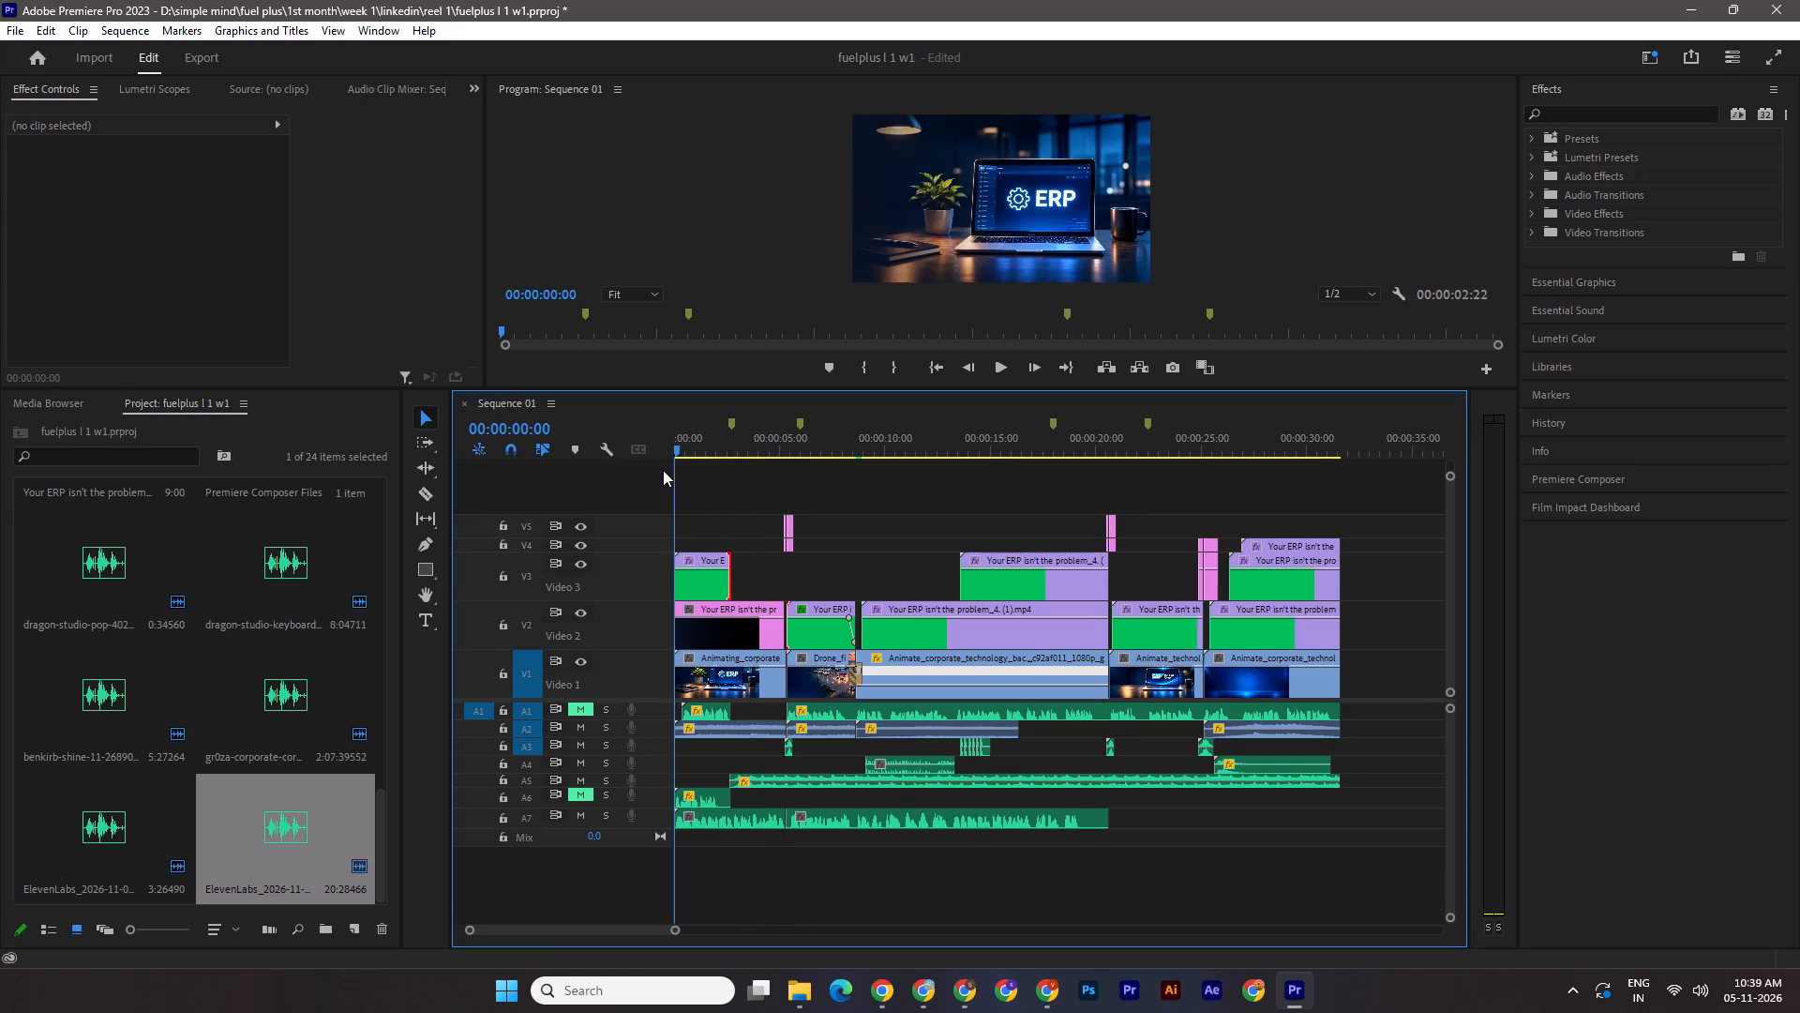
drag(663, 470, 726, 489)
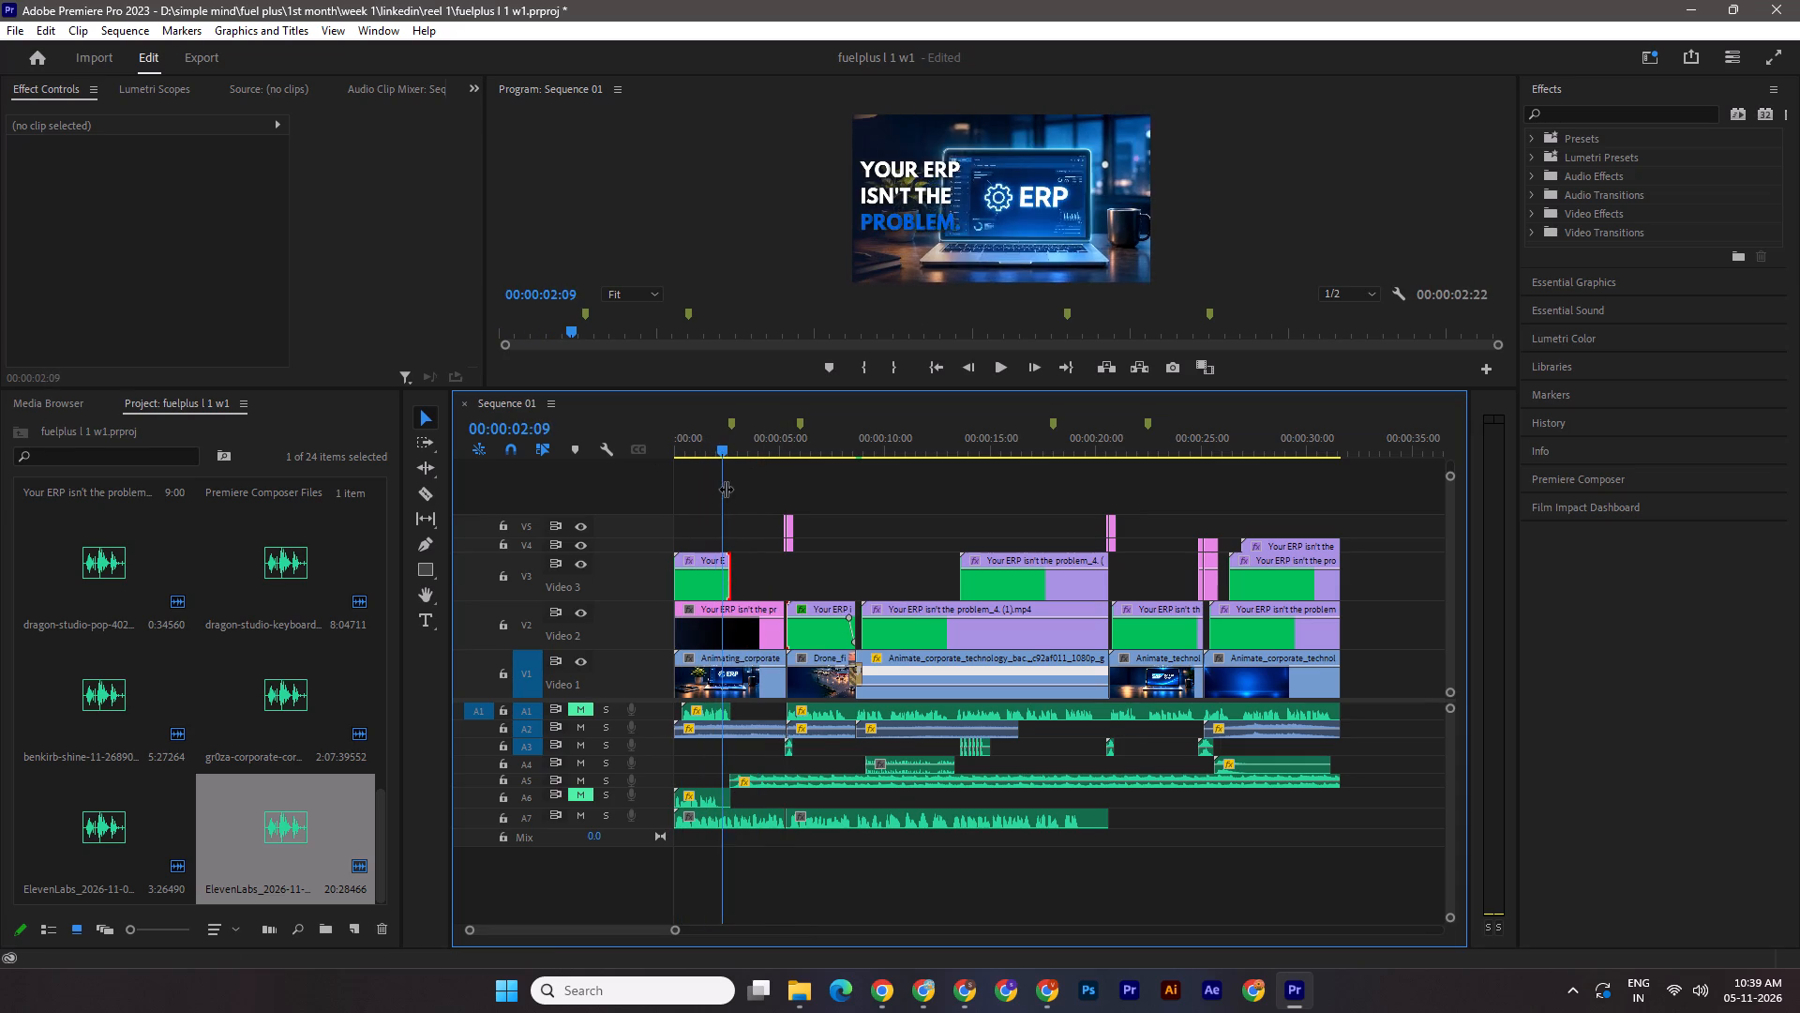
drag(726, 489, 729, 489)
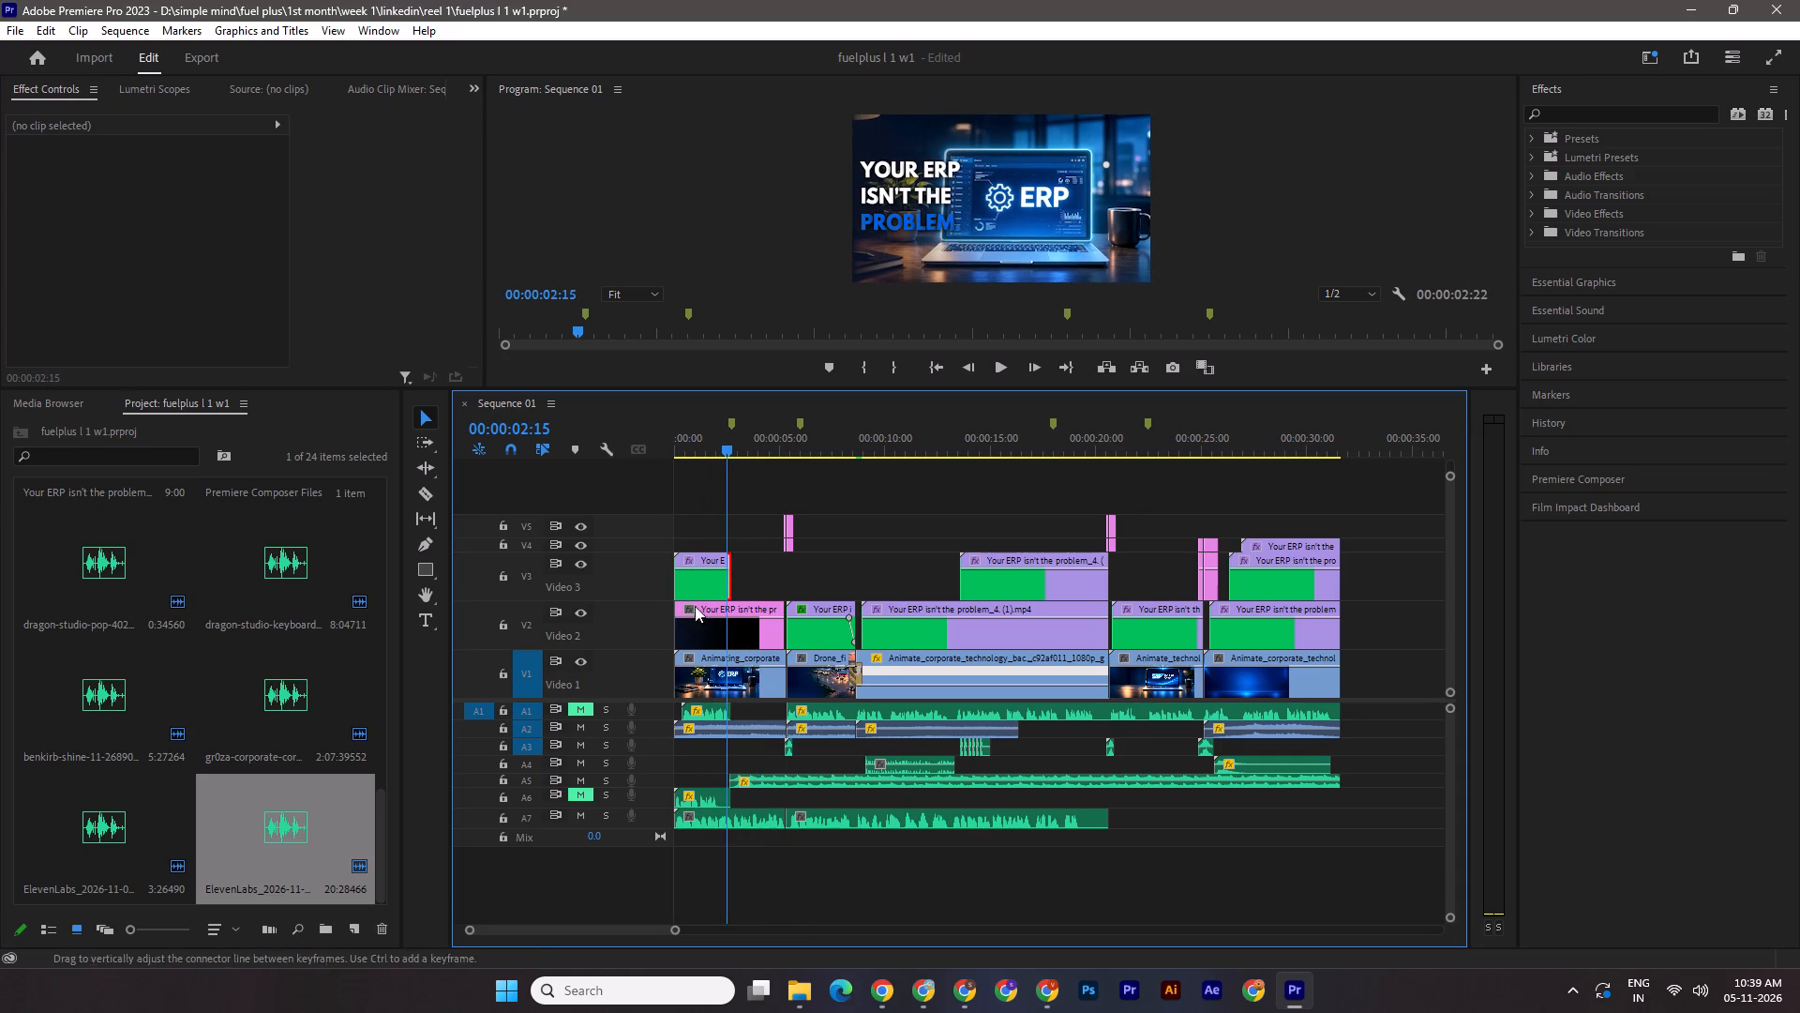
click(700, 588)
scroll(141, 309, down, 4)
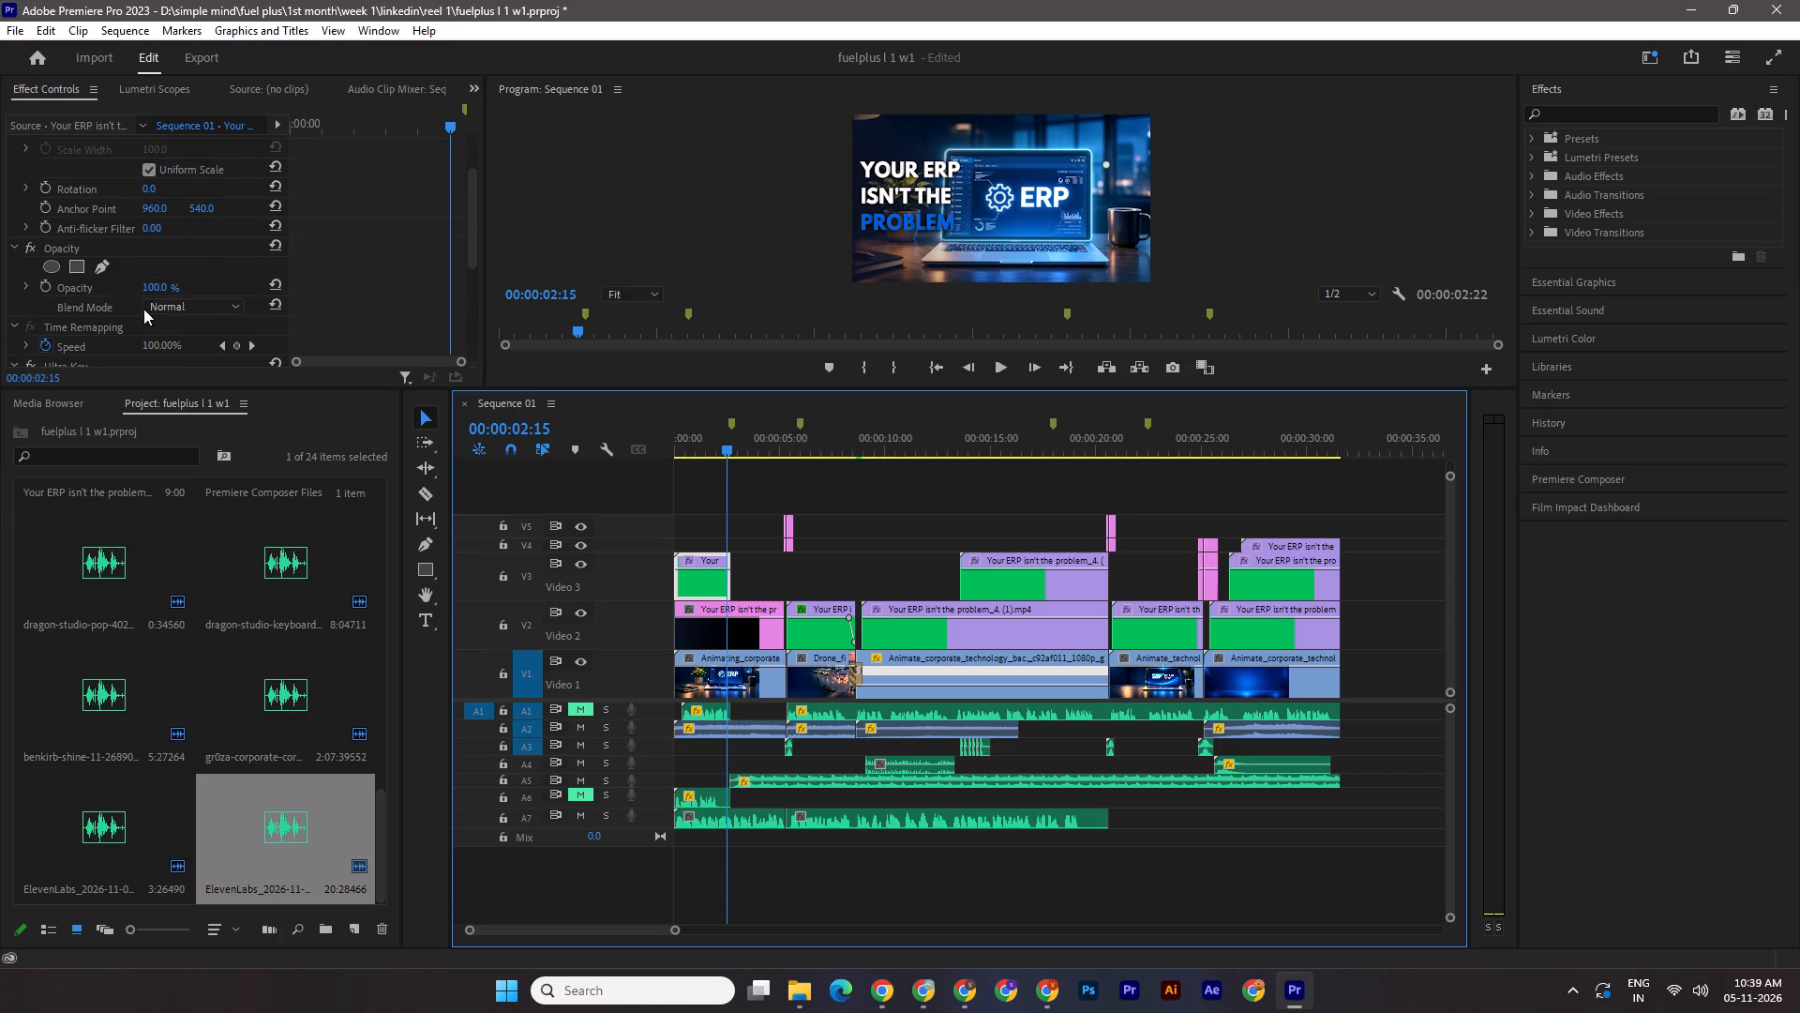
scroll(143, 309, down, 7)
scroll(147, 325, up, 4)
scroll(175, 323, down, 5)
scroll(182, 293, up, 12)
scroll(133, 337, down, 9)
click(66, 175)
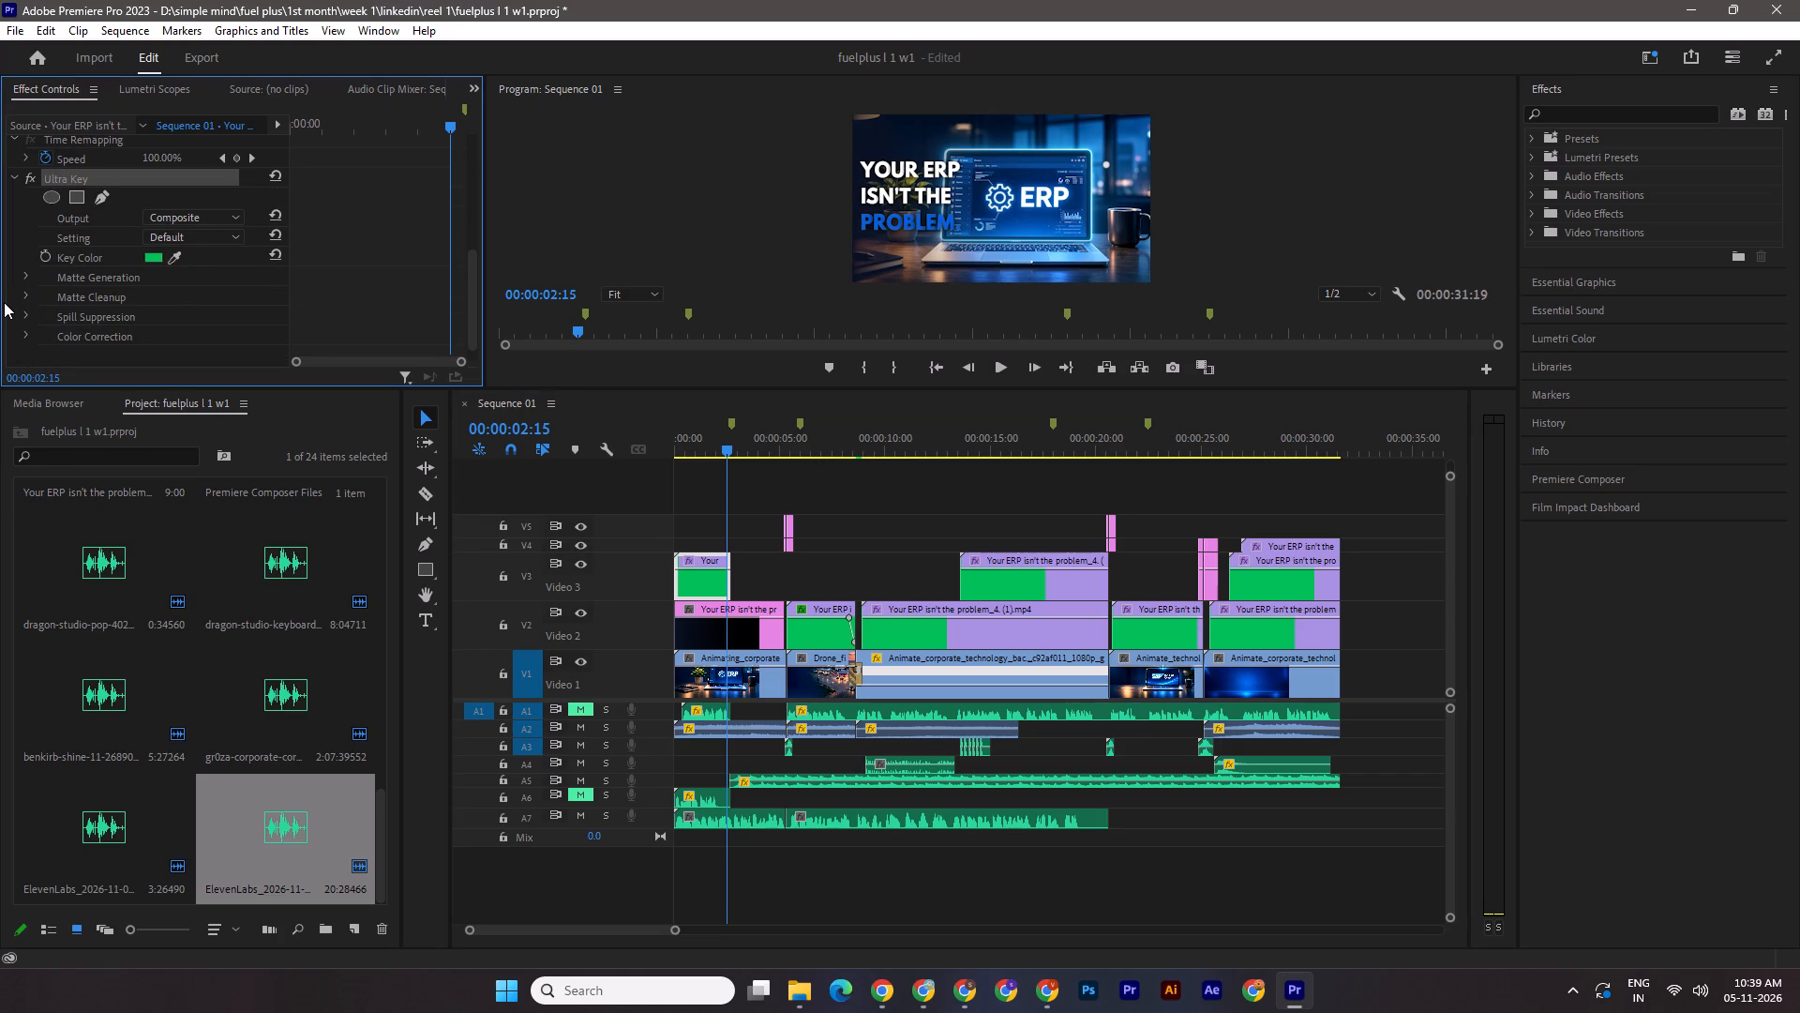
key(BackSpace)
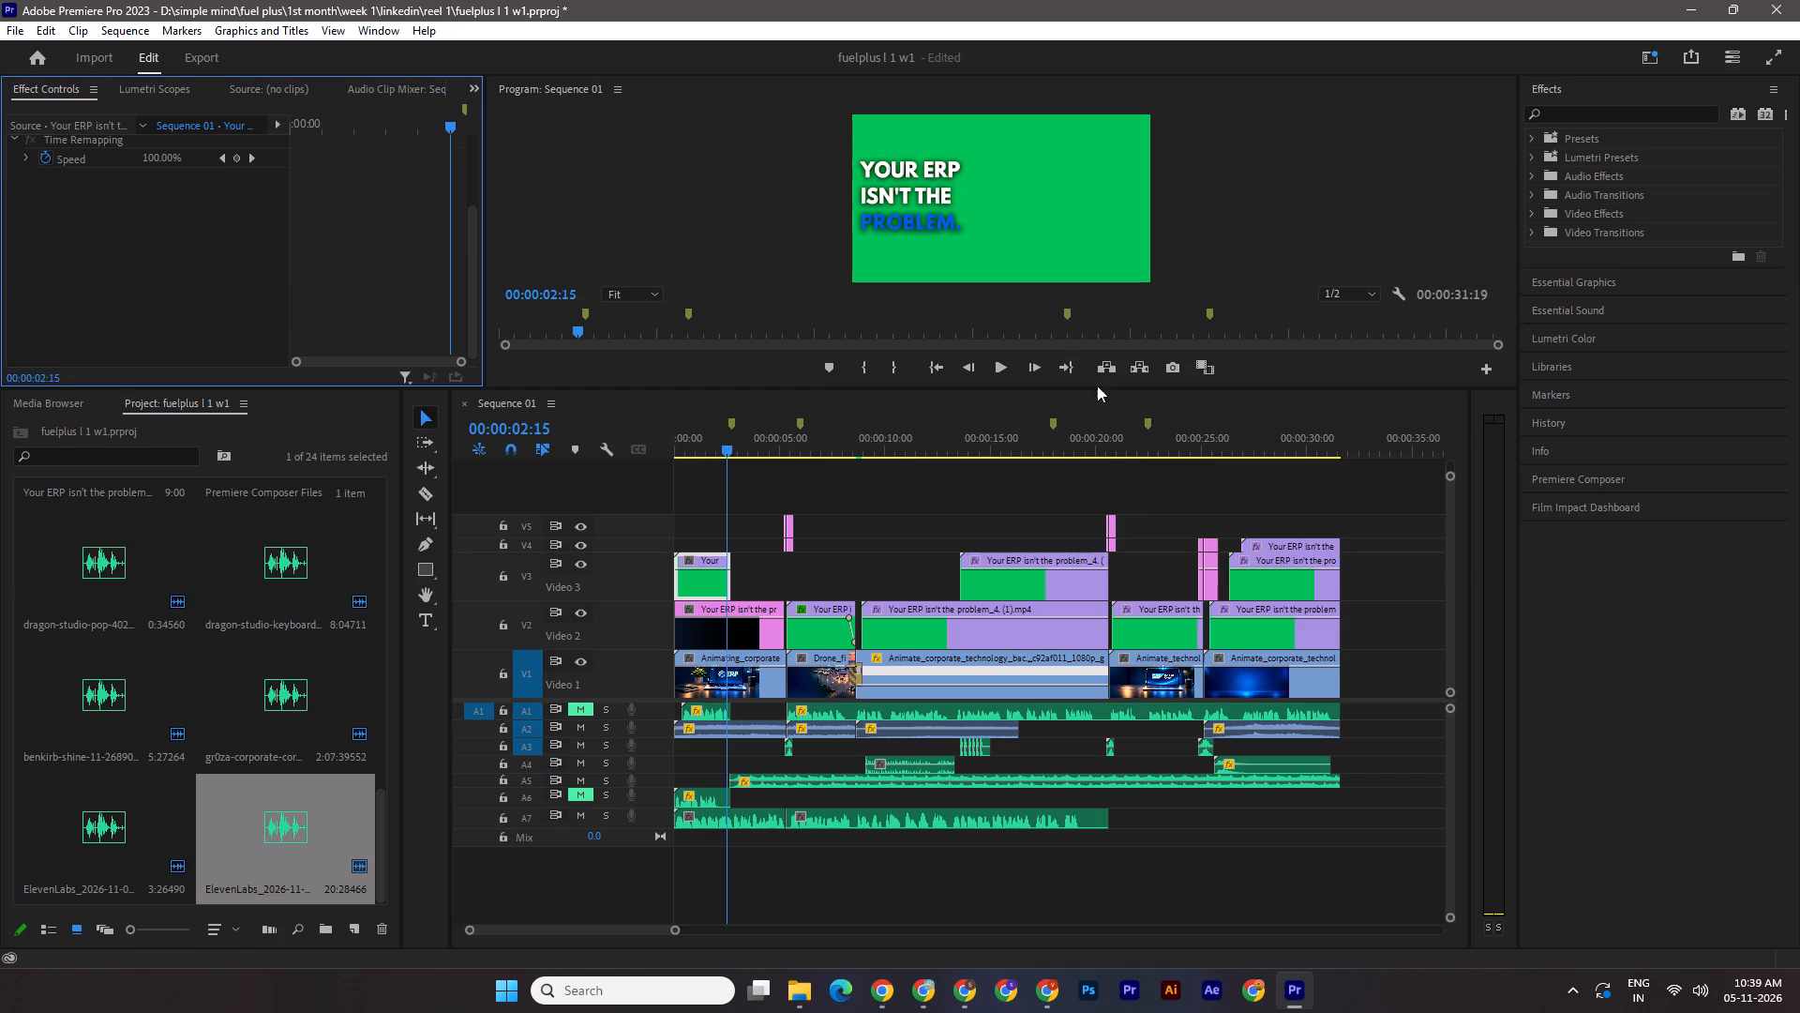
Export the green-screen title frame at 00:00:02:15 as a still image.
click(1171, 368)
click(936, 554)
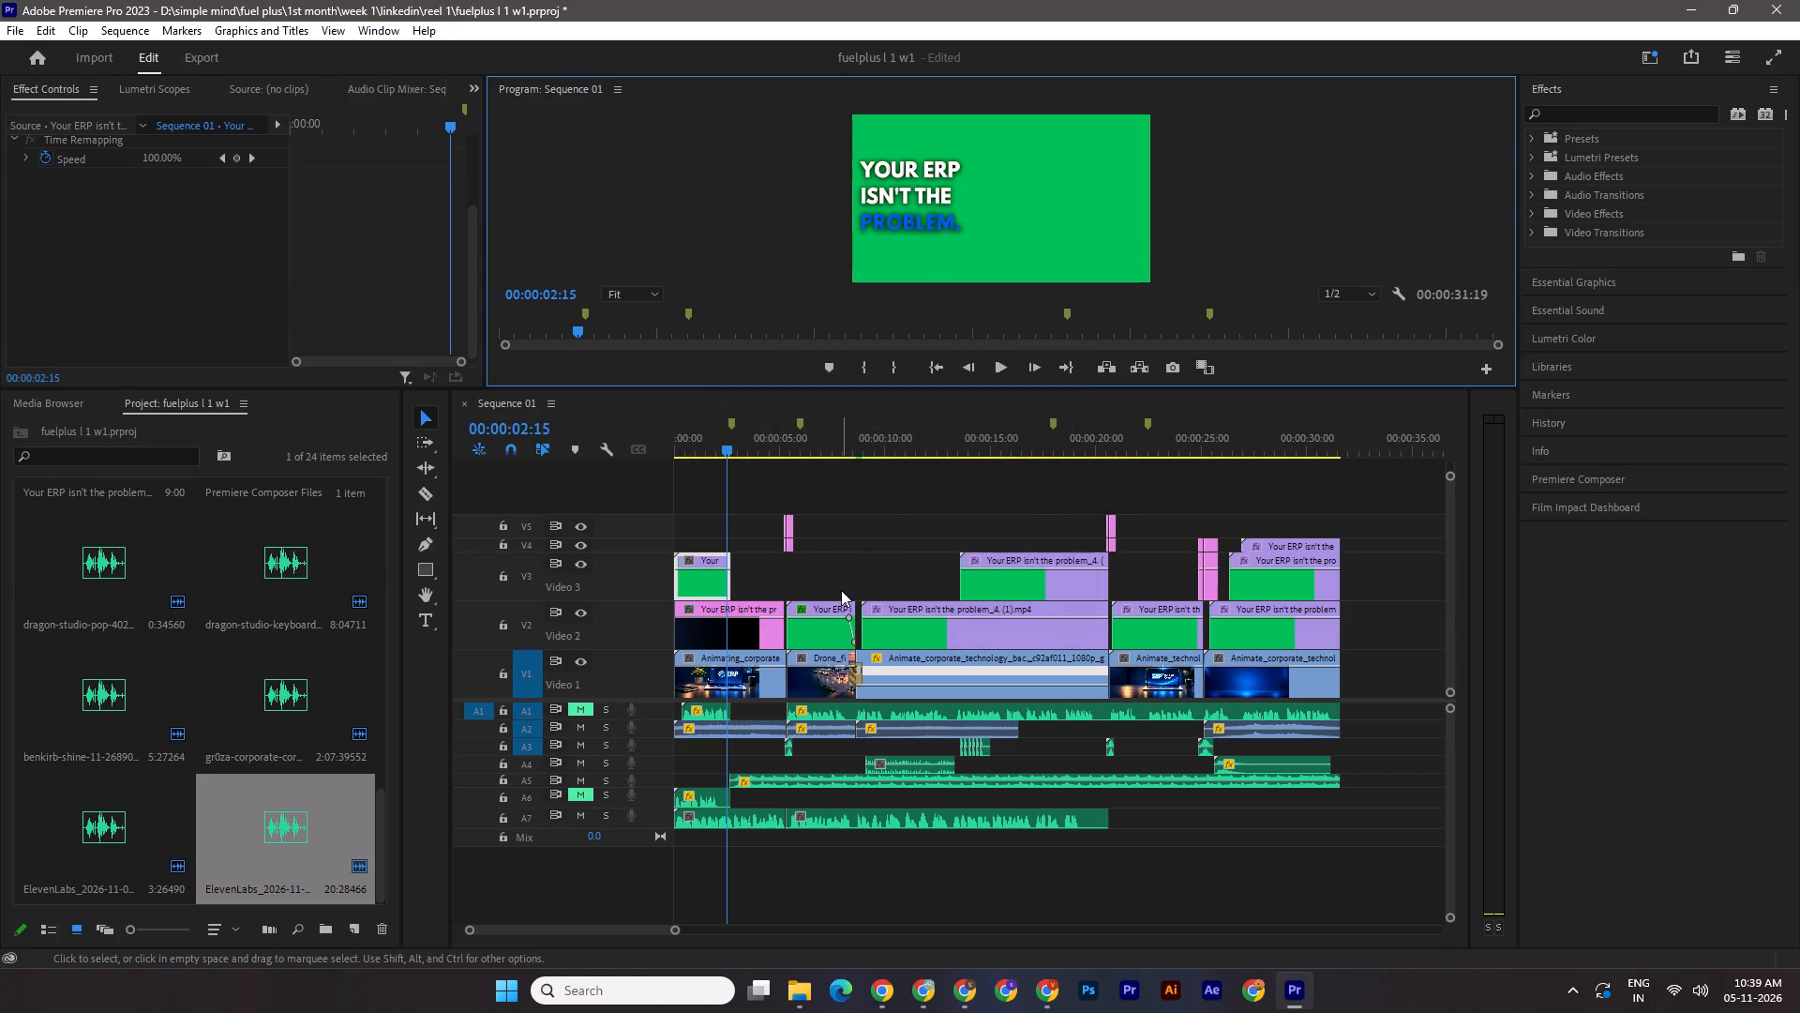
Undo the removal of Ultra Key from the V3 title clip and save the project.
key(ctrl+z)
key(ctrl+s)
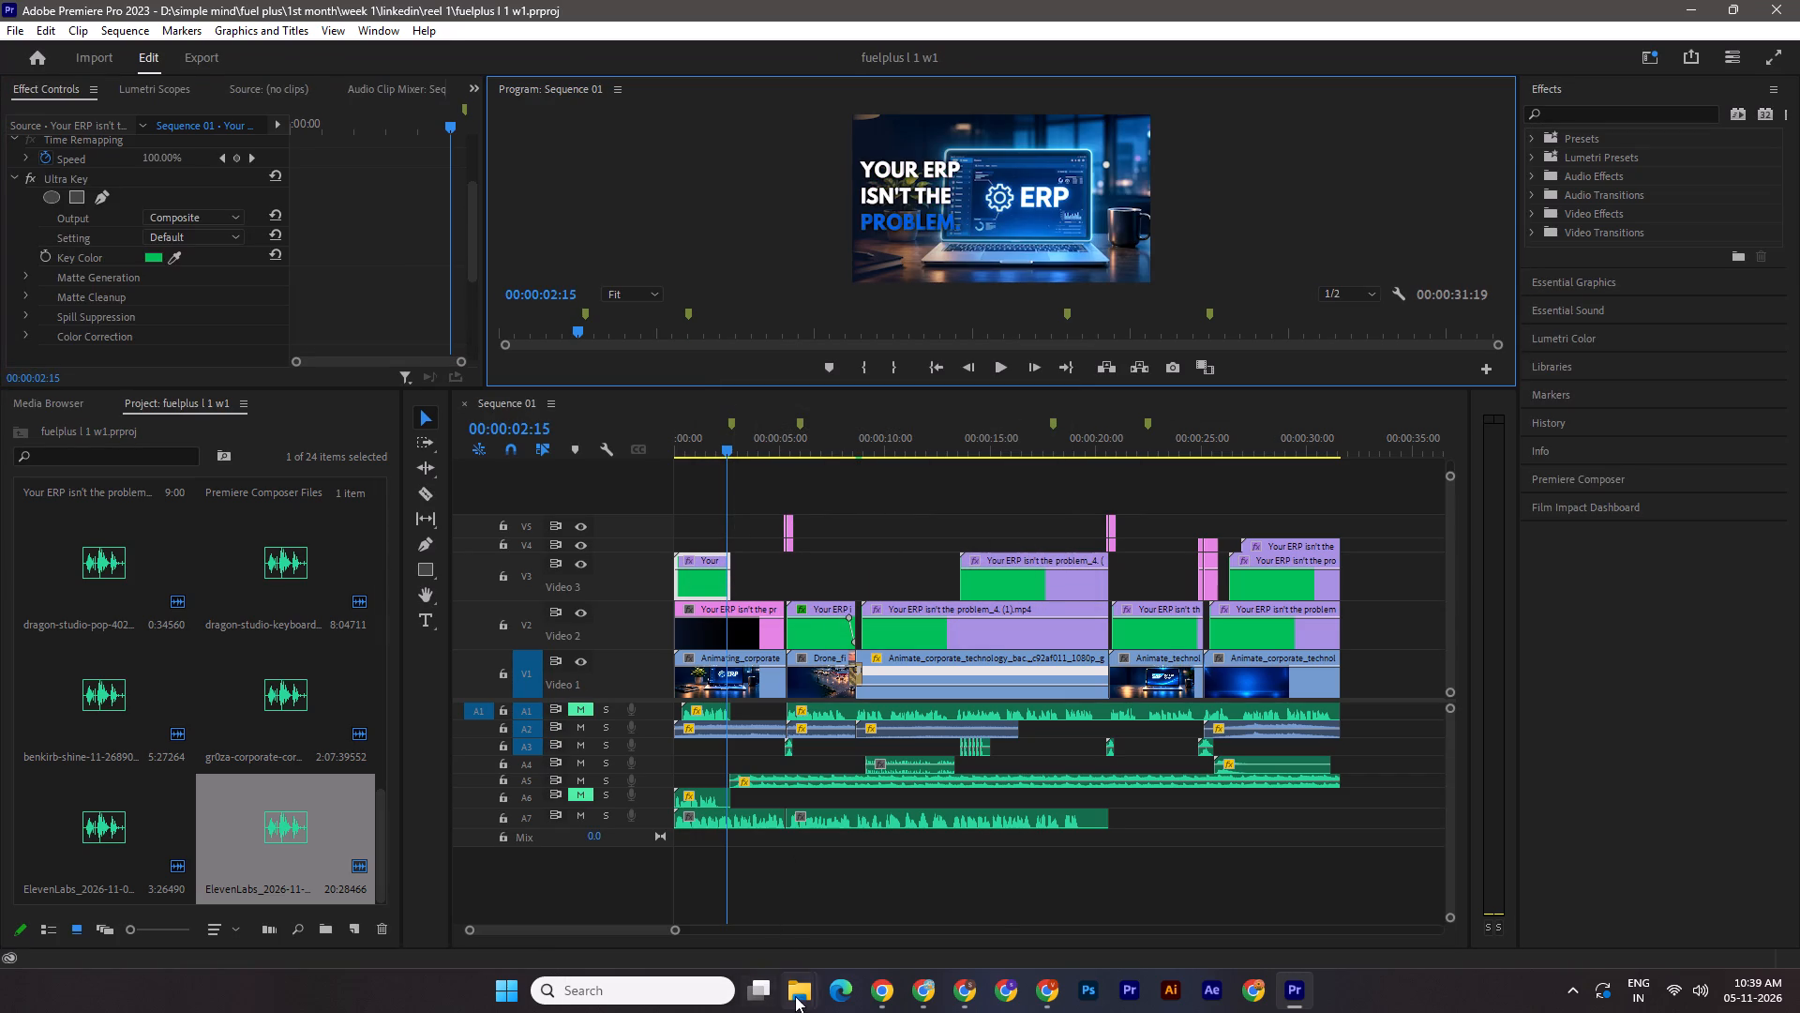
In File Explorer, move the exported still Sequence 01.00_00_02_15.Still006.png from Downloads to the "reel 1" folder.
click(796, 995)
drag(711, 869, 710, 850)
click(182, 217)
click(215, 236)
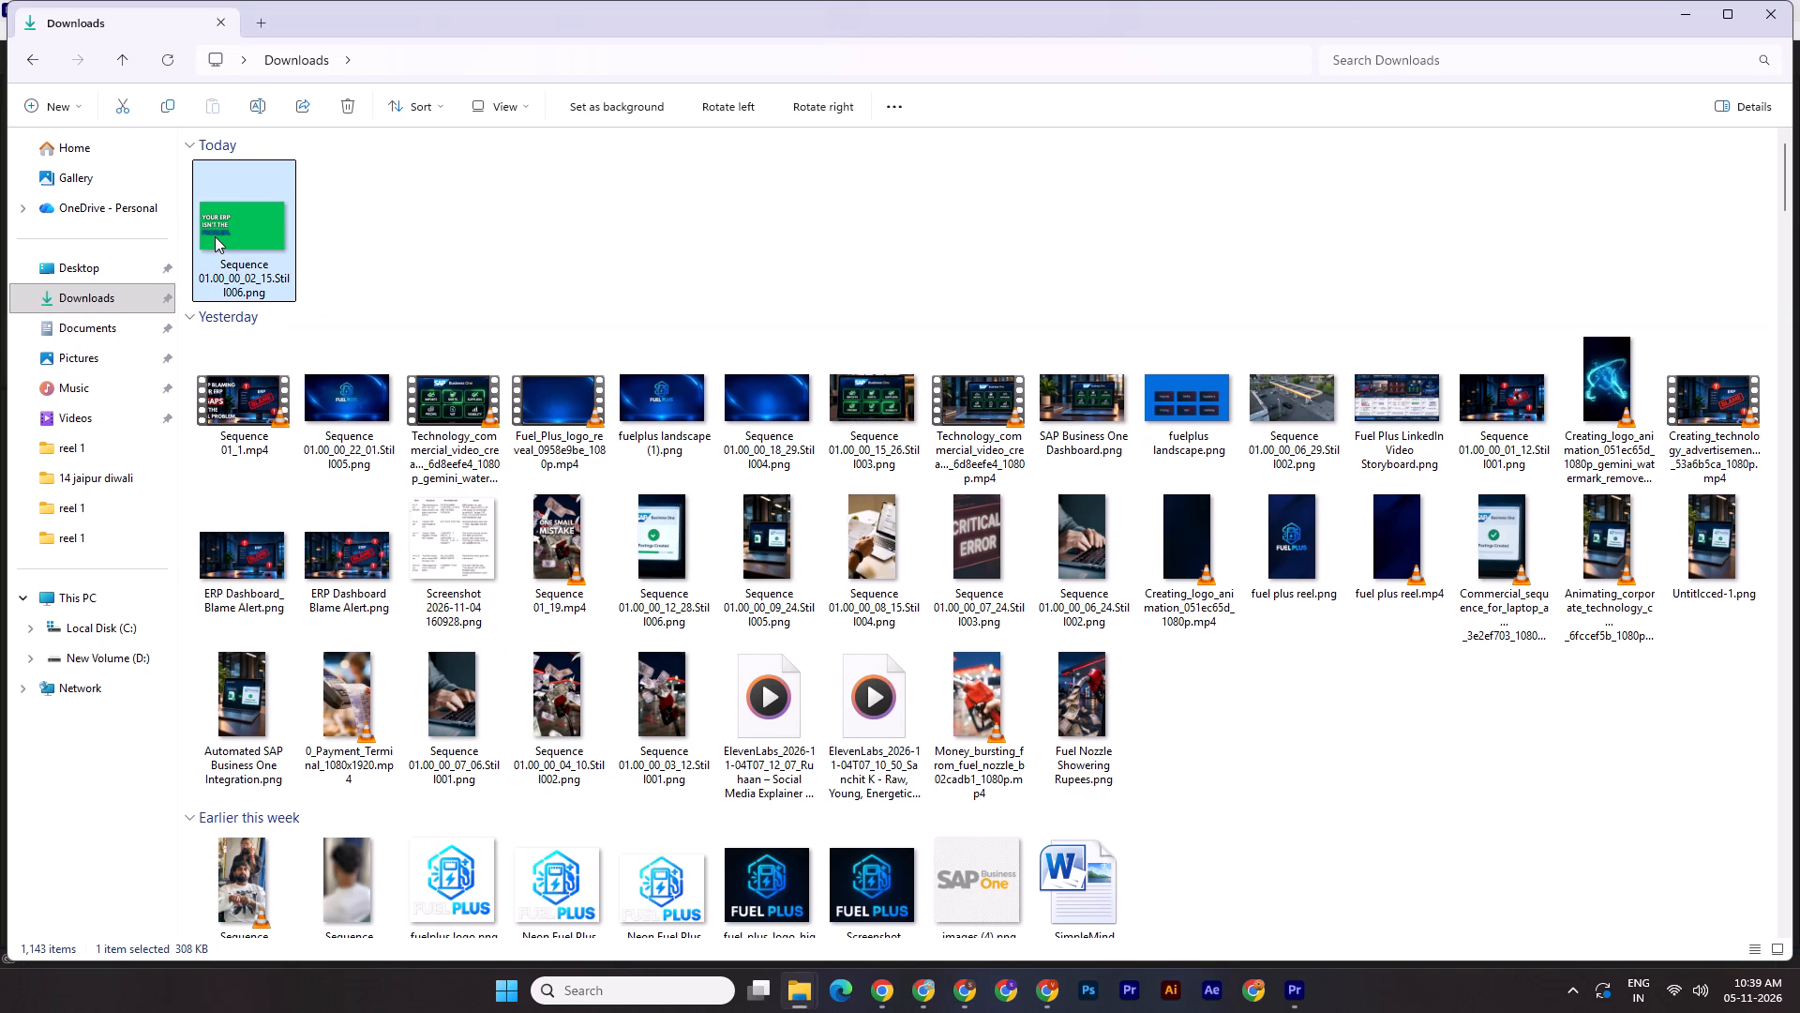
key(ctrl+x)
click(806, 1001)
click(929, 893)
key(ctrl+v)
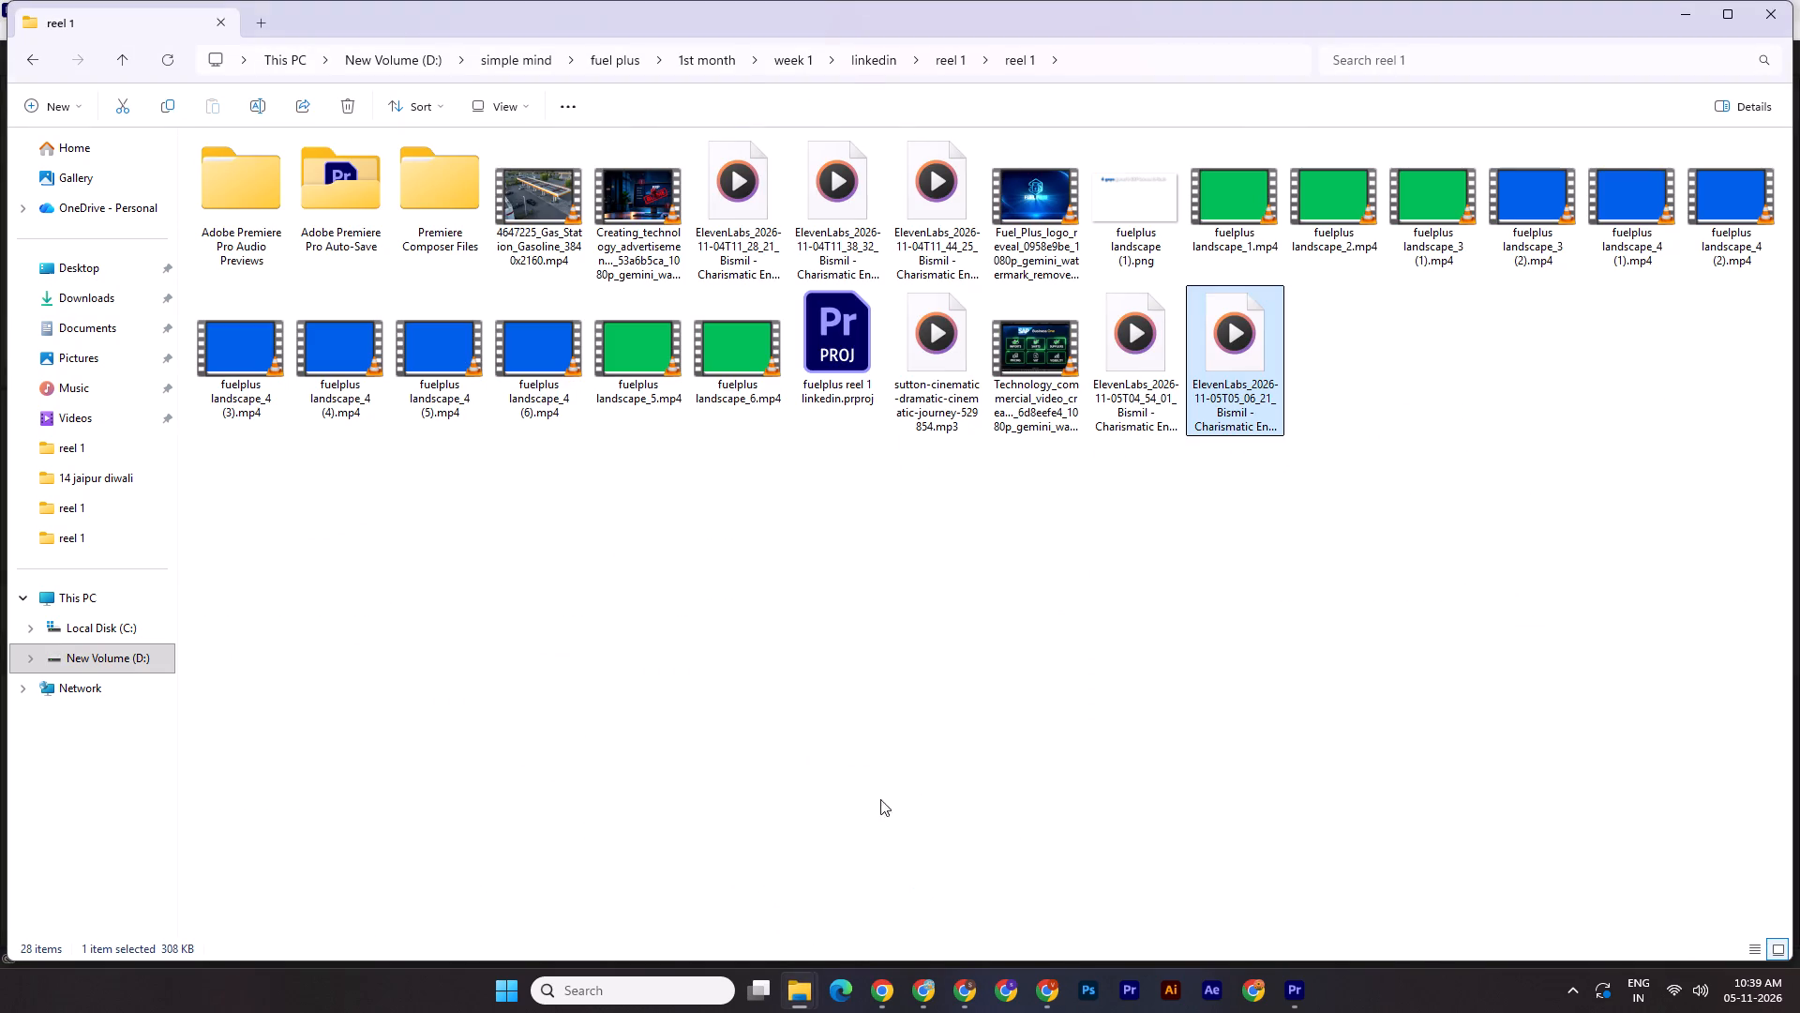
Bring the green-screen title still into Premiere Pro and place it on V3 directly after the opening title clip.
drag(1354, 337, 728, 580)
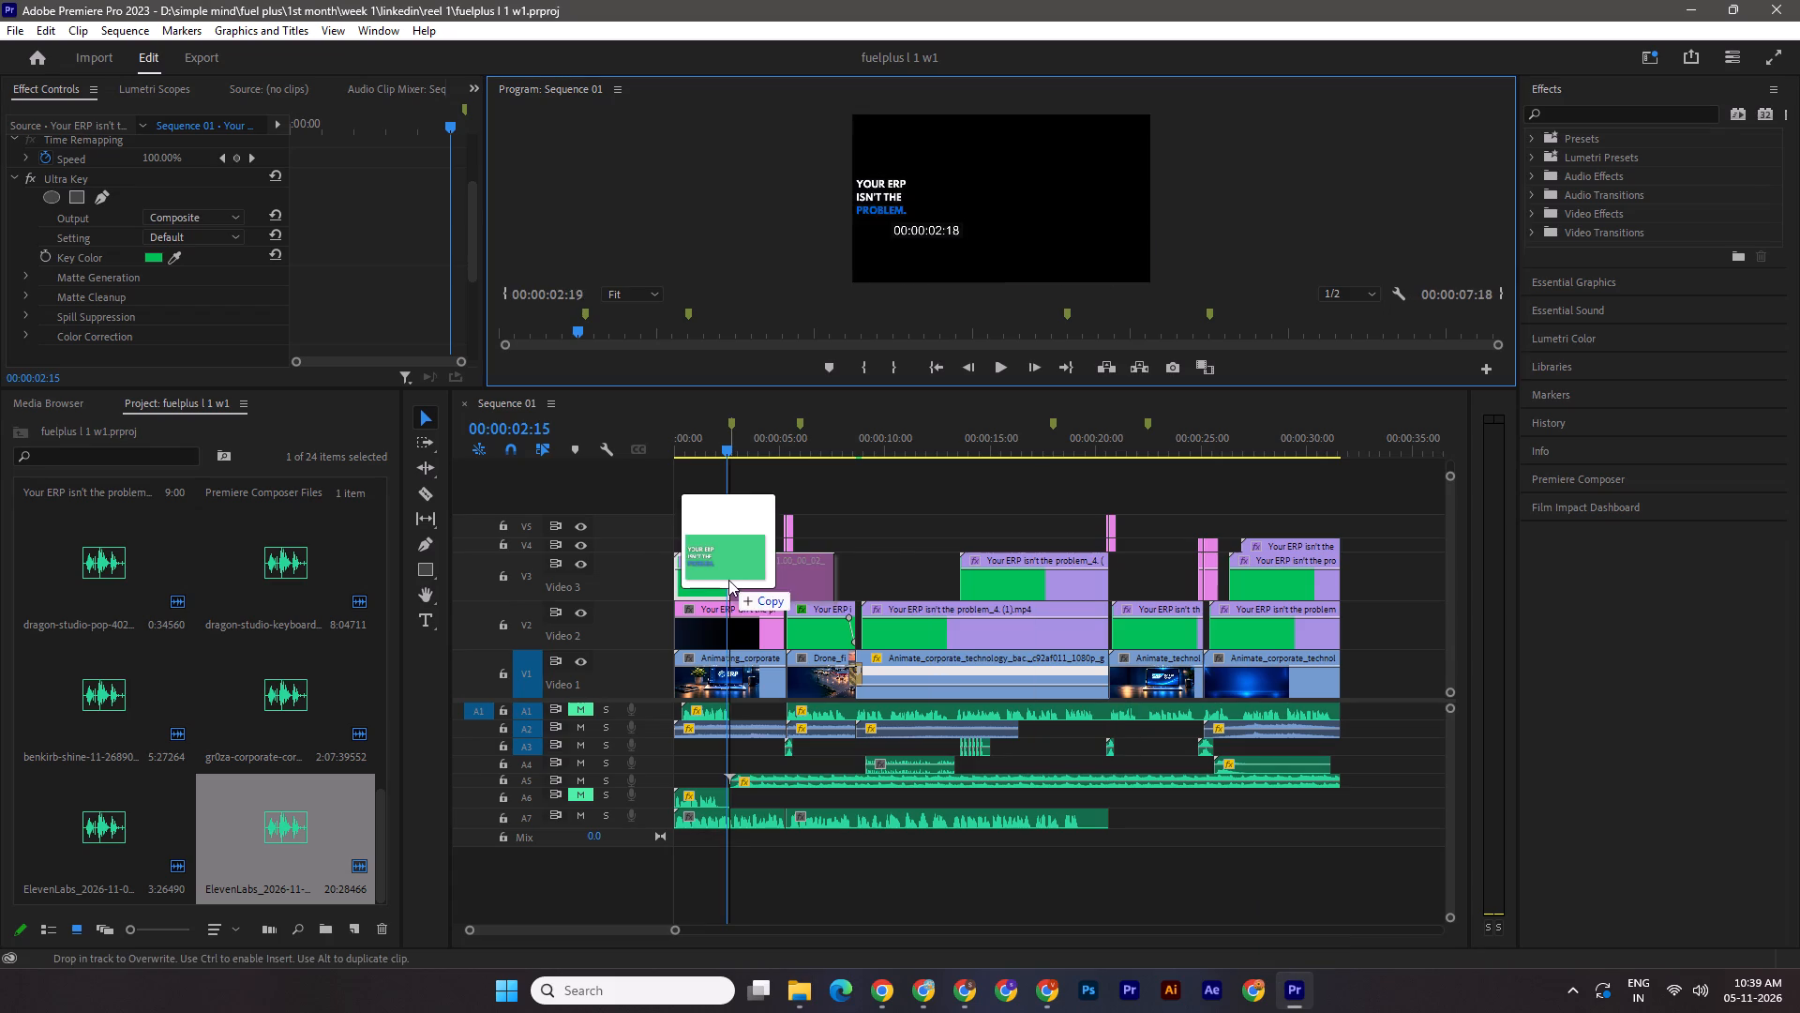
drag(728, 580, 740, 582)
drag(779, 588, 768, 588)
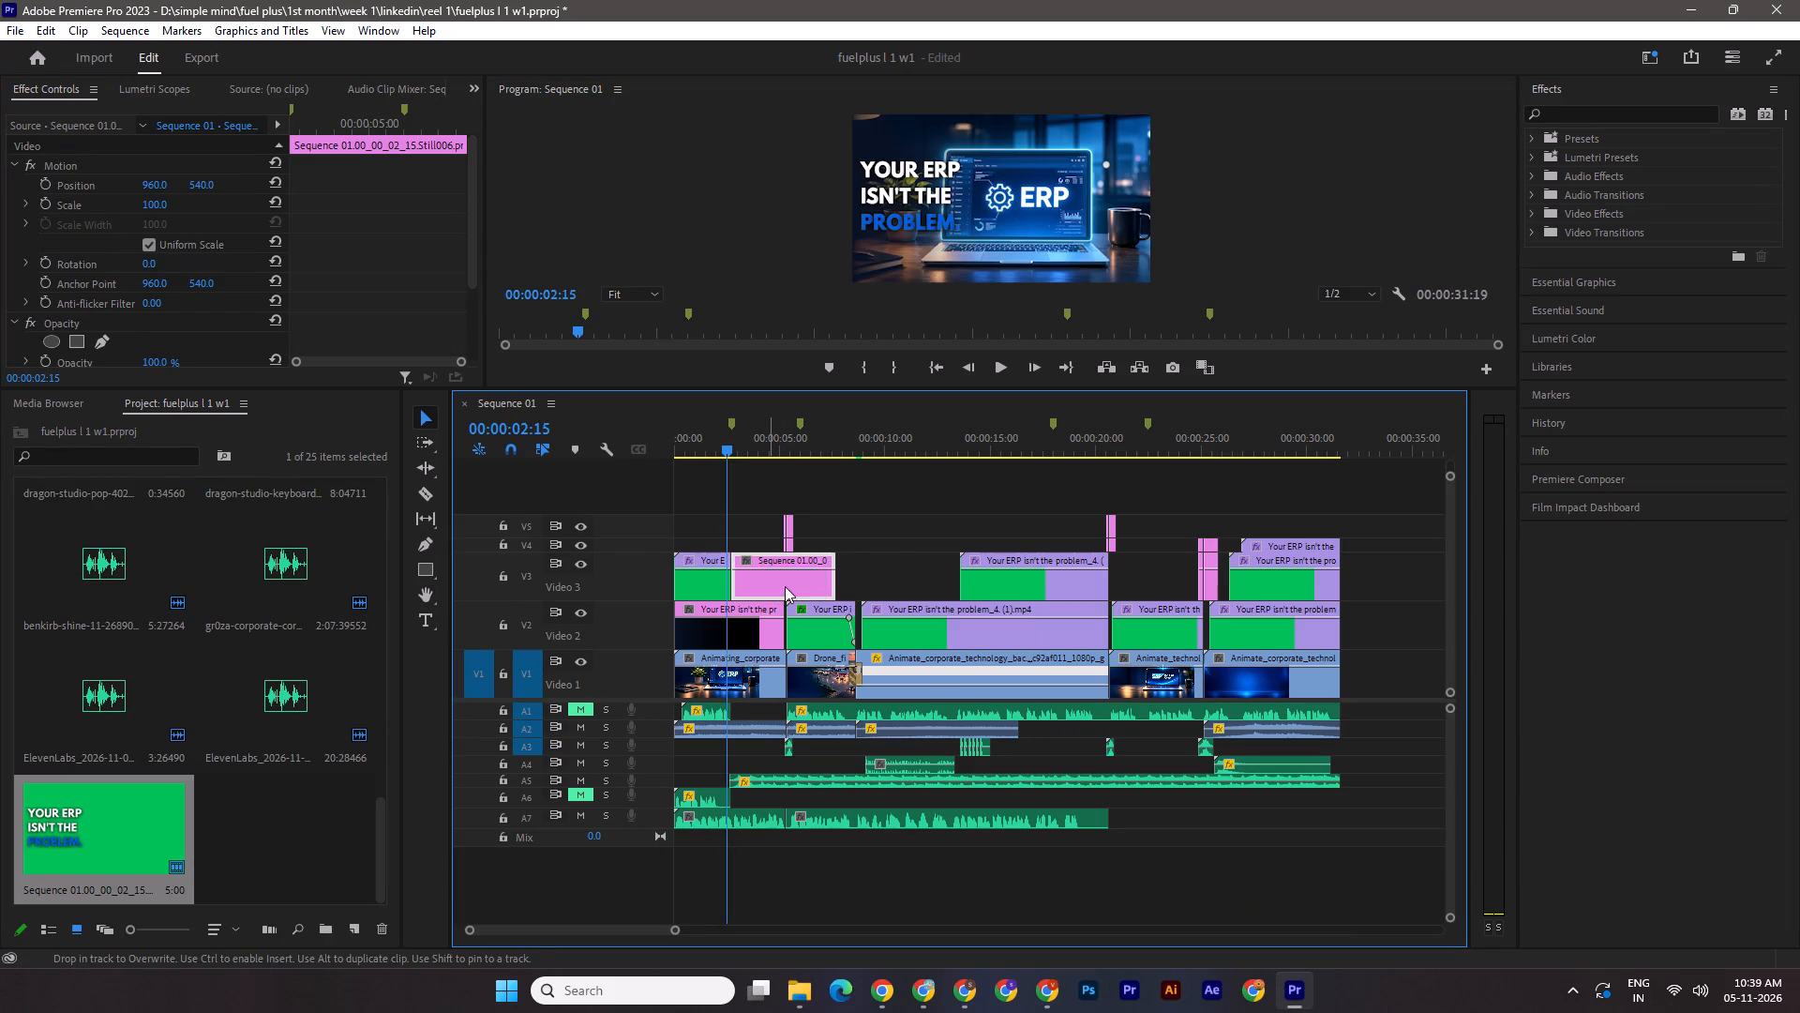
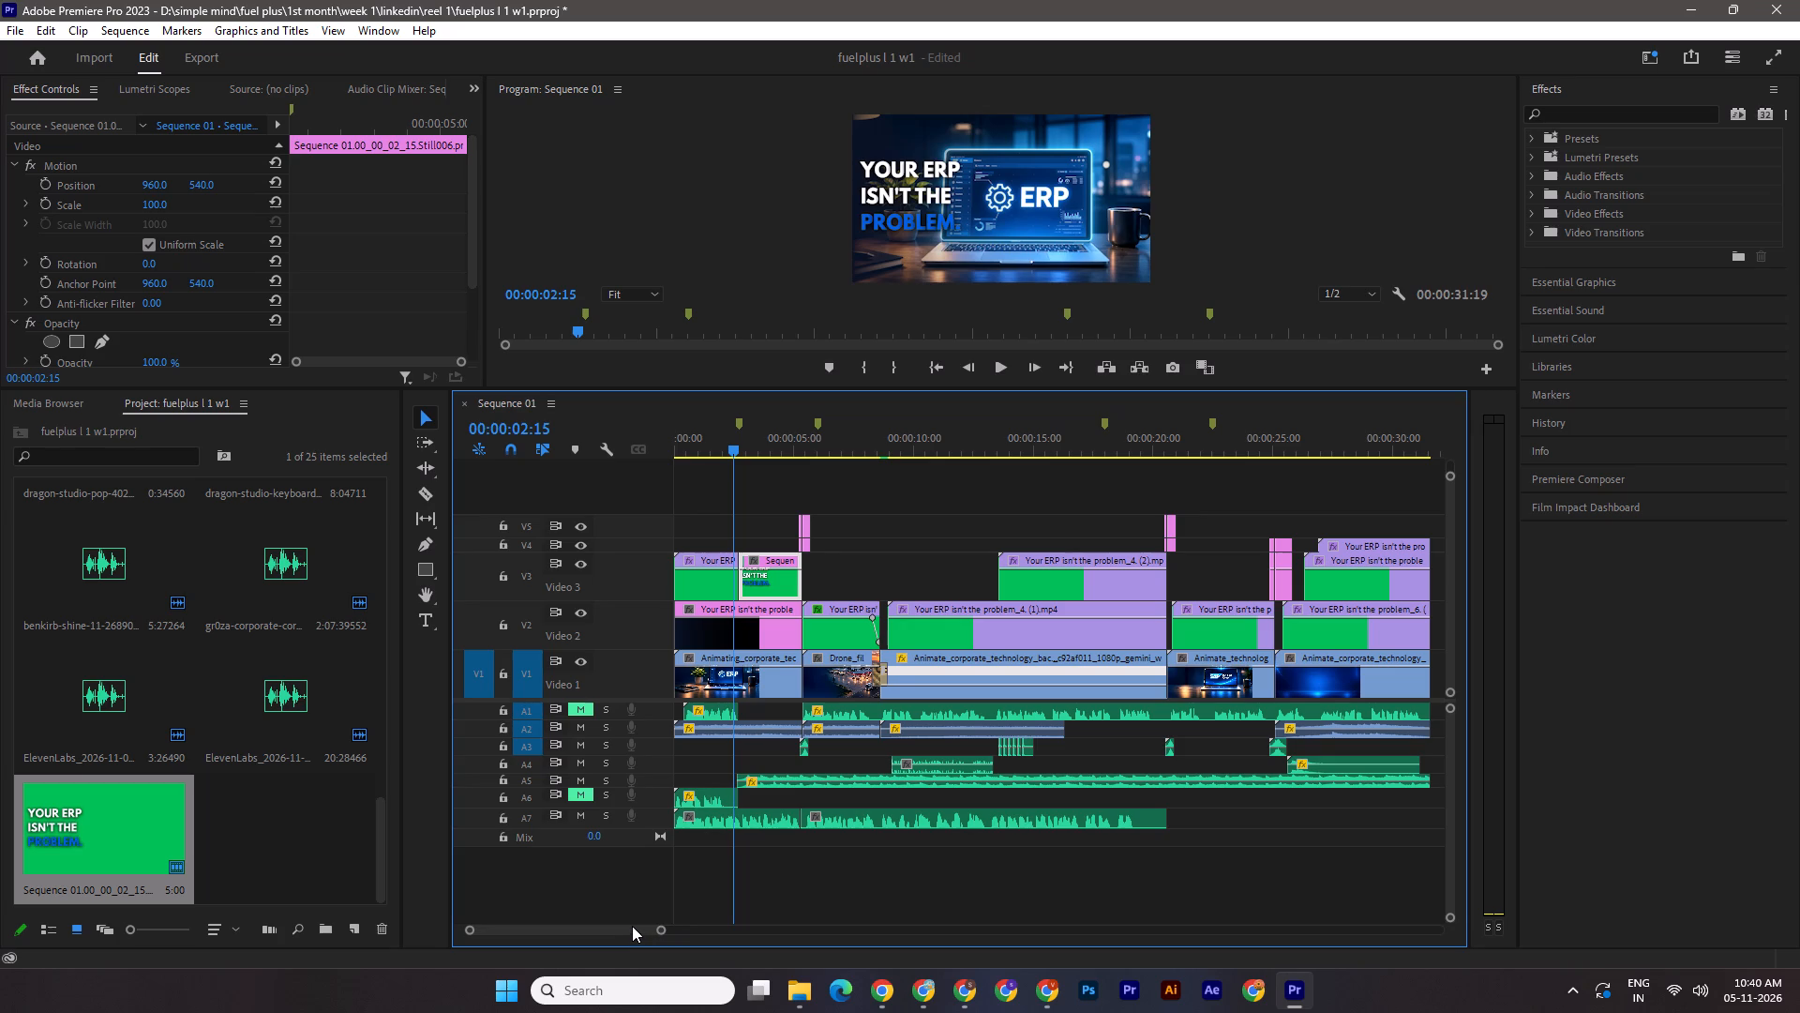
Save the project and play back the opening title repeatedly from the sequence start to check it against the voice-over.
key(ctrl+s)
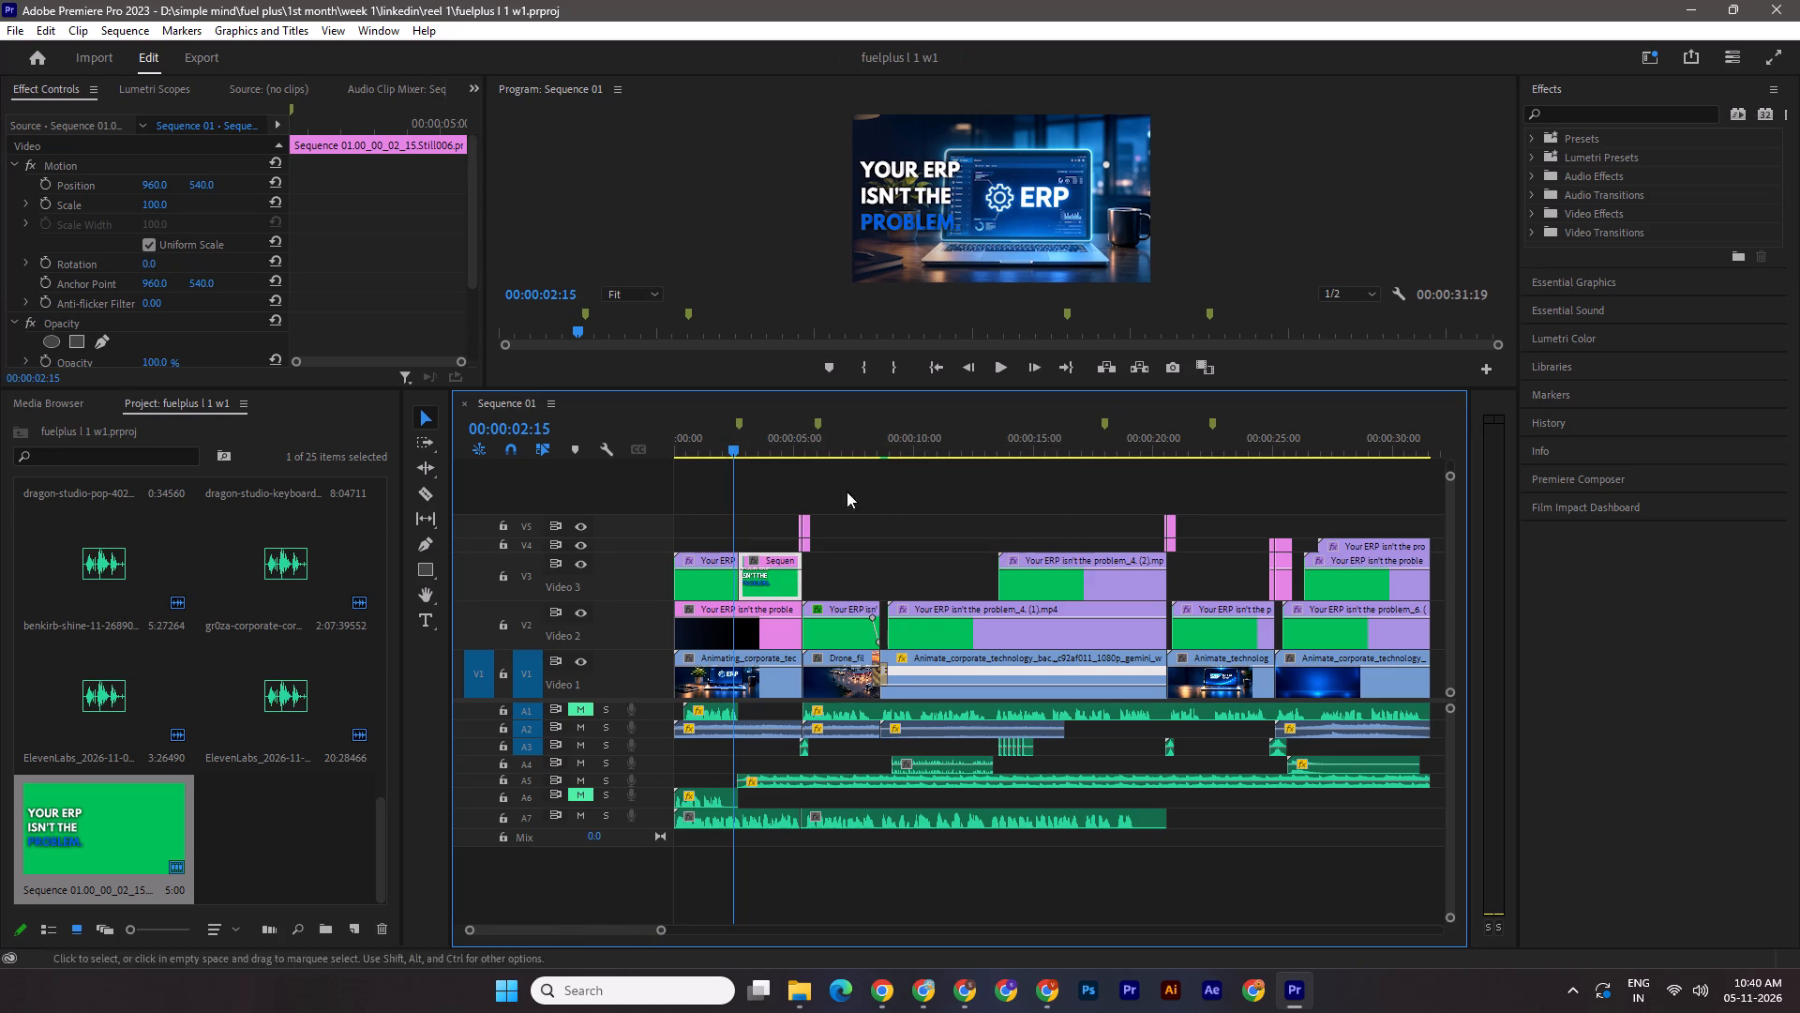
drag(736, 446, 581, 452)
key(space)
key(space)
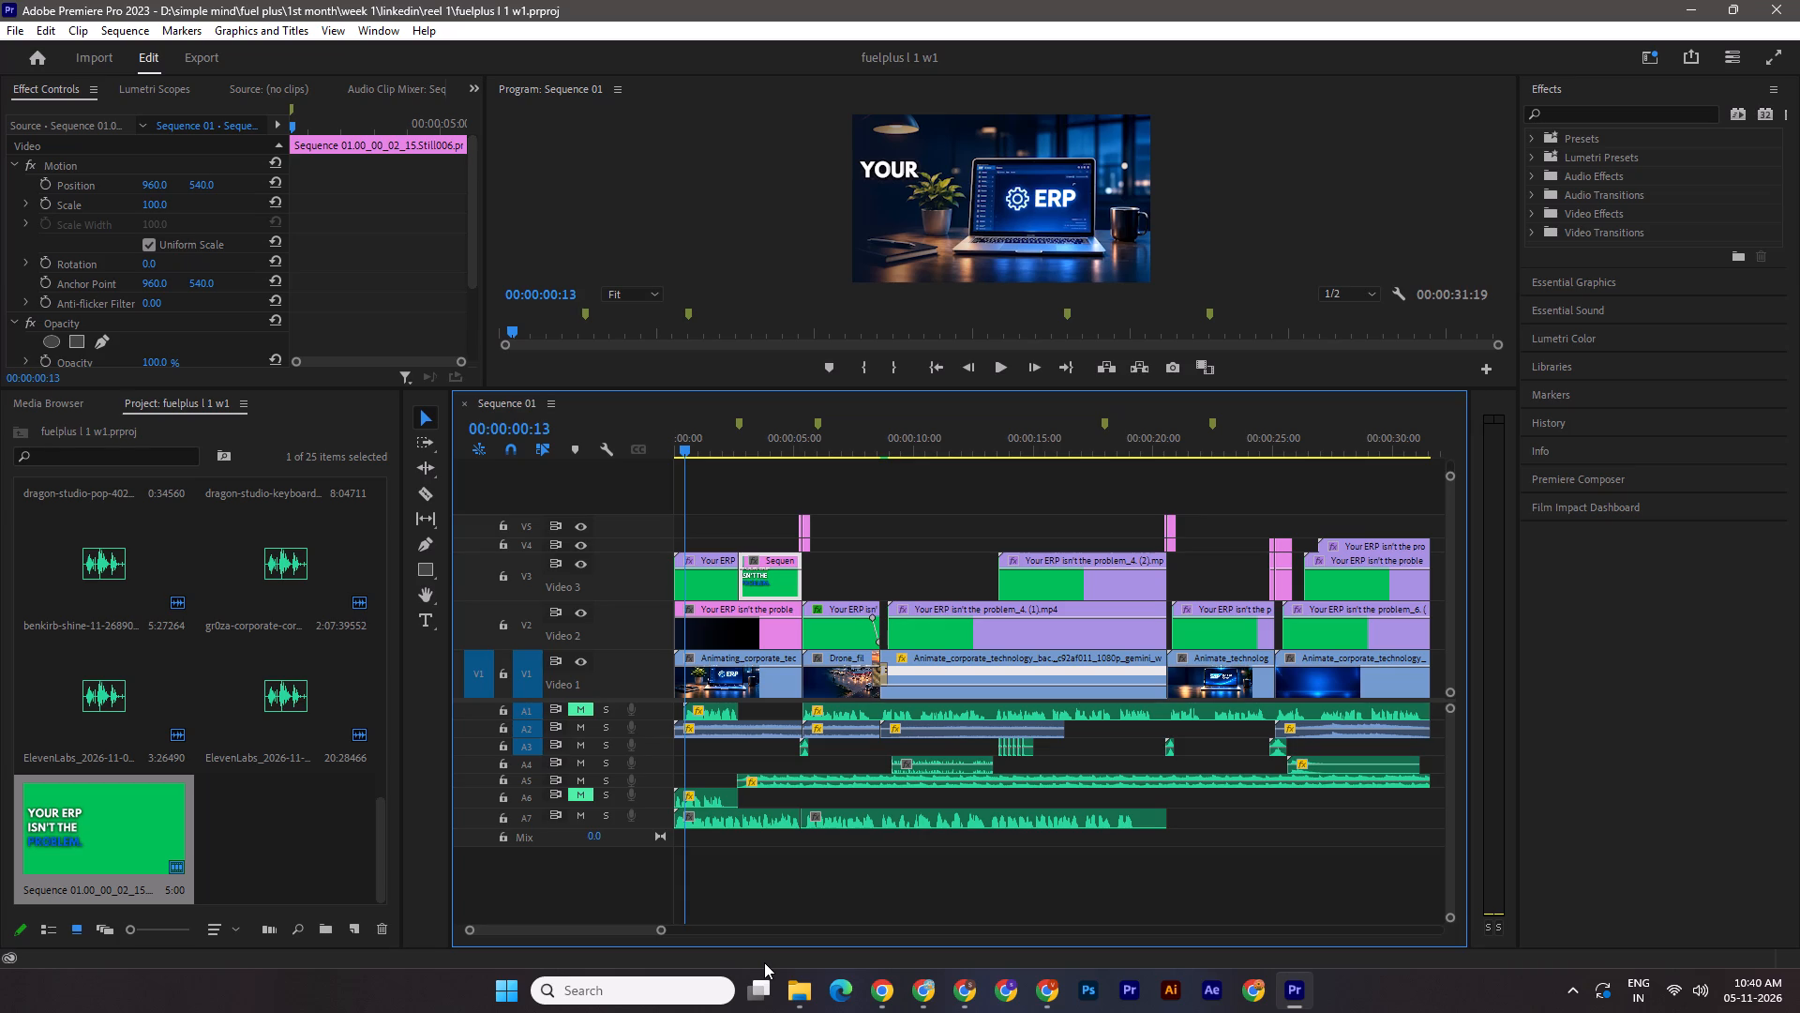
key(ctrl+s)
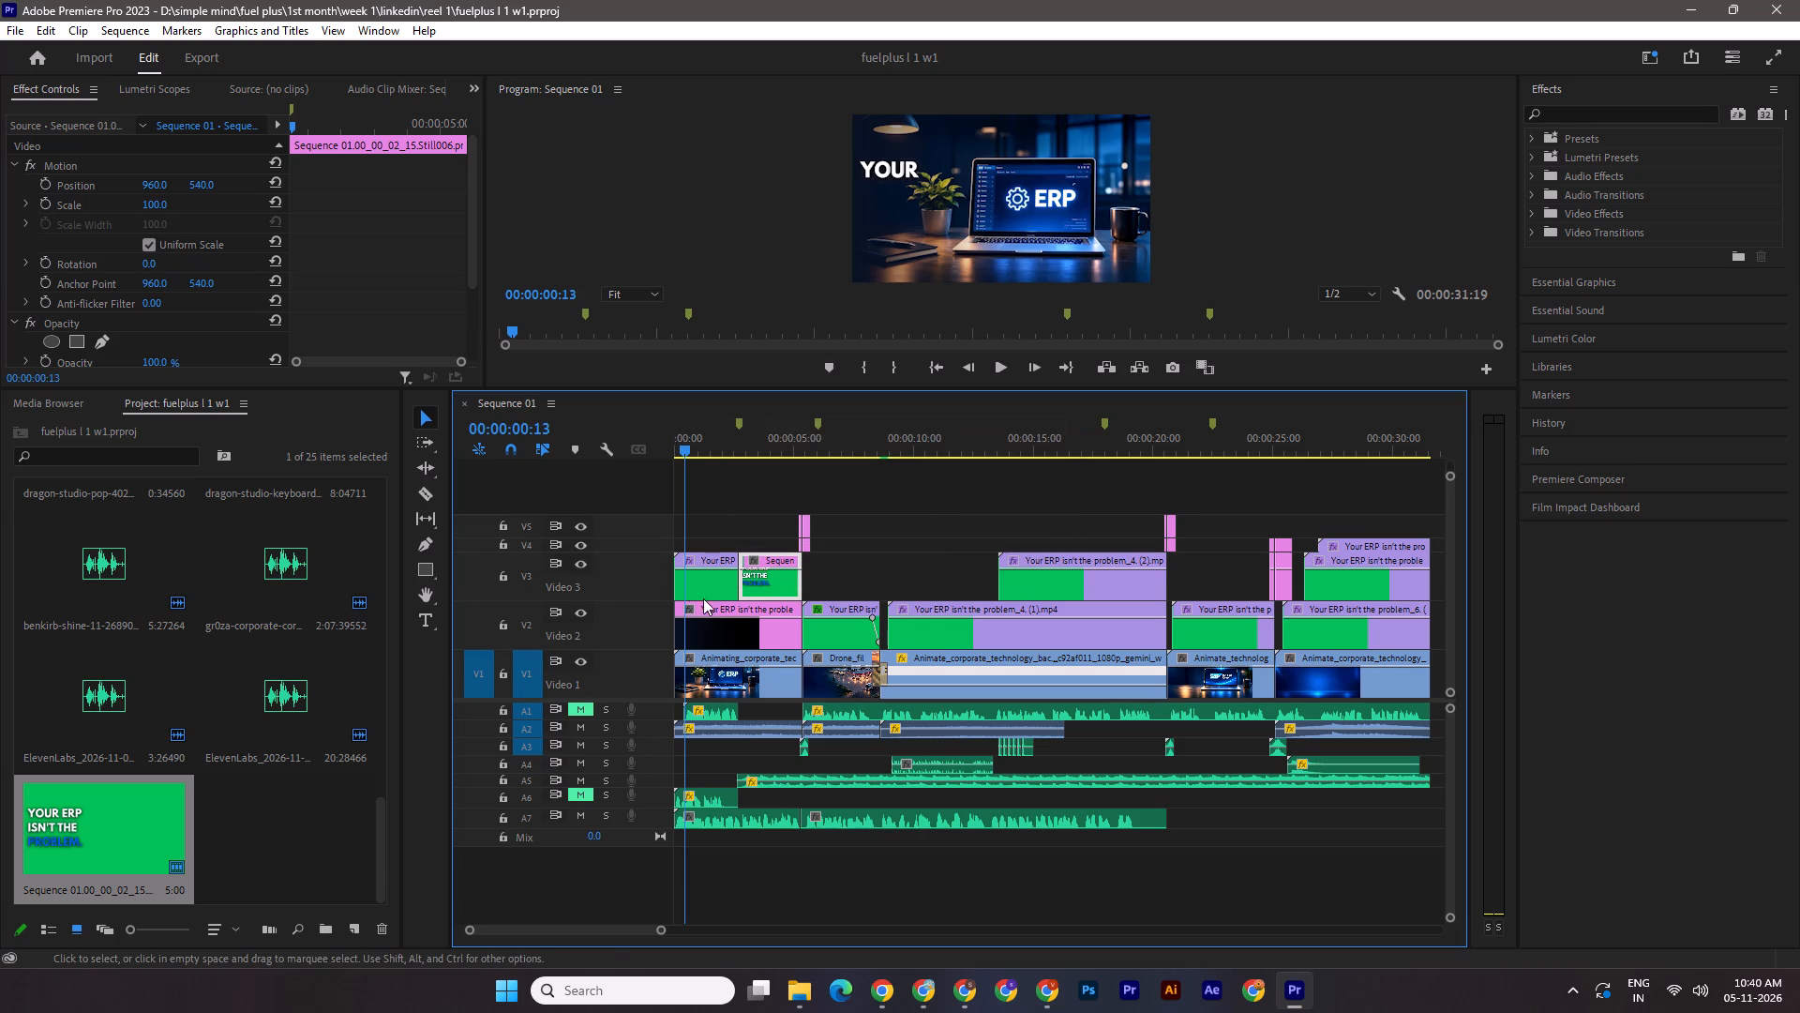
drag(687, 442, 657, 443)
key(space)
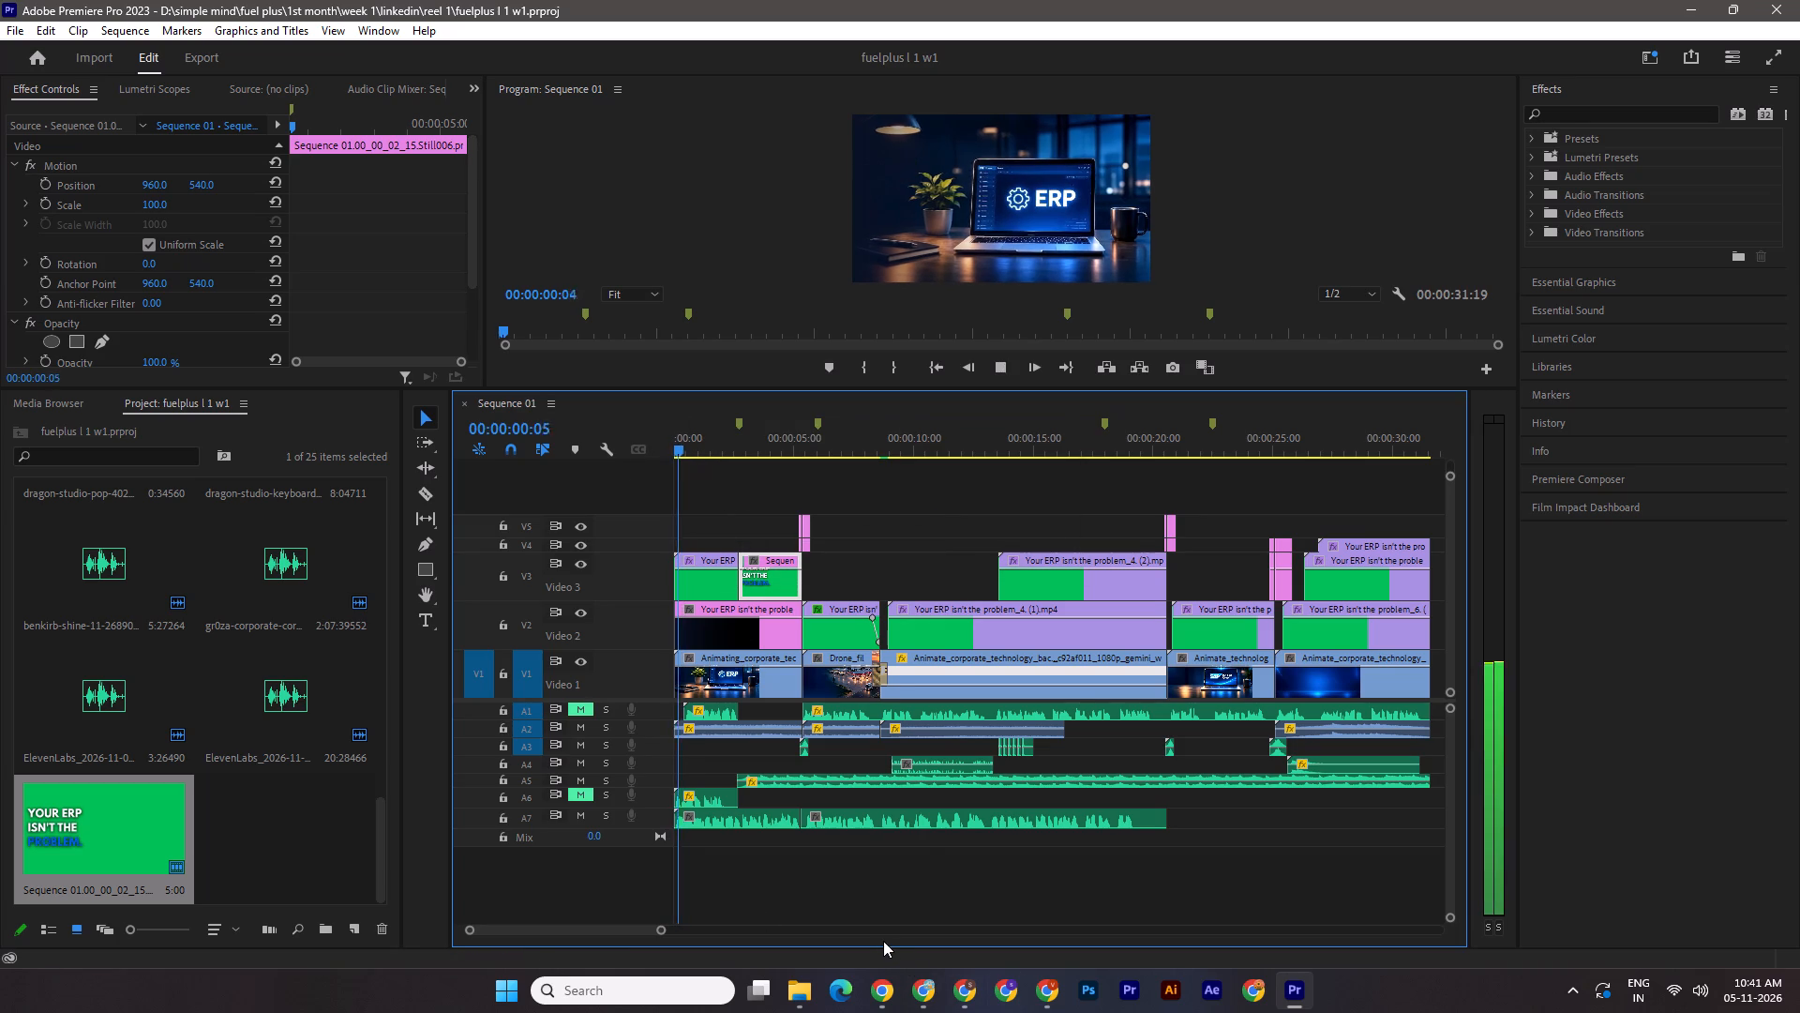
key(space)
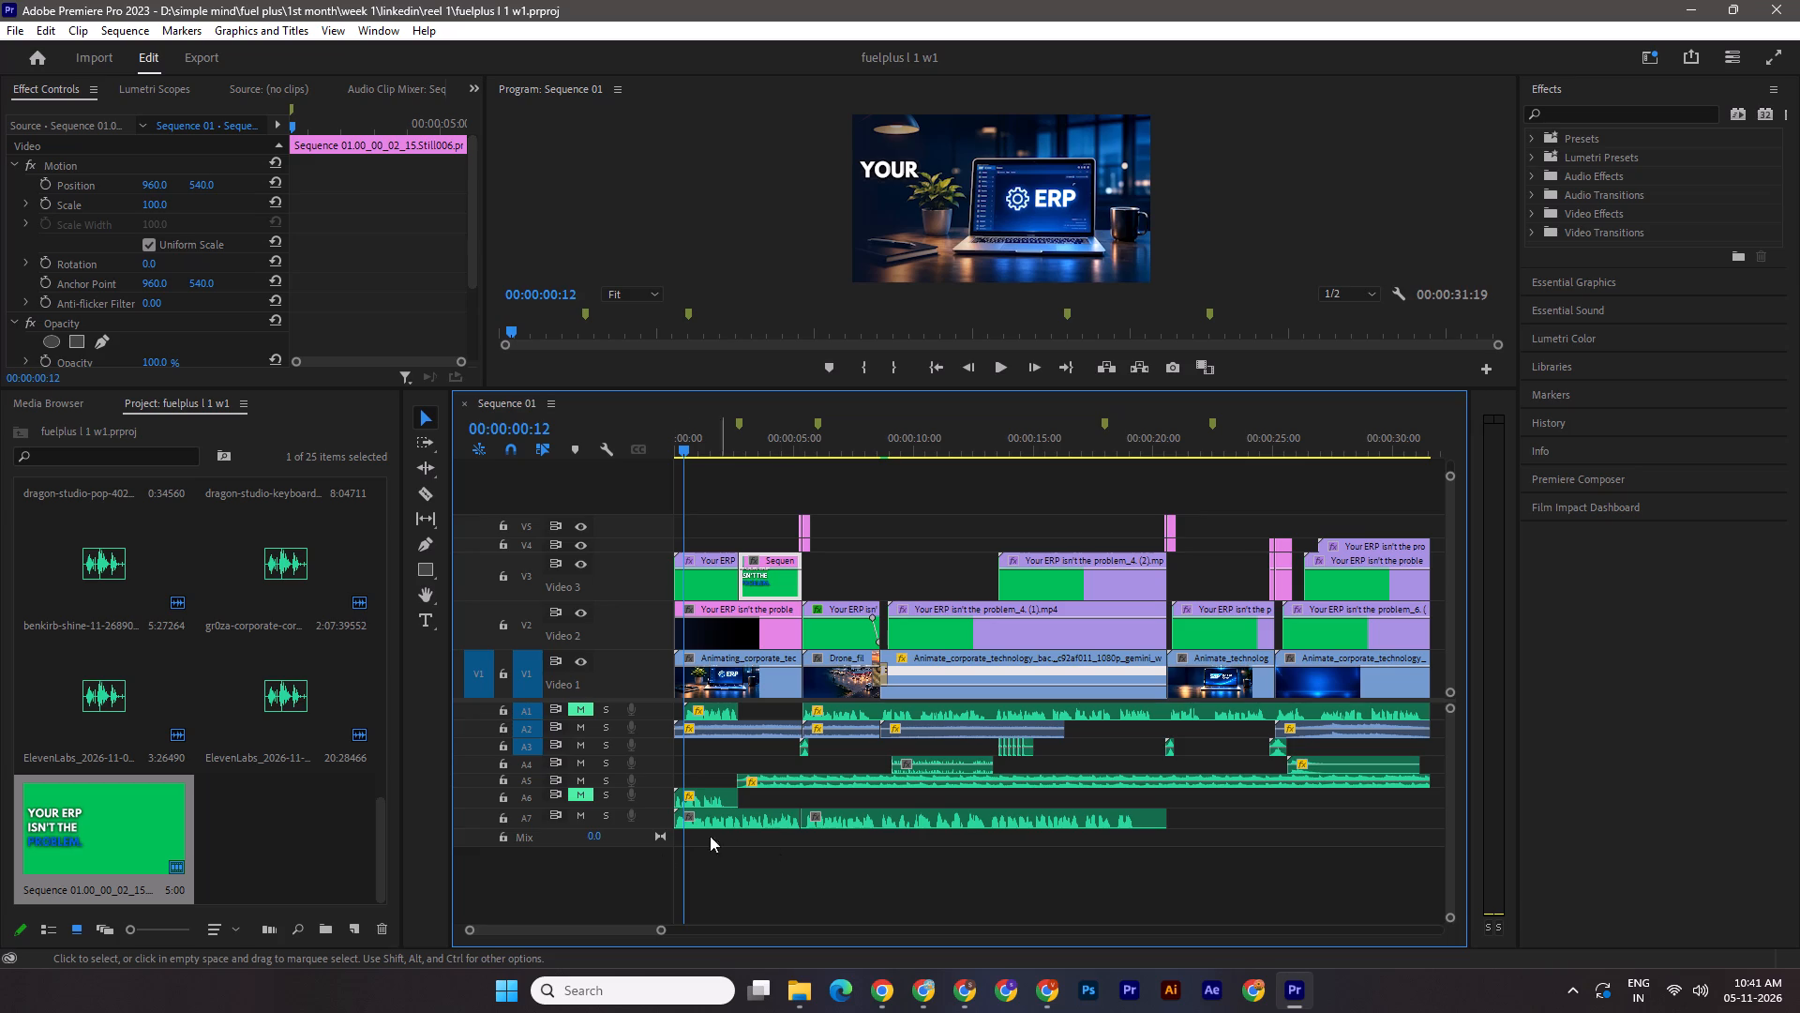
drag(690, 443, 653, 449)
key(space)
key(space)
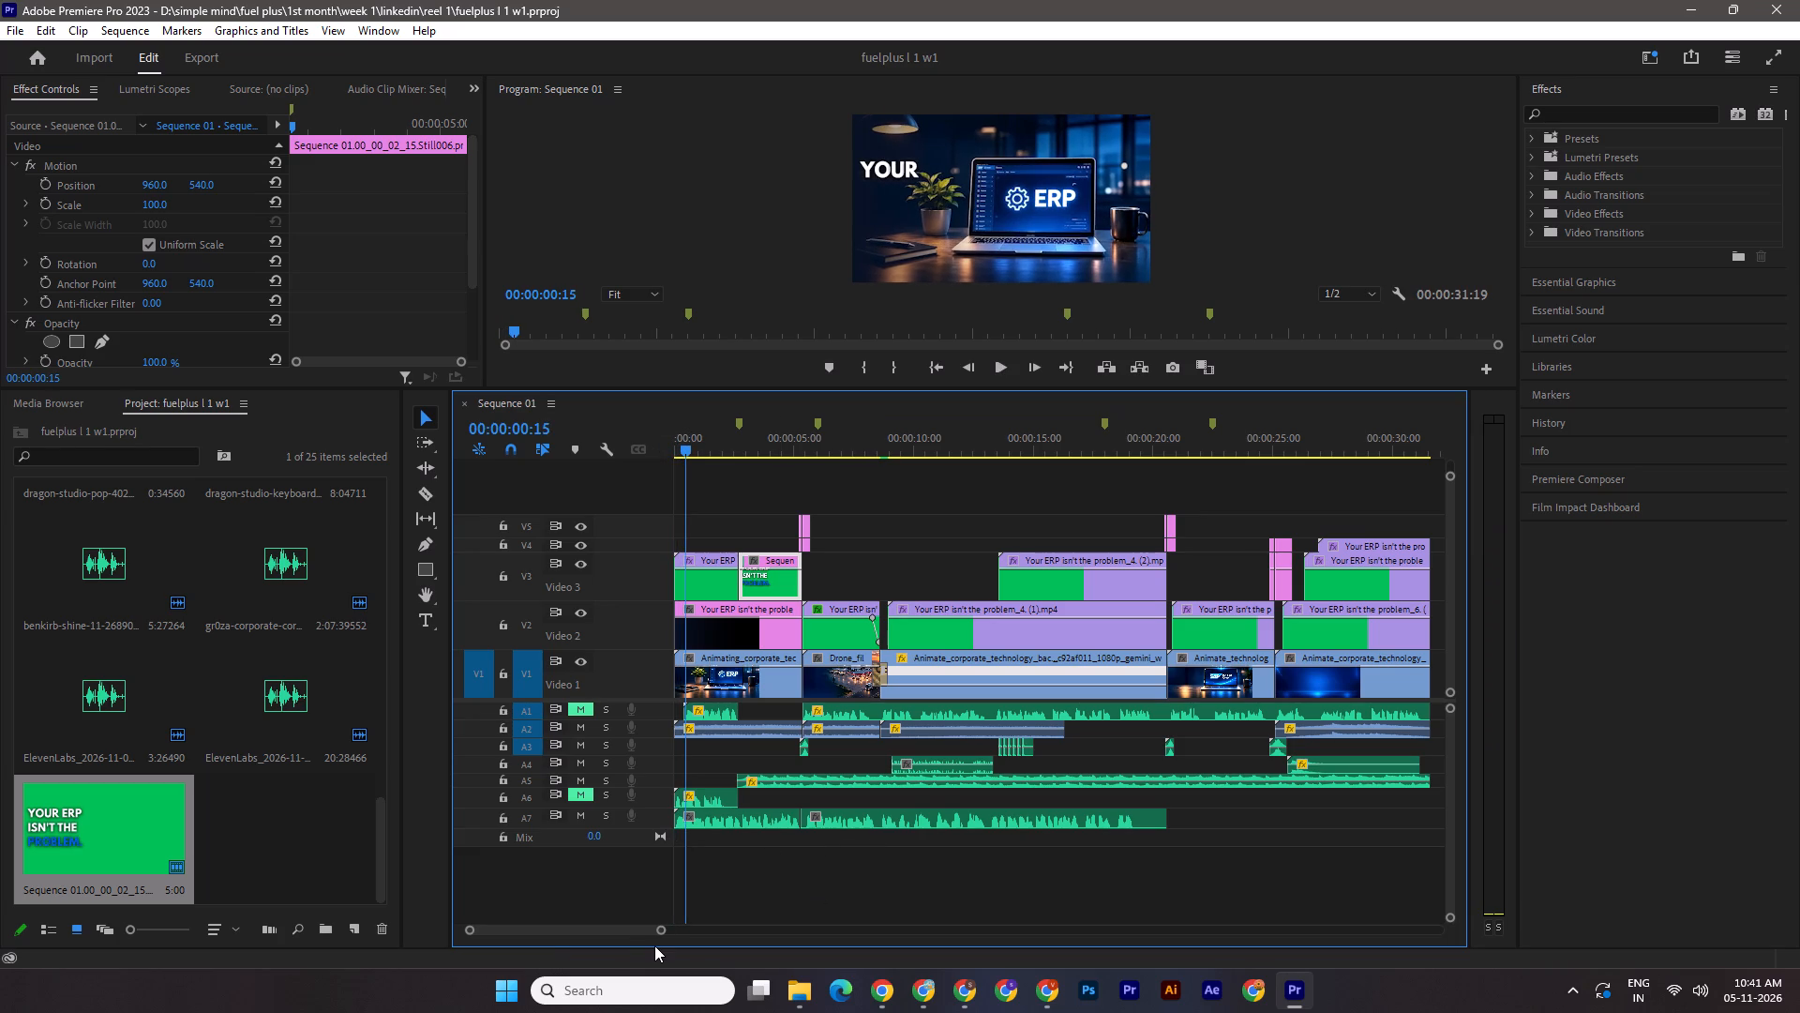
key(ctrl+s)
drag(682, 445, 667, 444)
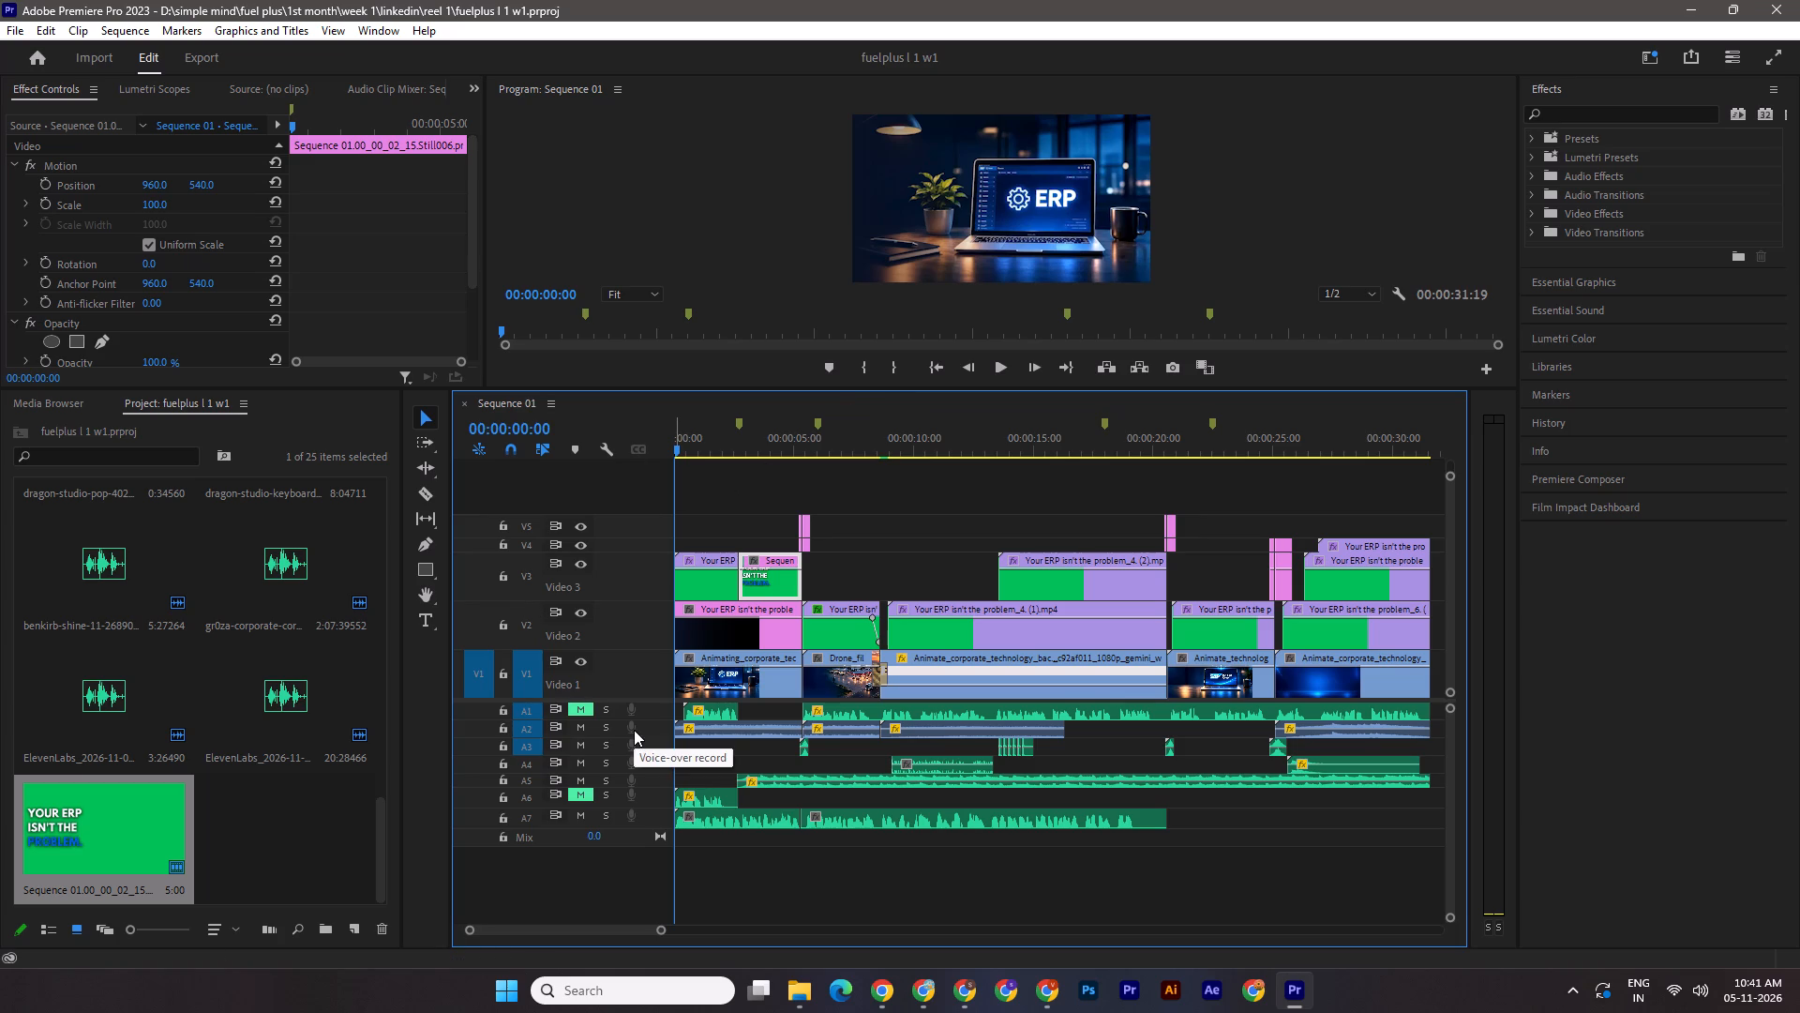
key(ctrl+s)
key(space)
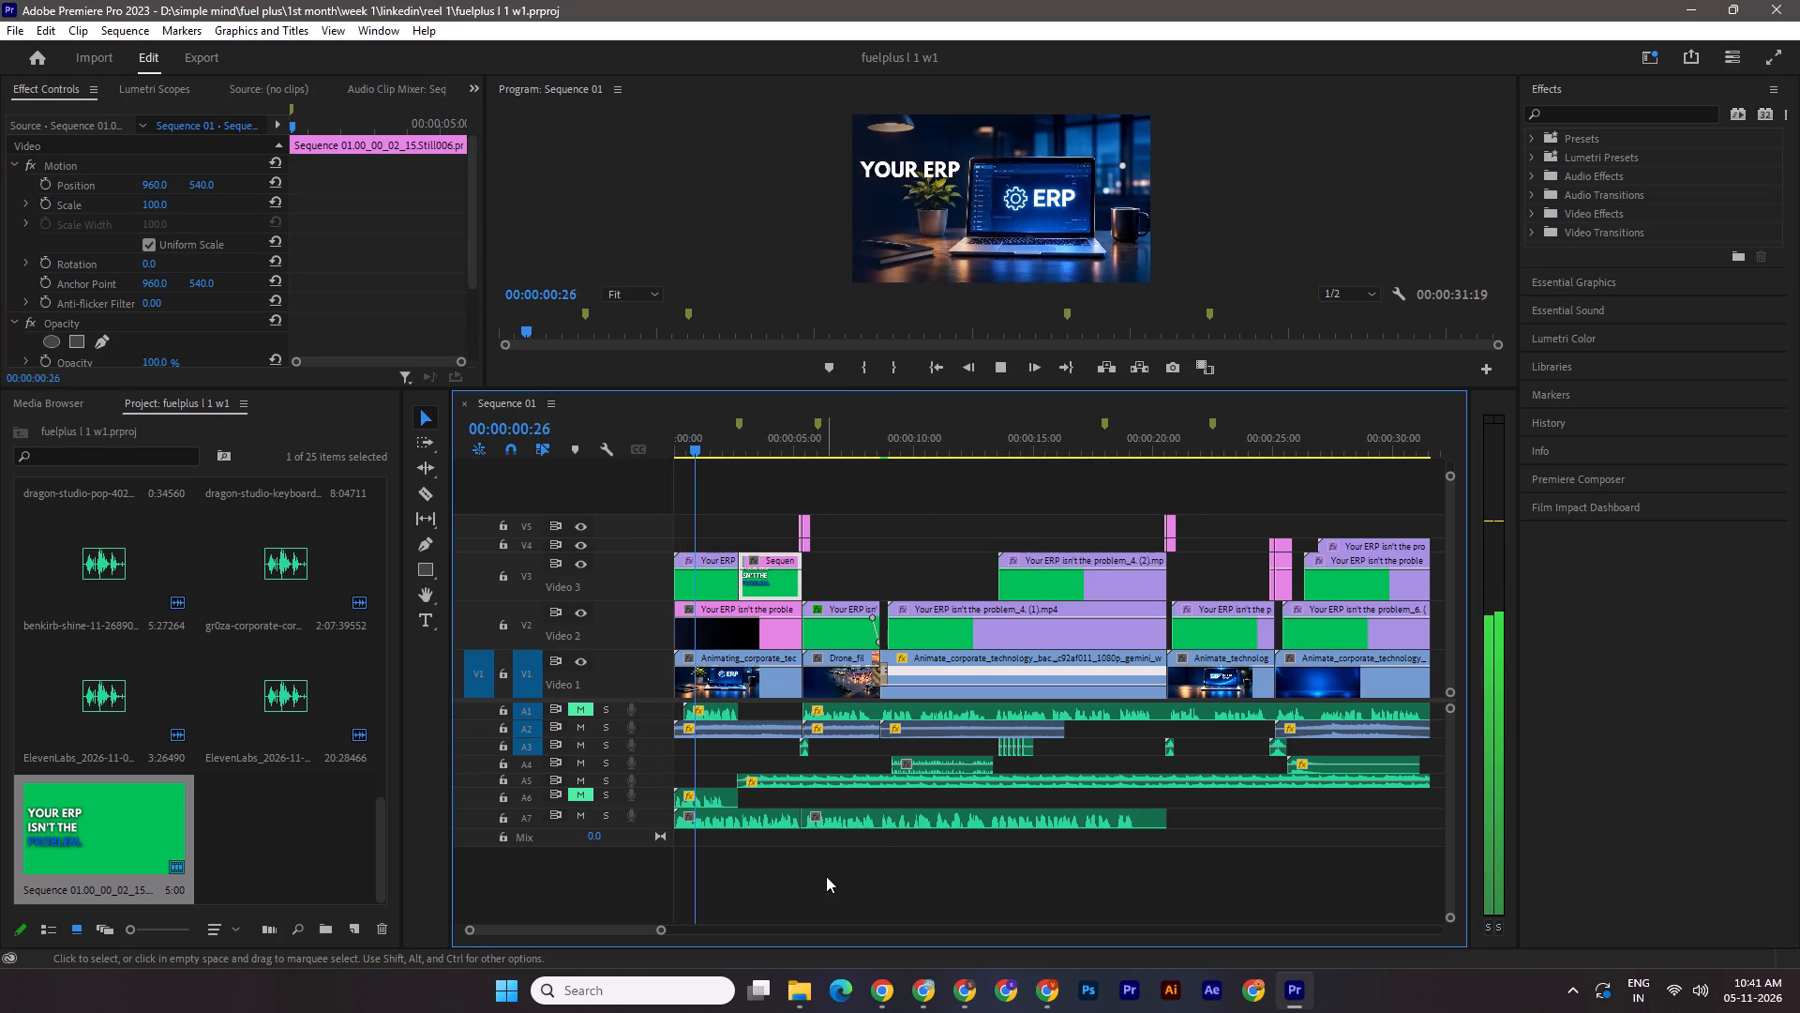
Raise the volume of both voice-over clips on A7, the second to about 6.8 dB, and save the project.
click(1452, 918)
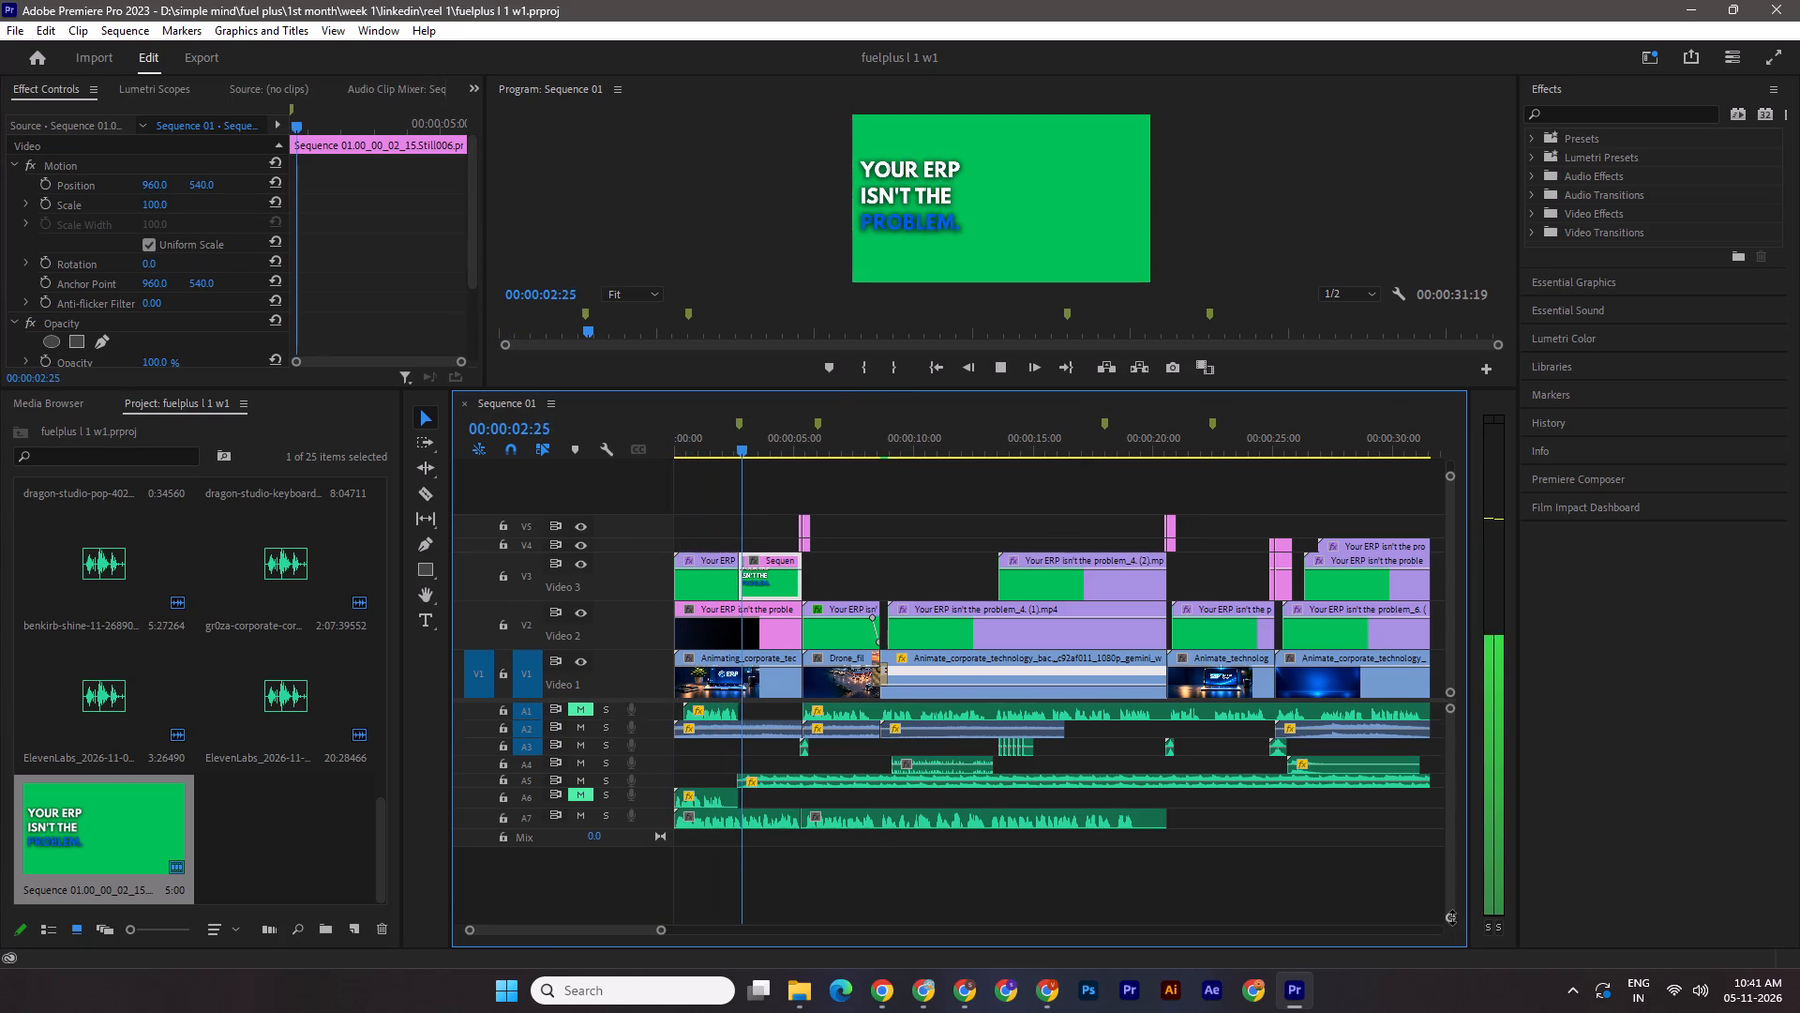
drag(1448, 796, 1447, 807)
key(space)
drag(754, 820, 764, 812)
drag(886, 821, 895, 813)
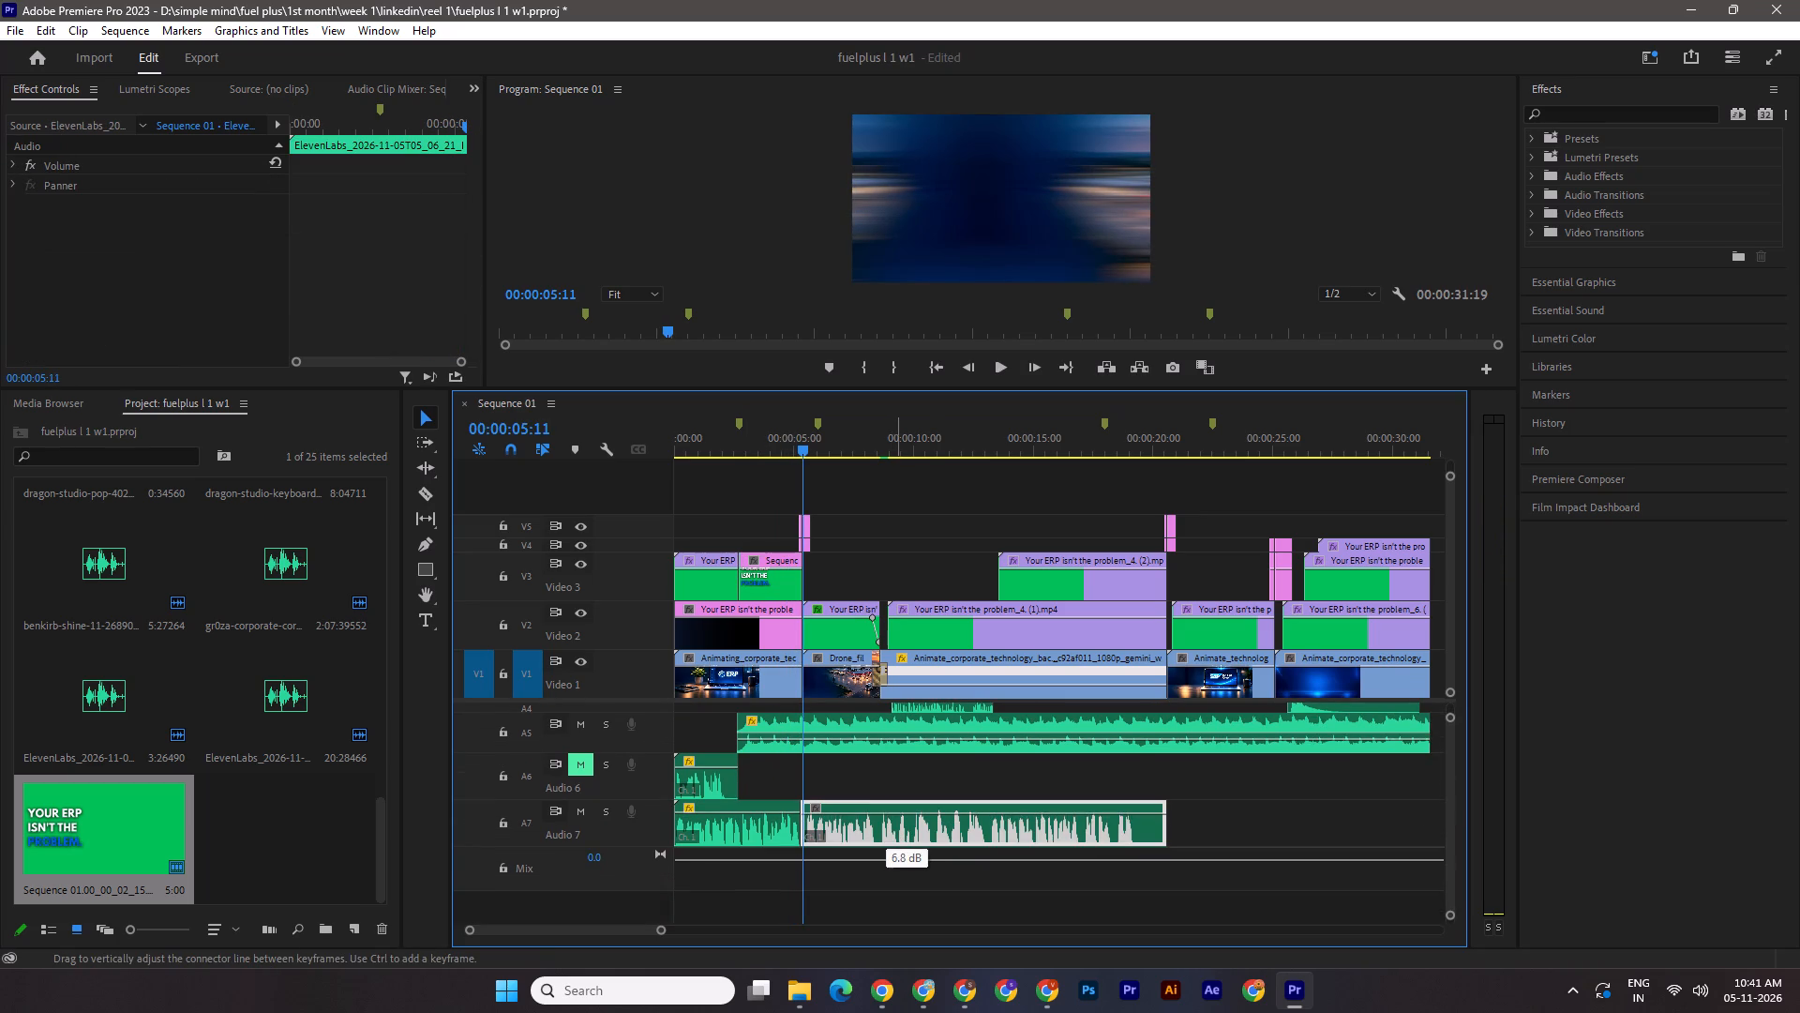
drag(895, 813, 902, 812)
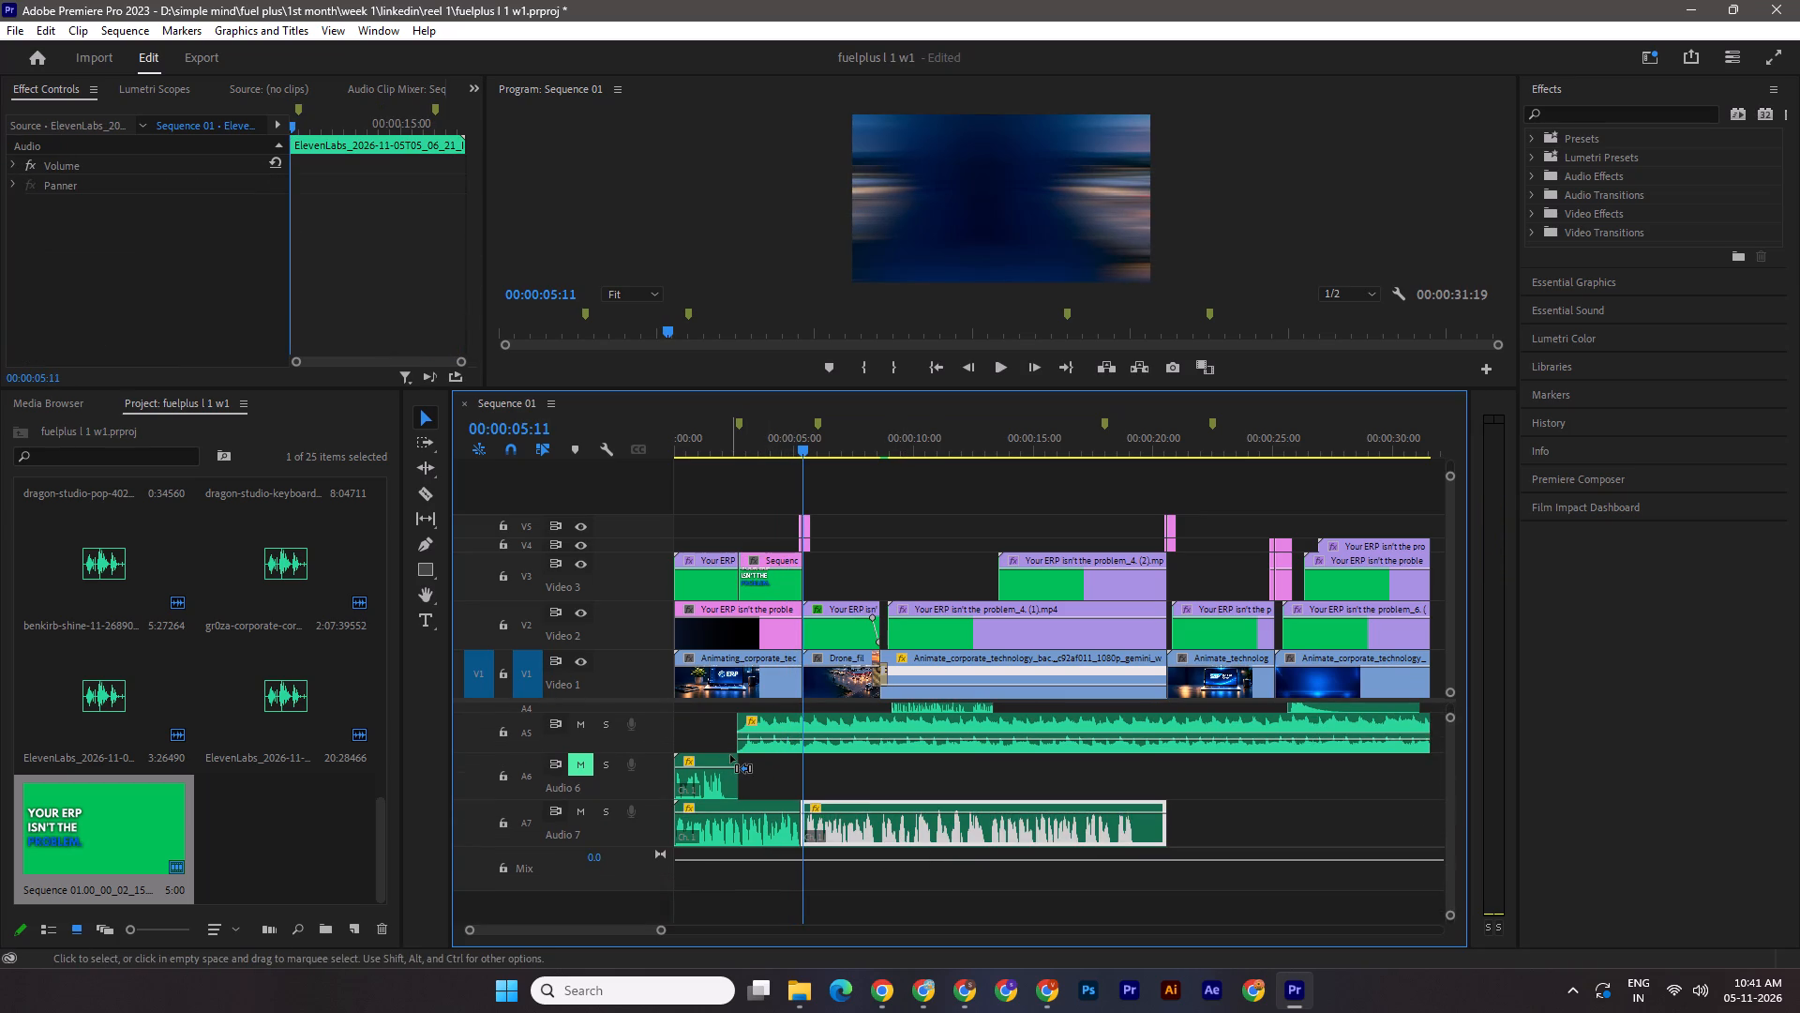
key(ctrl+s)
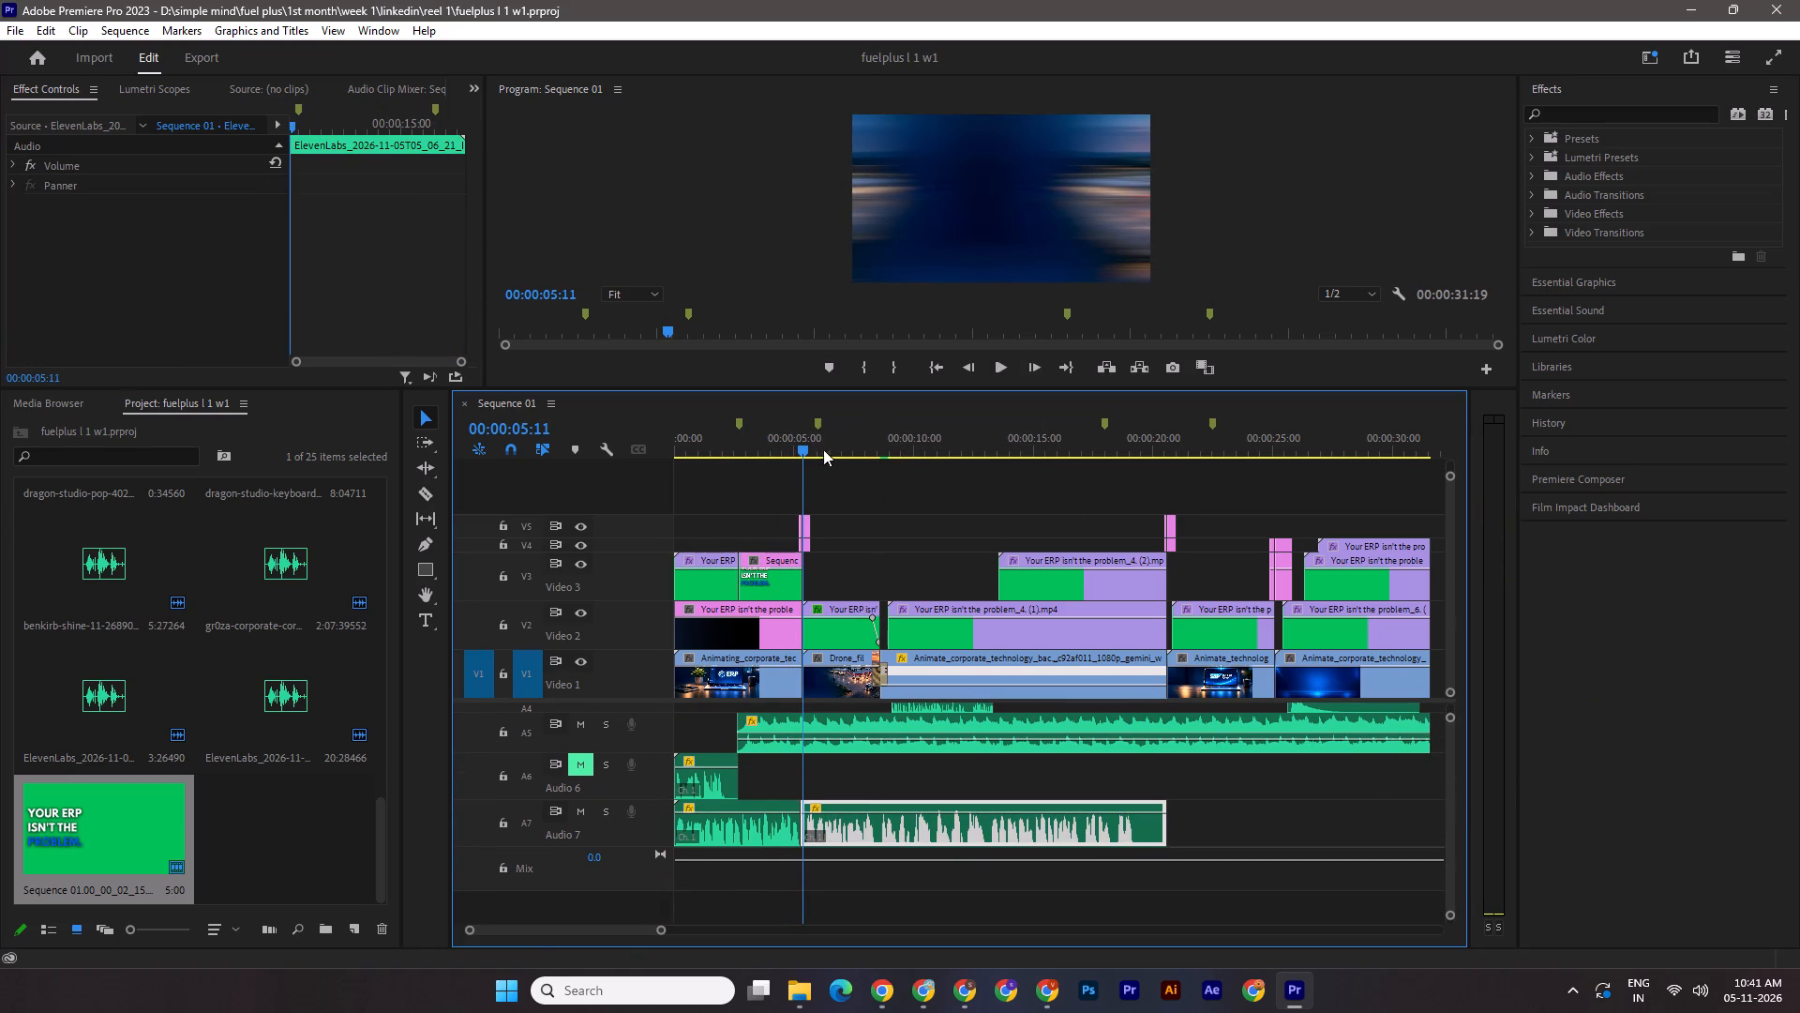
Apply Ultra Key to the green-screen title still on V3, sample its green background as the key color, and save.
drag(812, 444, 782, 444)
click(761, 584)
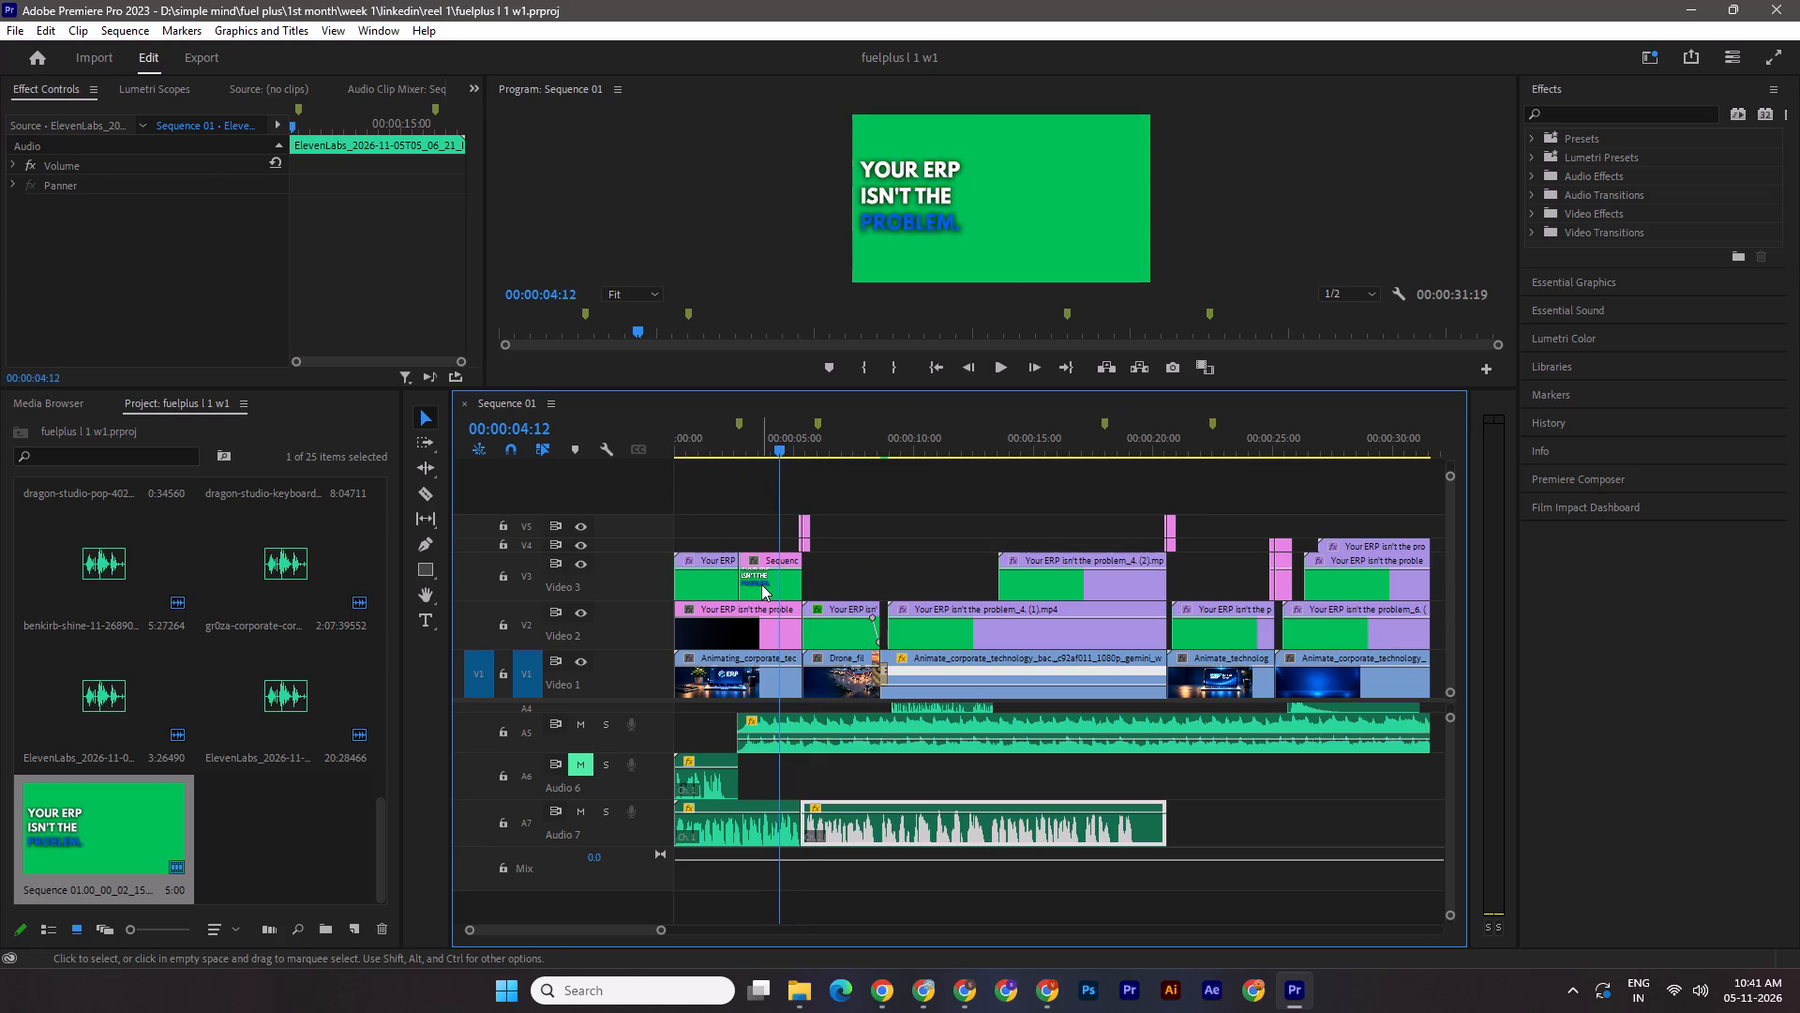
click(1597, 111)
scroll(197, 281, down, 10)
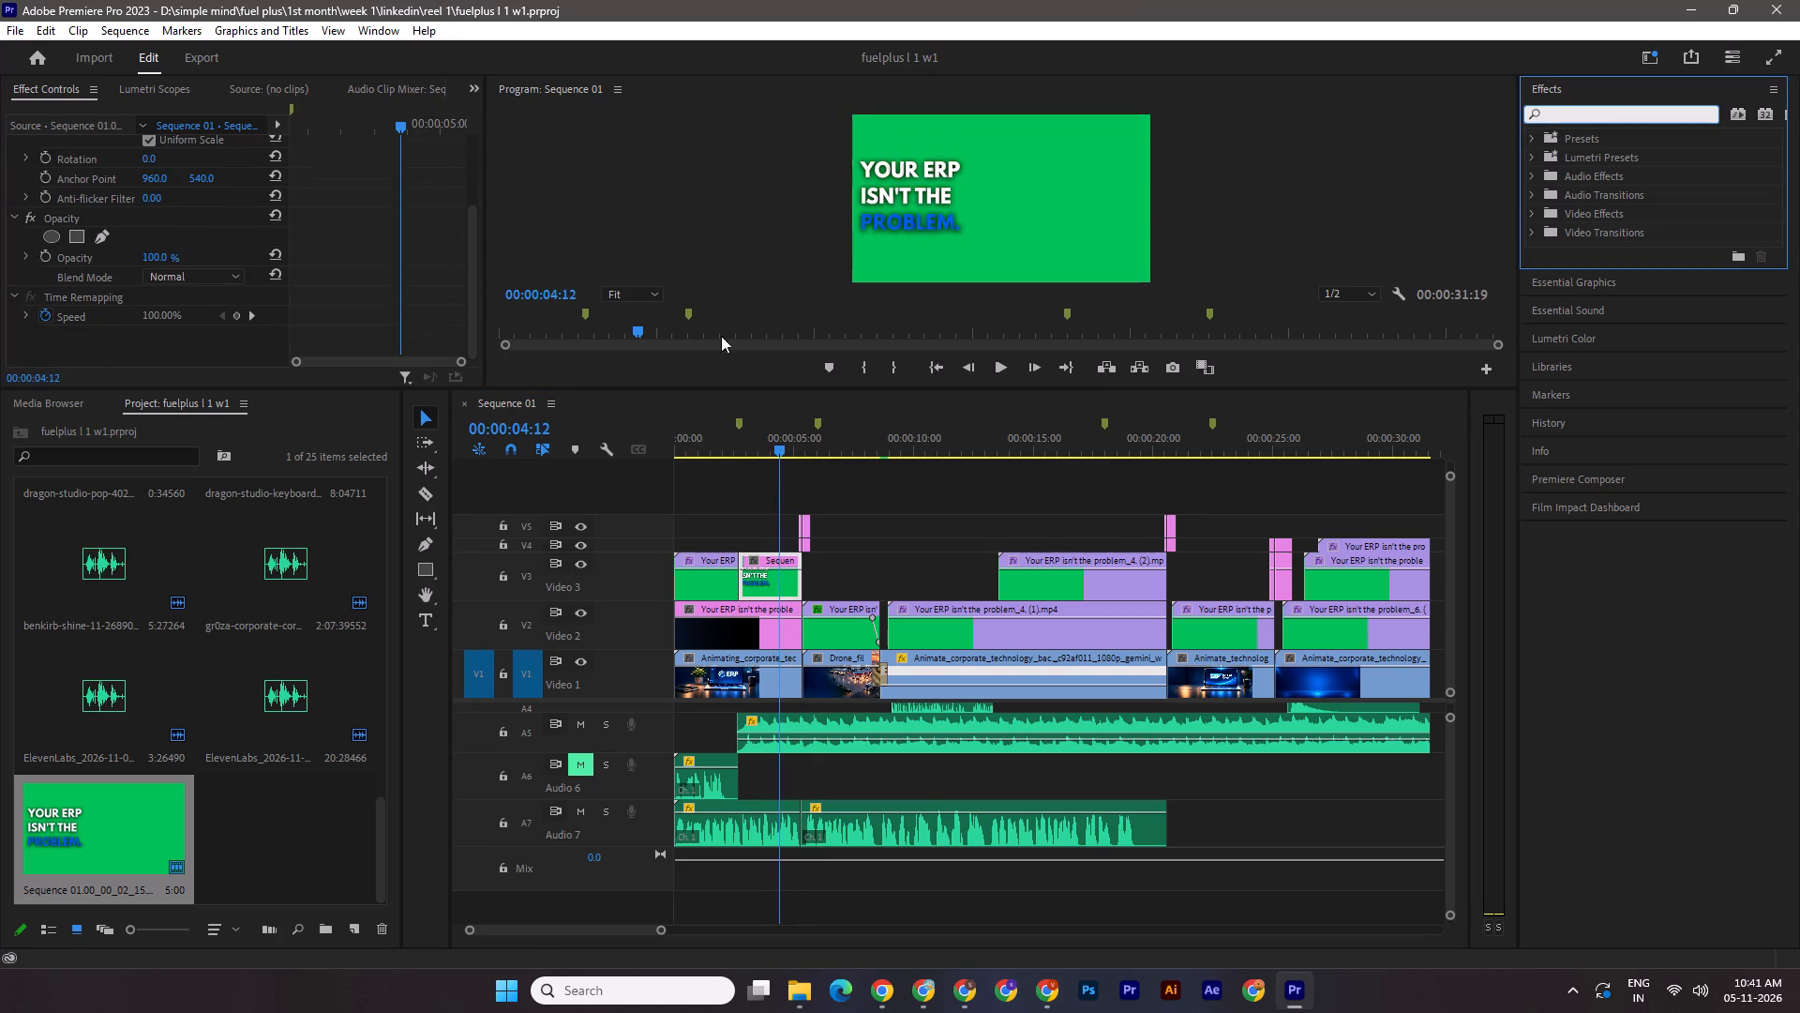
text(ULTR)
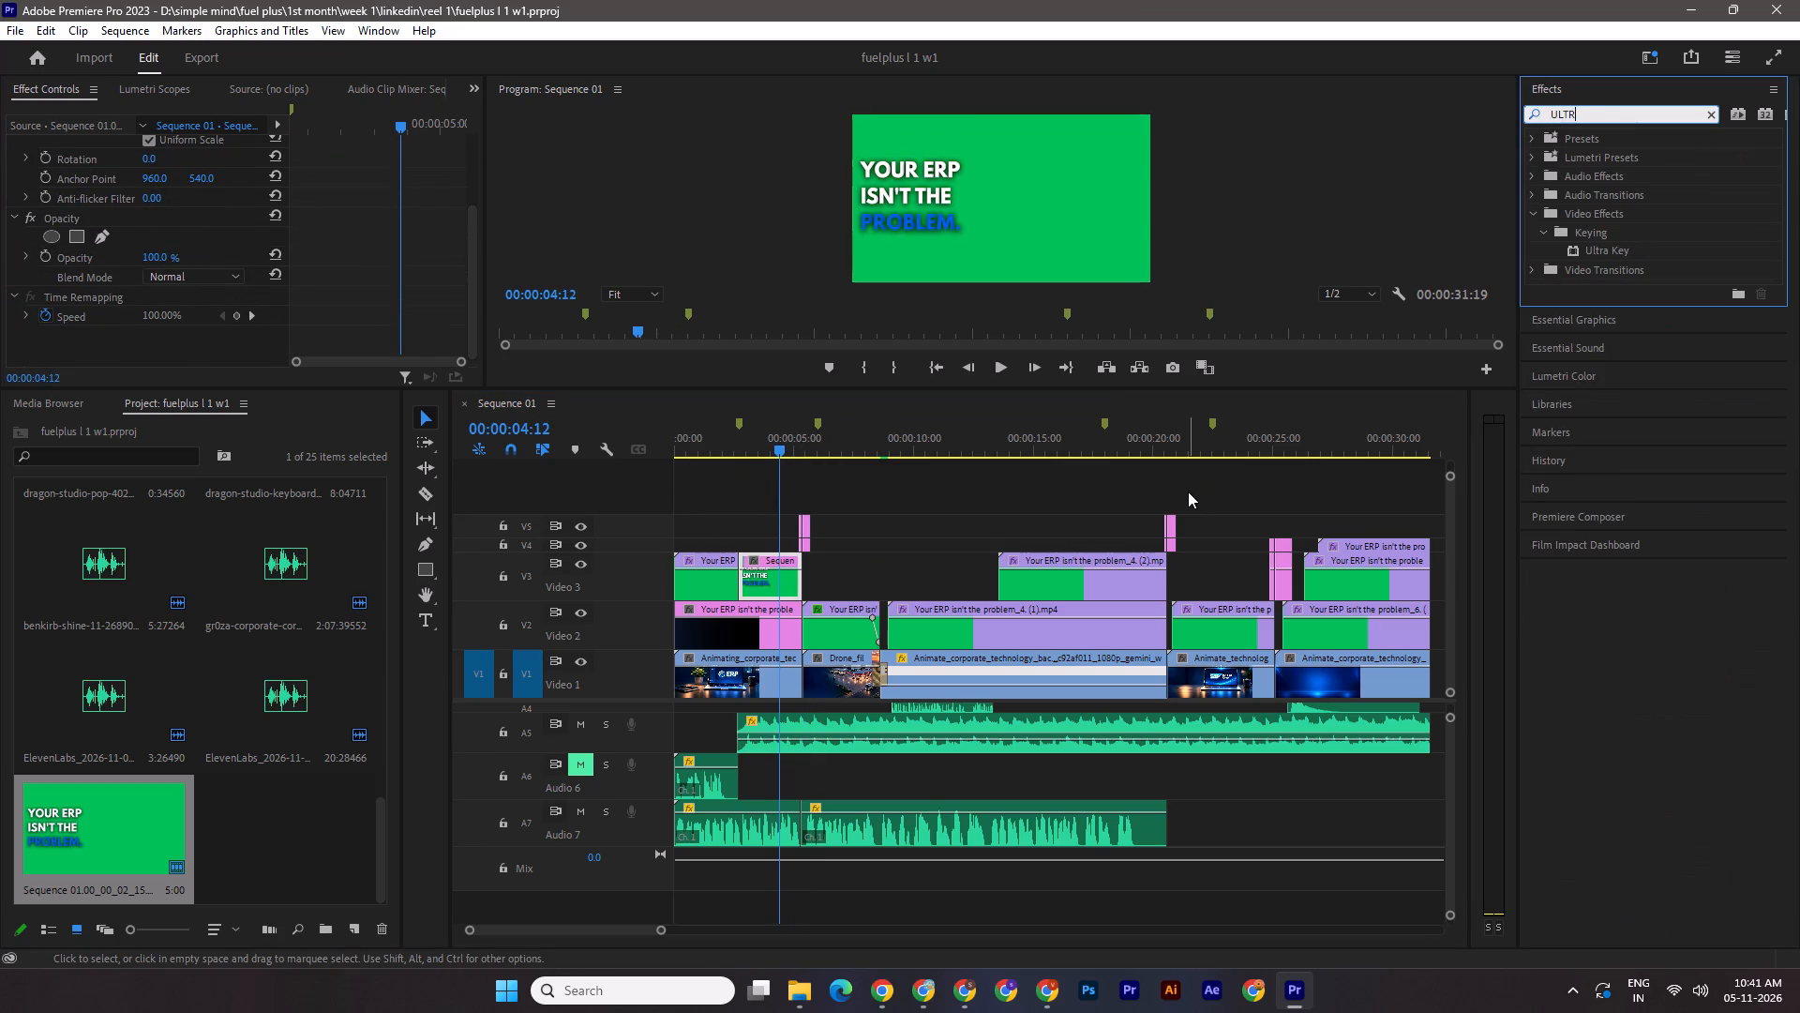
click(1614, 247)
drag(1627, 244, 764, 590)
scroll(240, 327, down, 6)
click(174, 300)
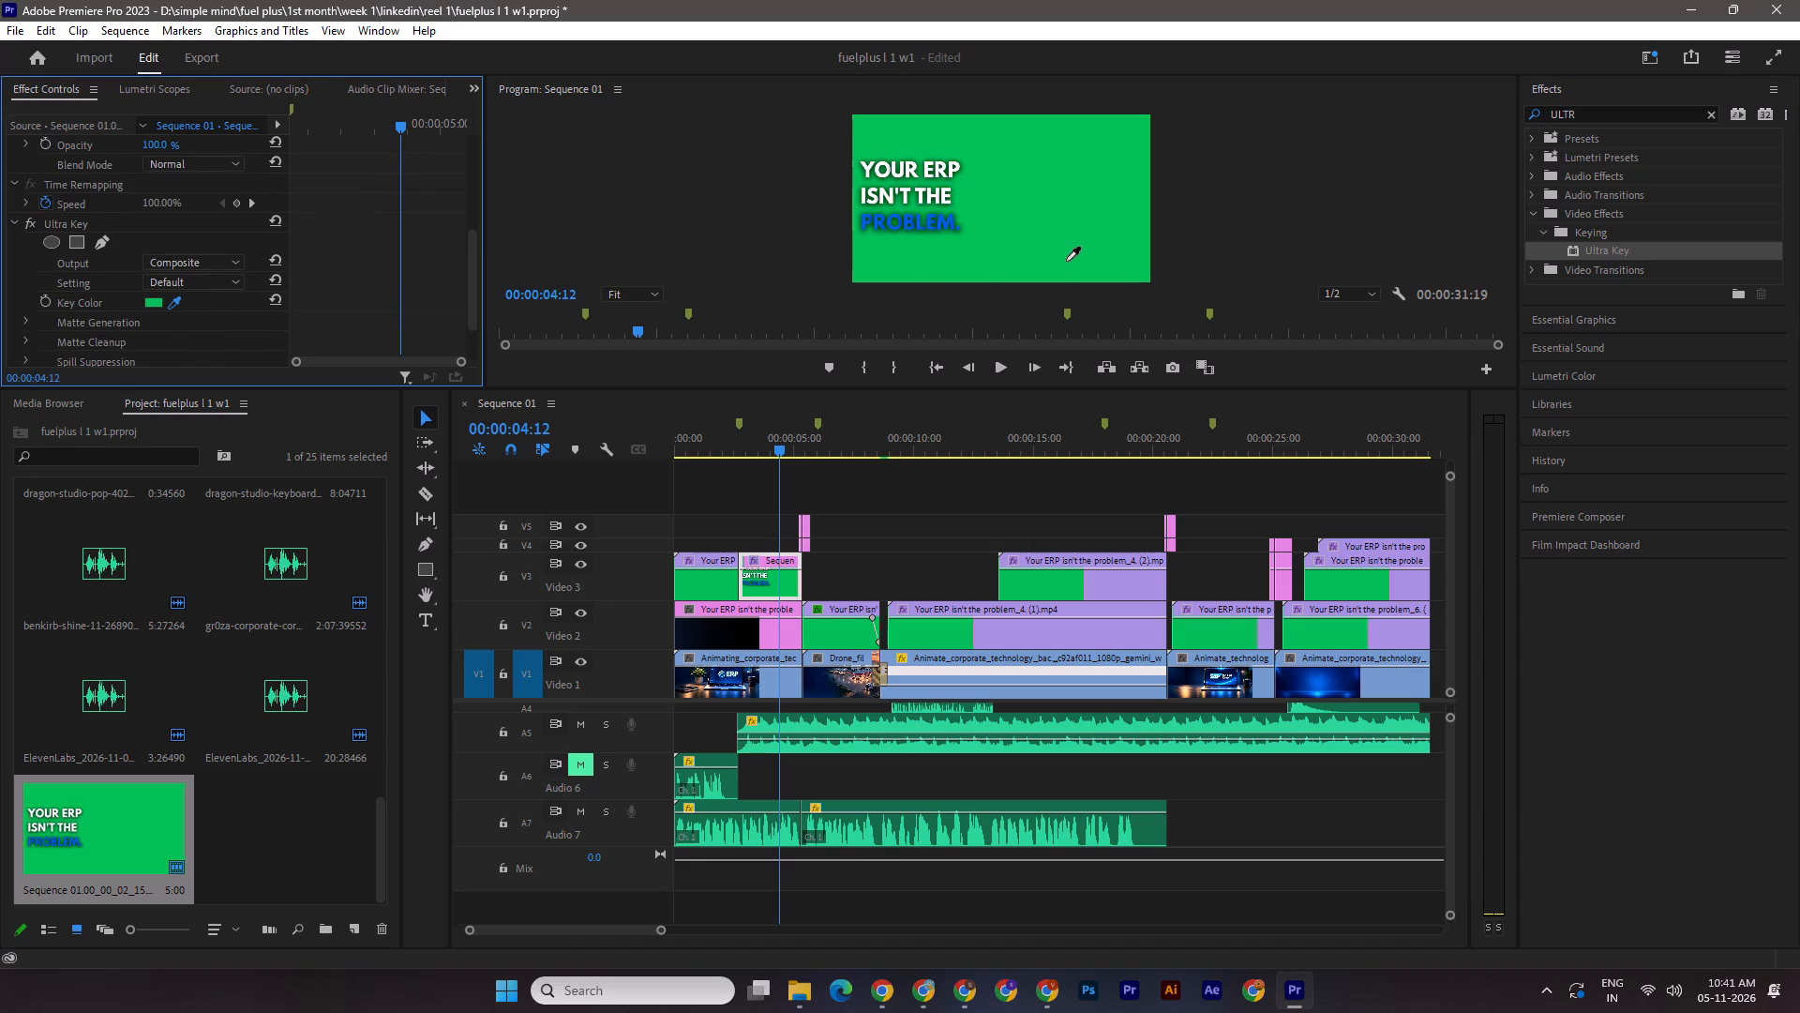
click(1066, 261)
key(ctrl+s)
Save and play back the reel from the start into the "6 gaps" section to check the keyed title and narration timing.
drag(777, 439, 621, 440)
key(ctrl+s)
key(space)
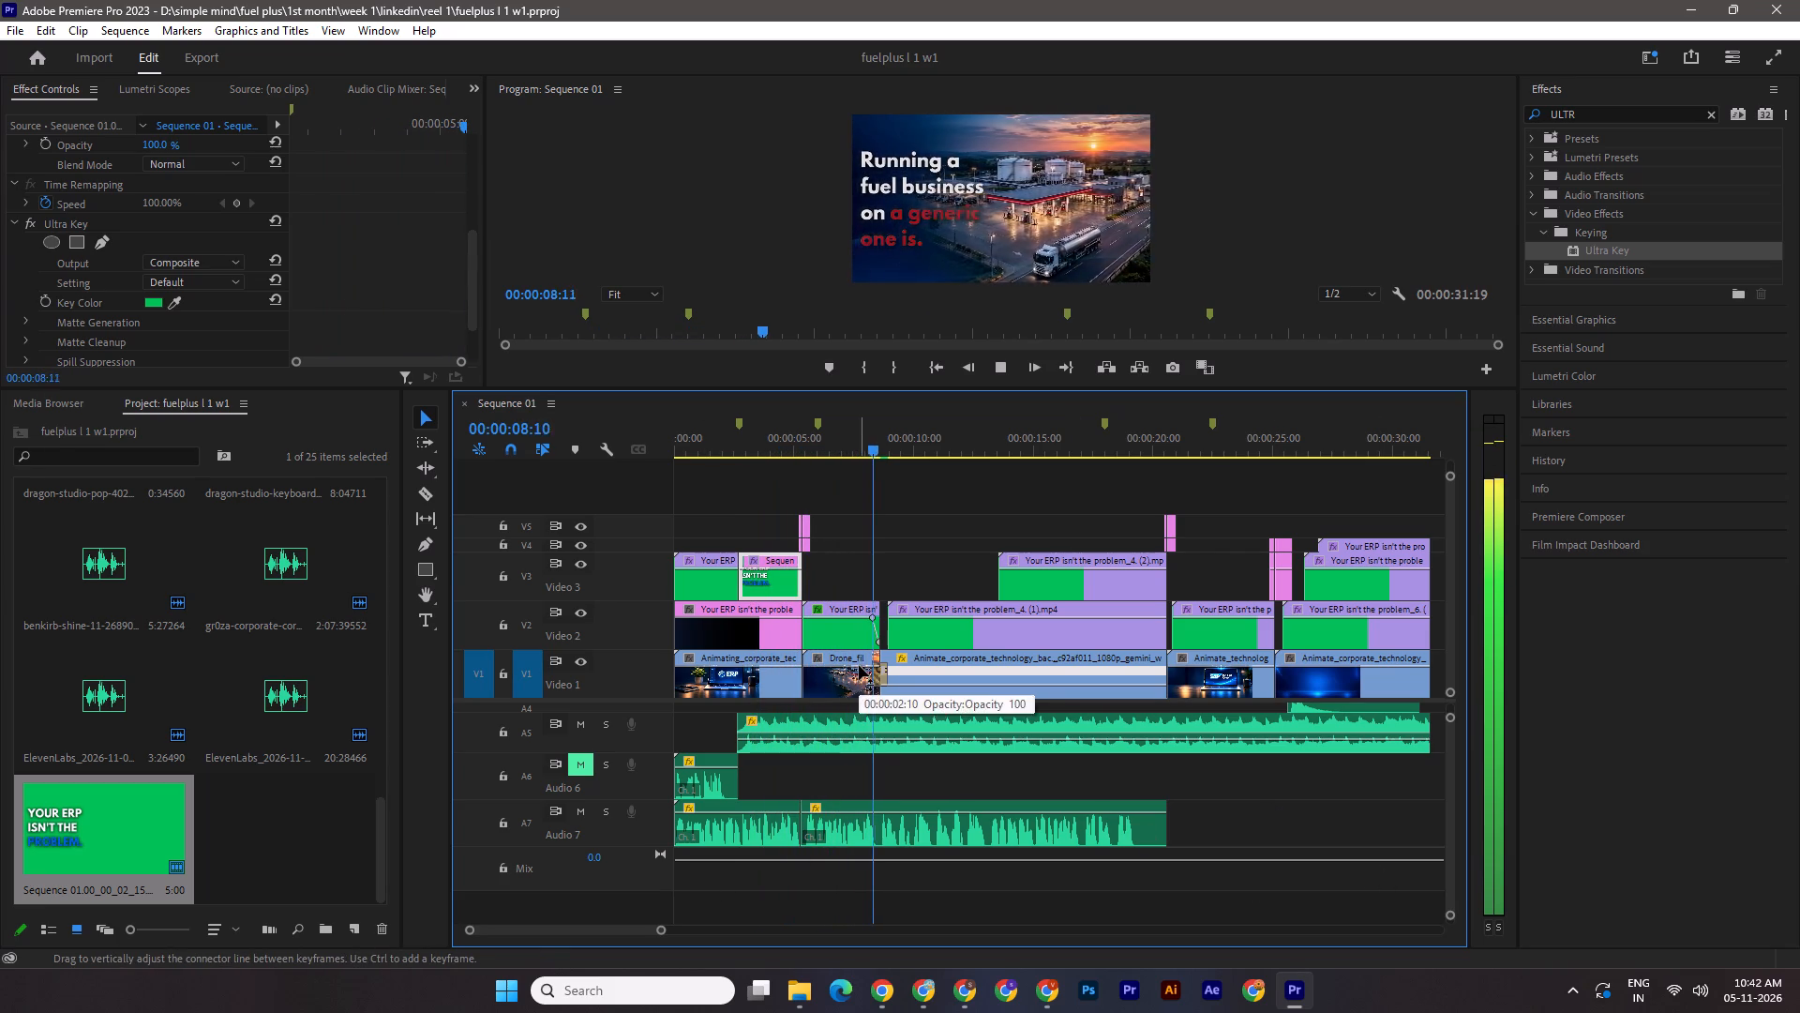
key(space)
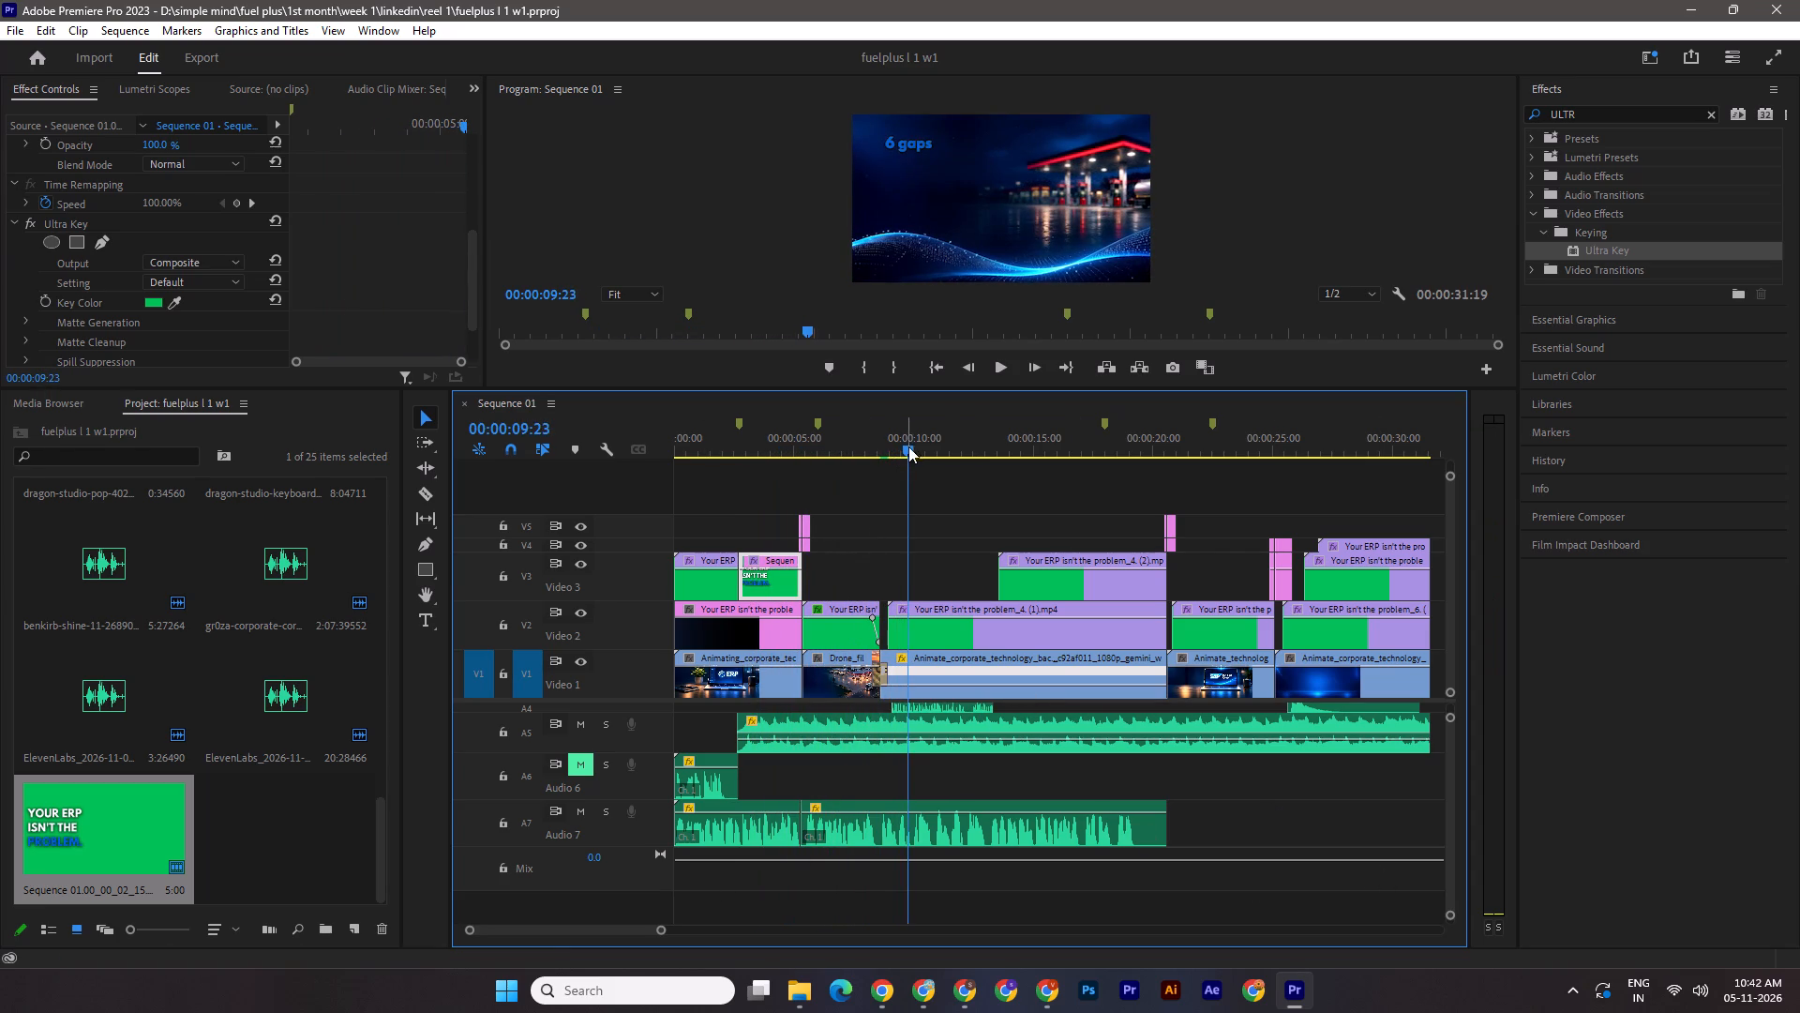
drag(907, 448, 801, 446)
key(space)
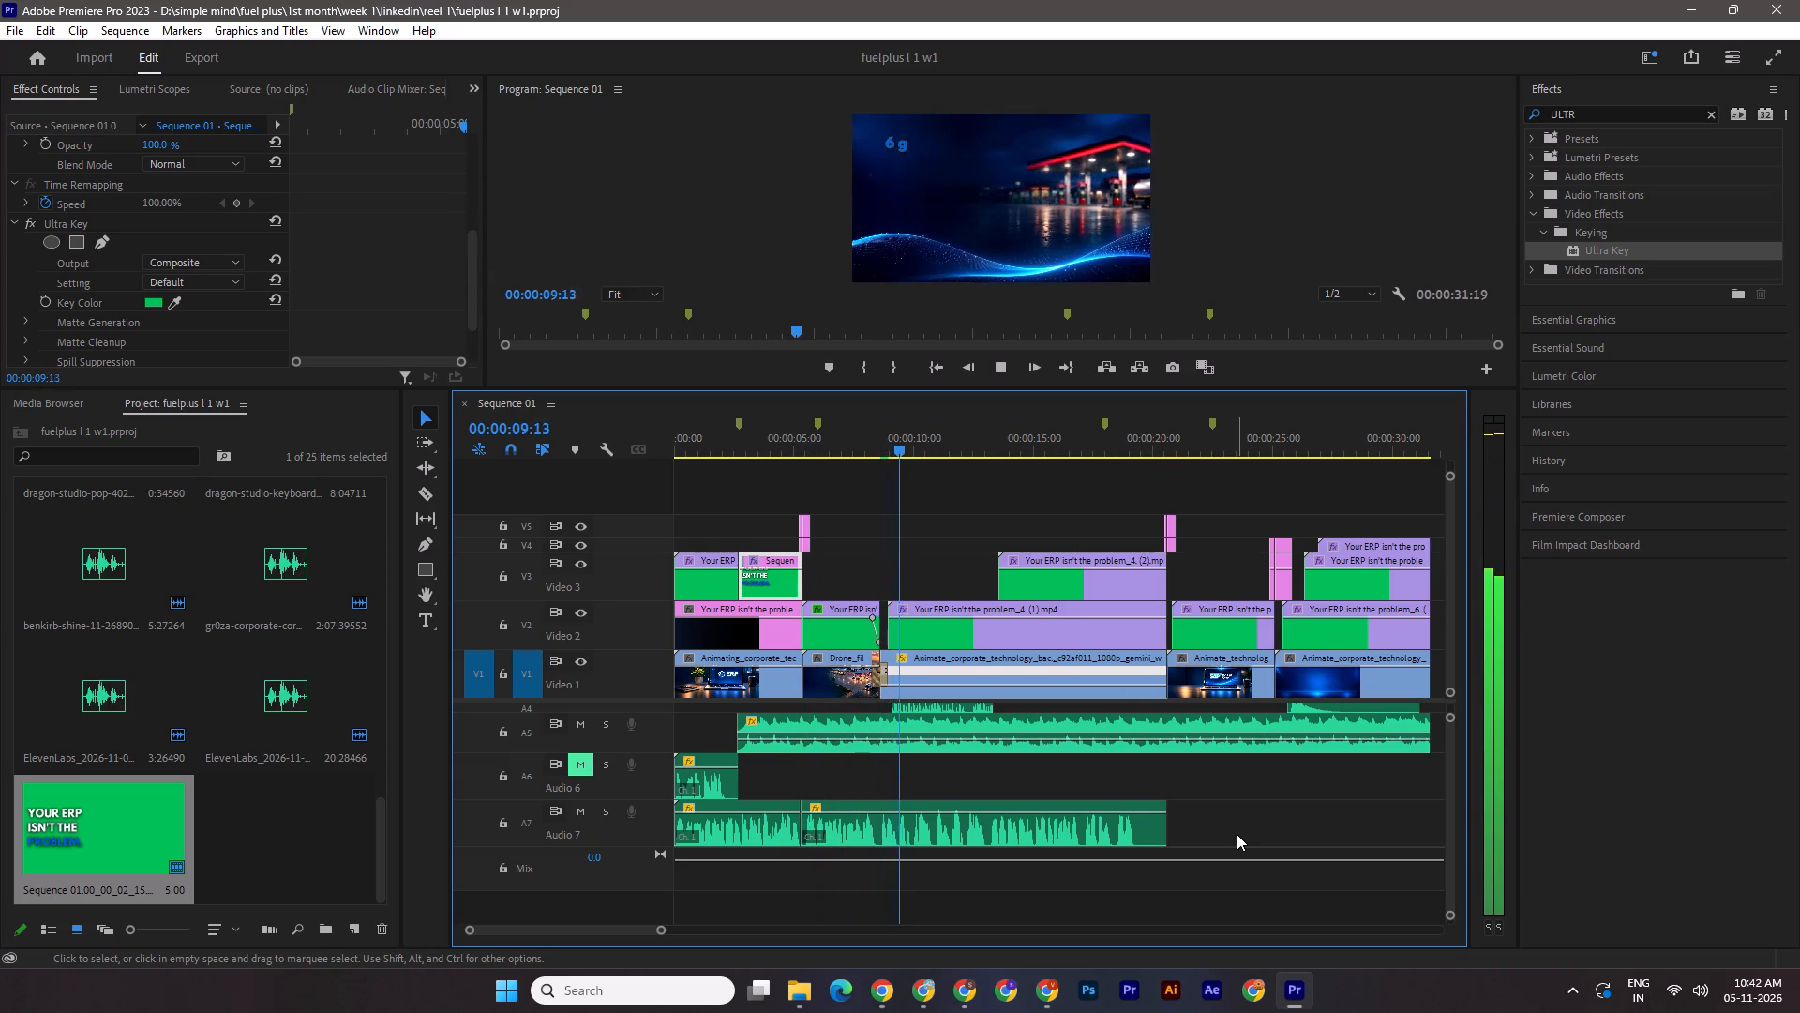
key(space)
Split the second voice-over clip on A7 at 00:00:08:18, where the fuel station shot ends.
drag(904, 455, 875, 451)
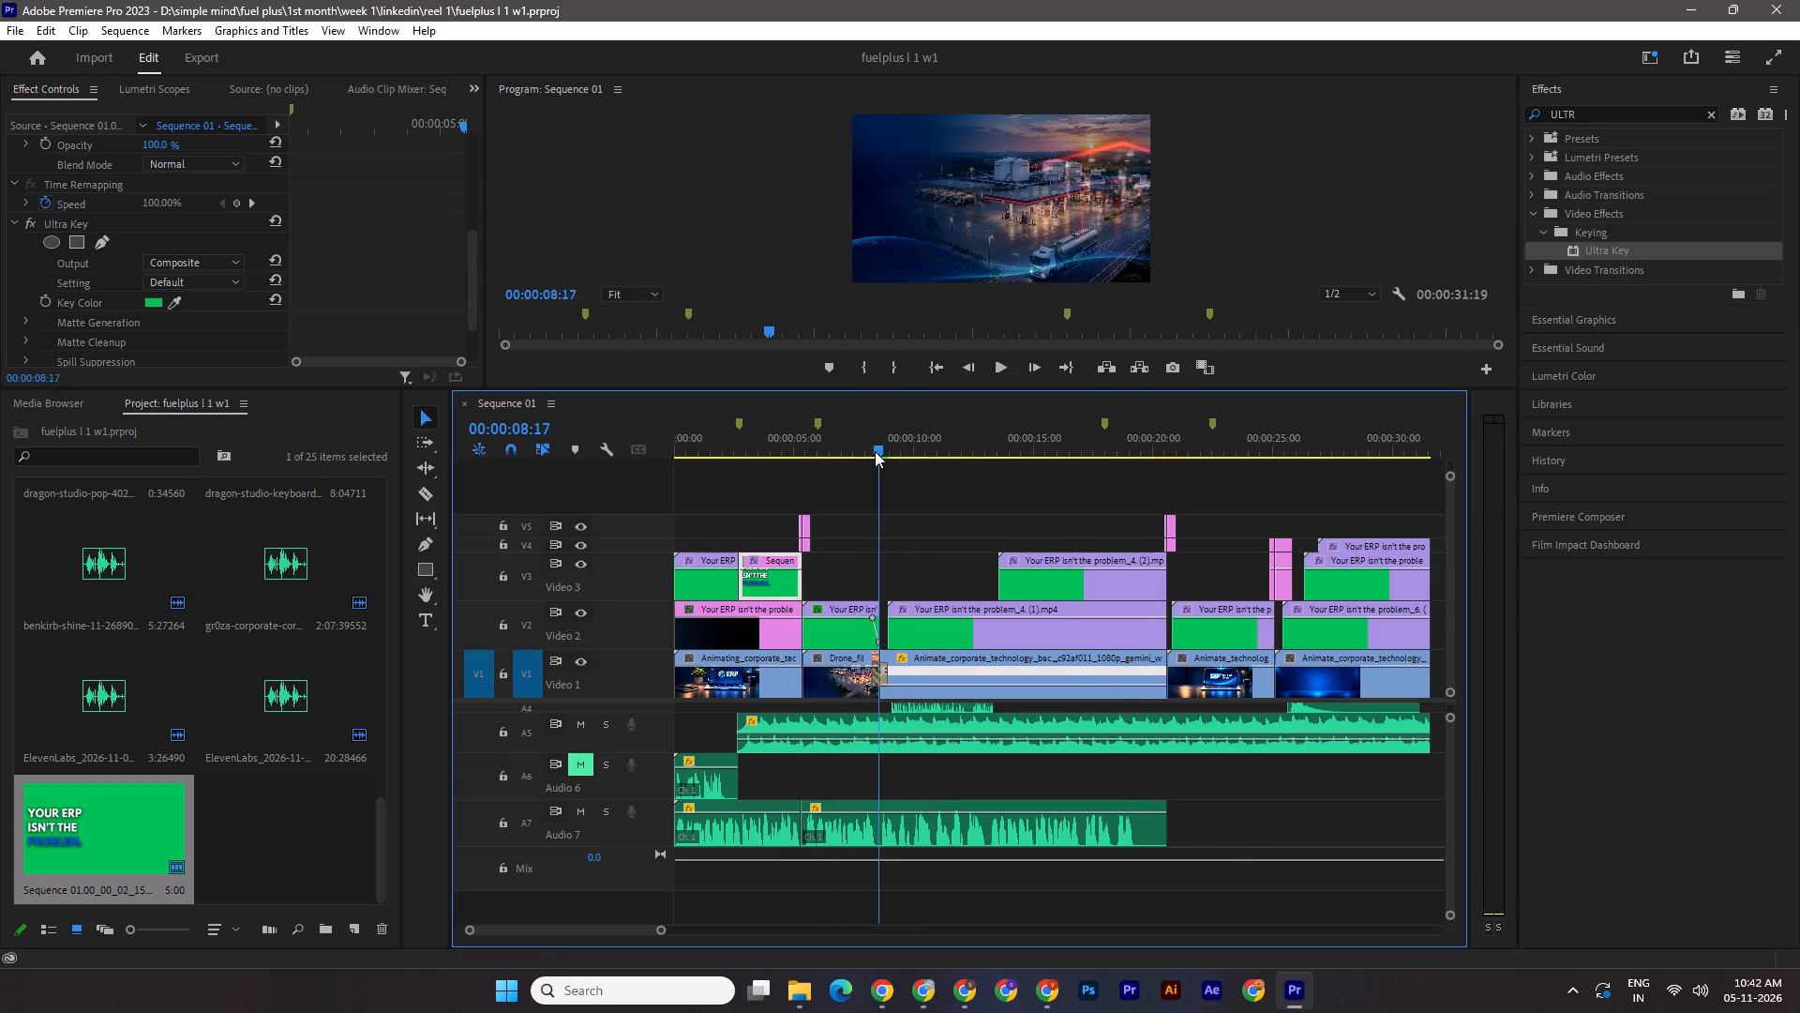
drag(875, 451, 876, 452)
click(422, 494)
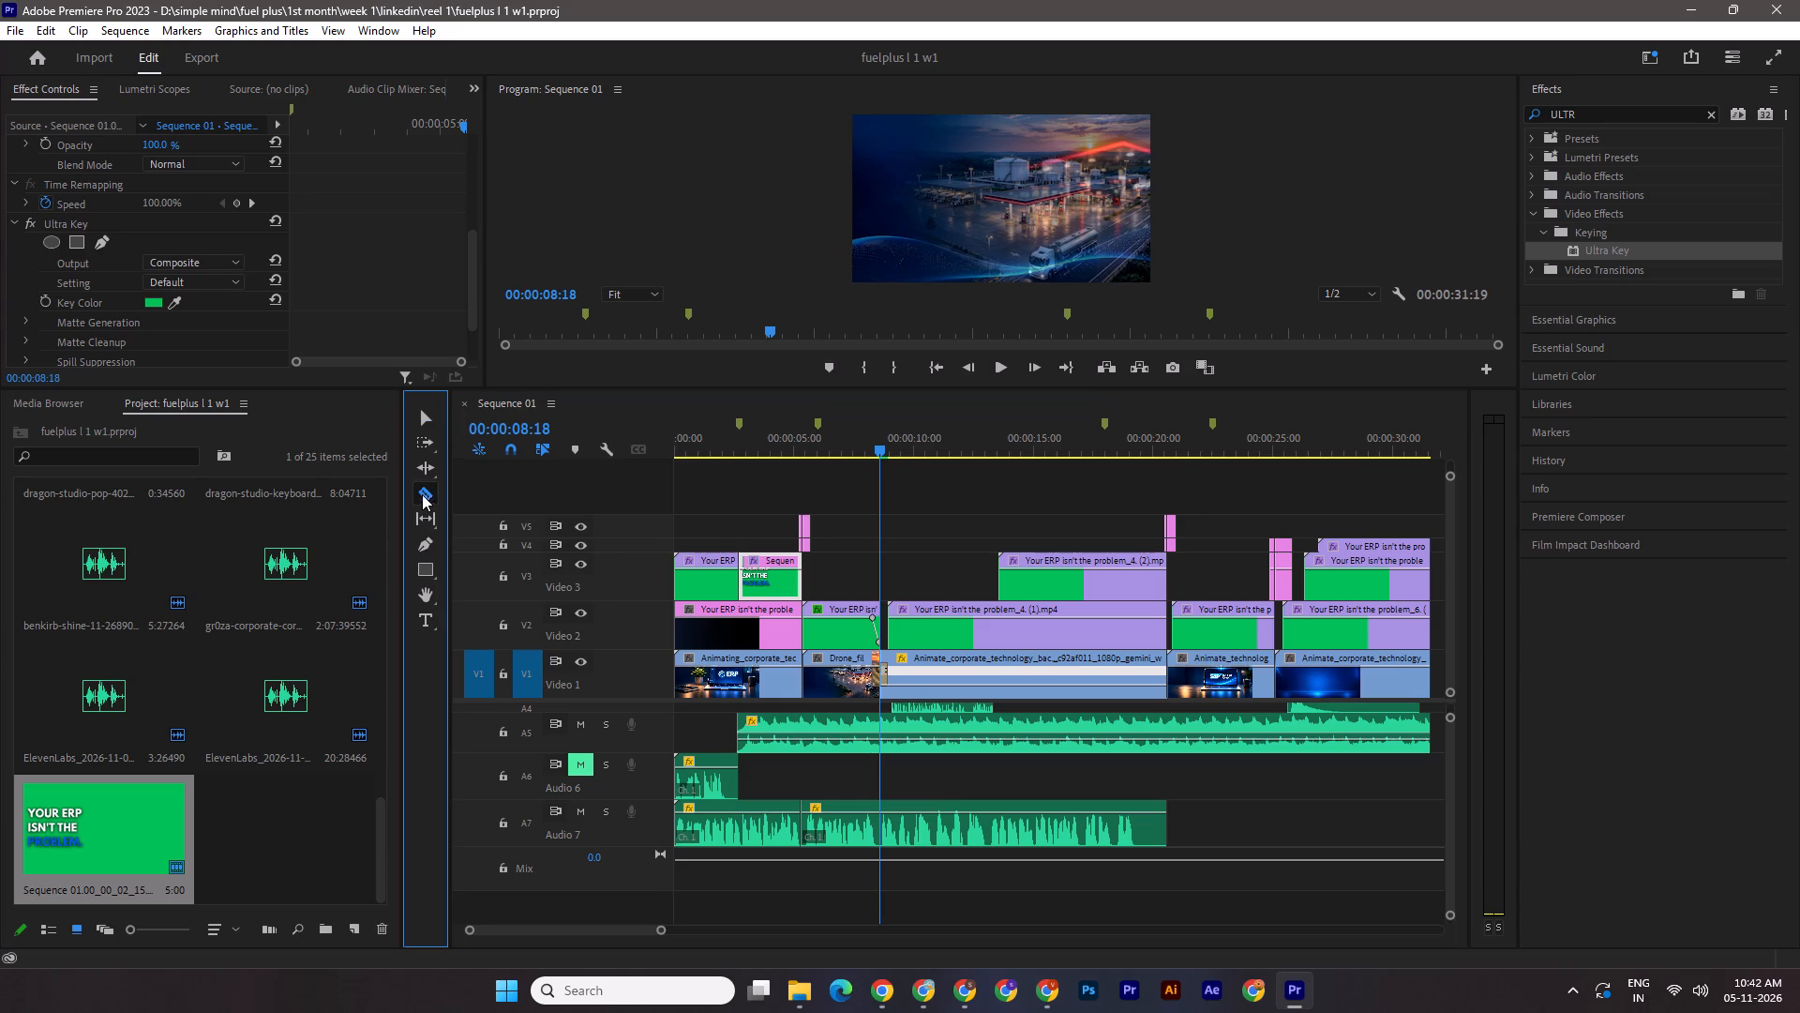
click(881, 825)
click(429, 424)
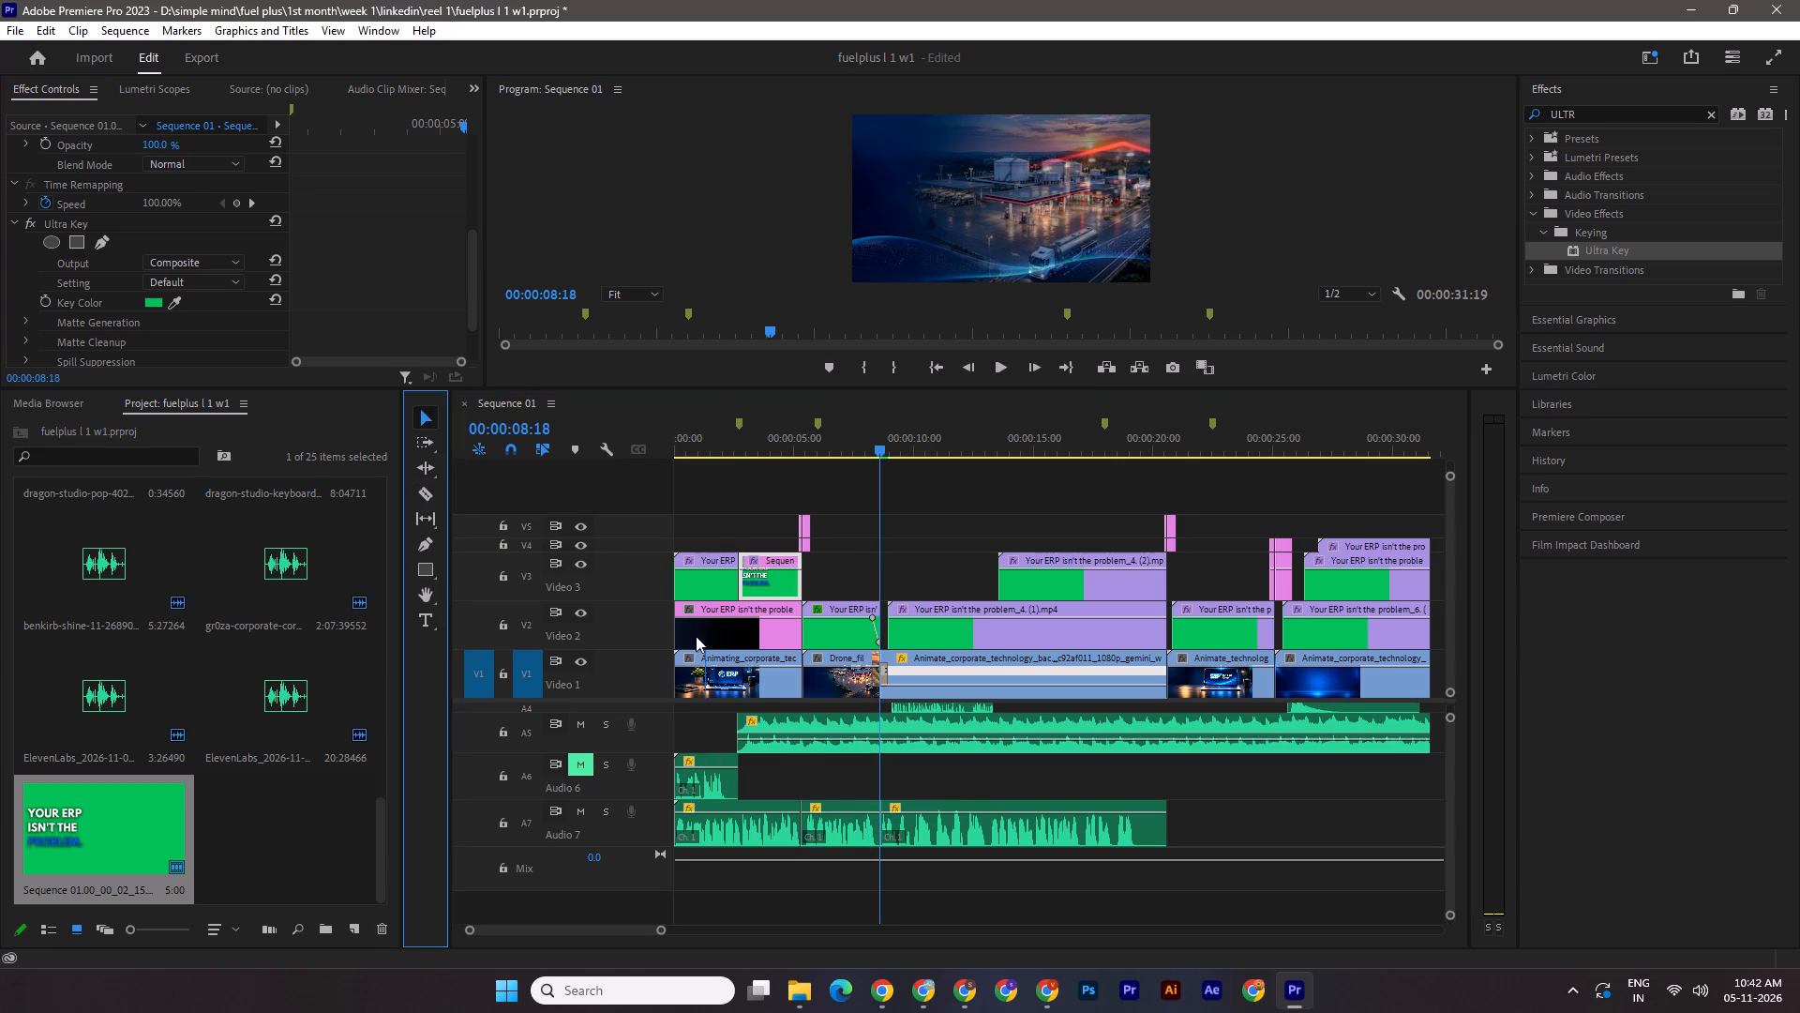
Move the final voice-over segment on A7 to start at 00:00:13:17, just before the gap cards appear, and save.
shift+drag(874, 446, 883, 448)
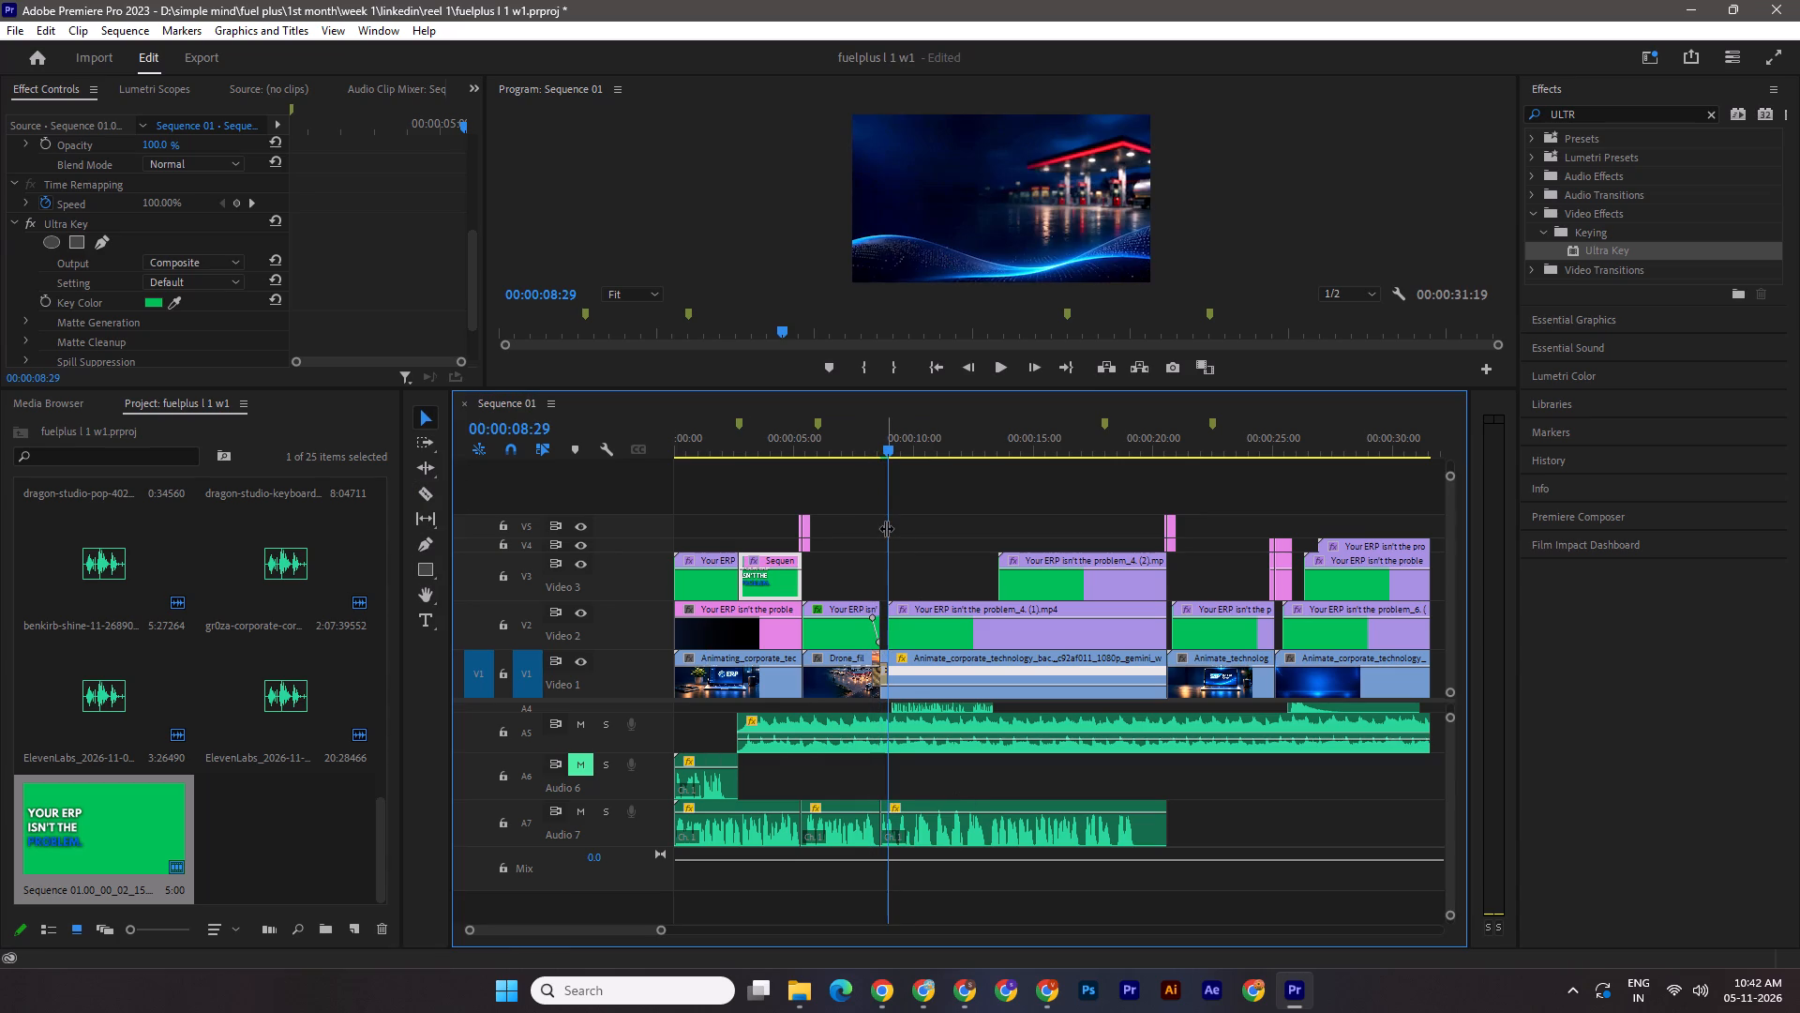
key(space)
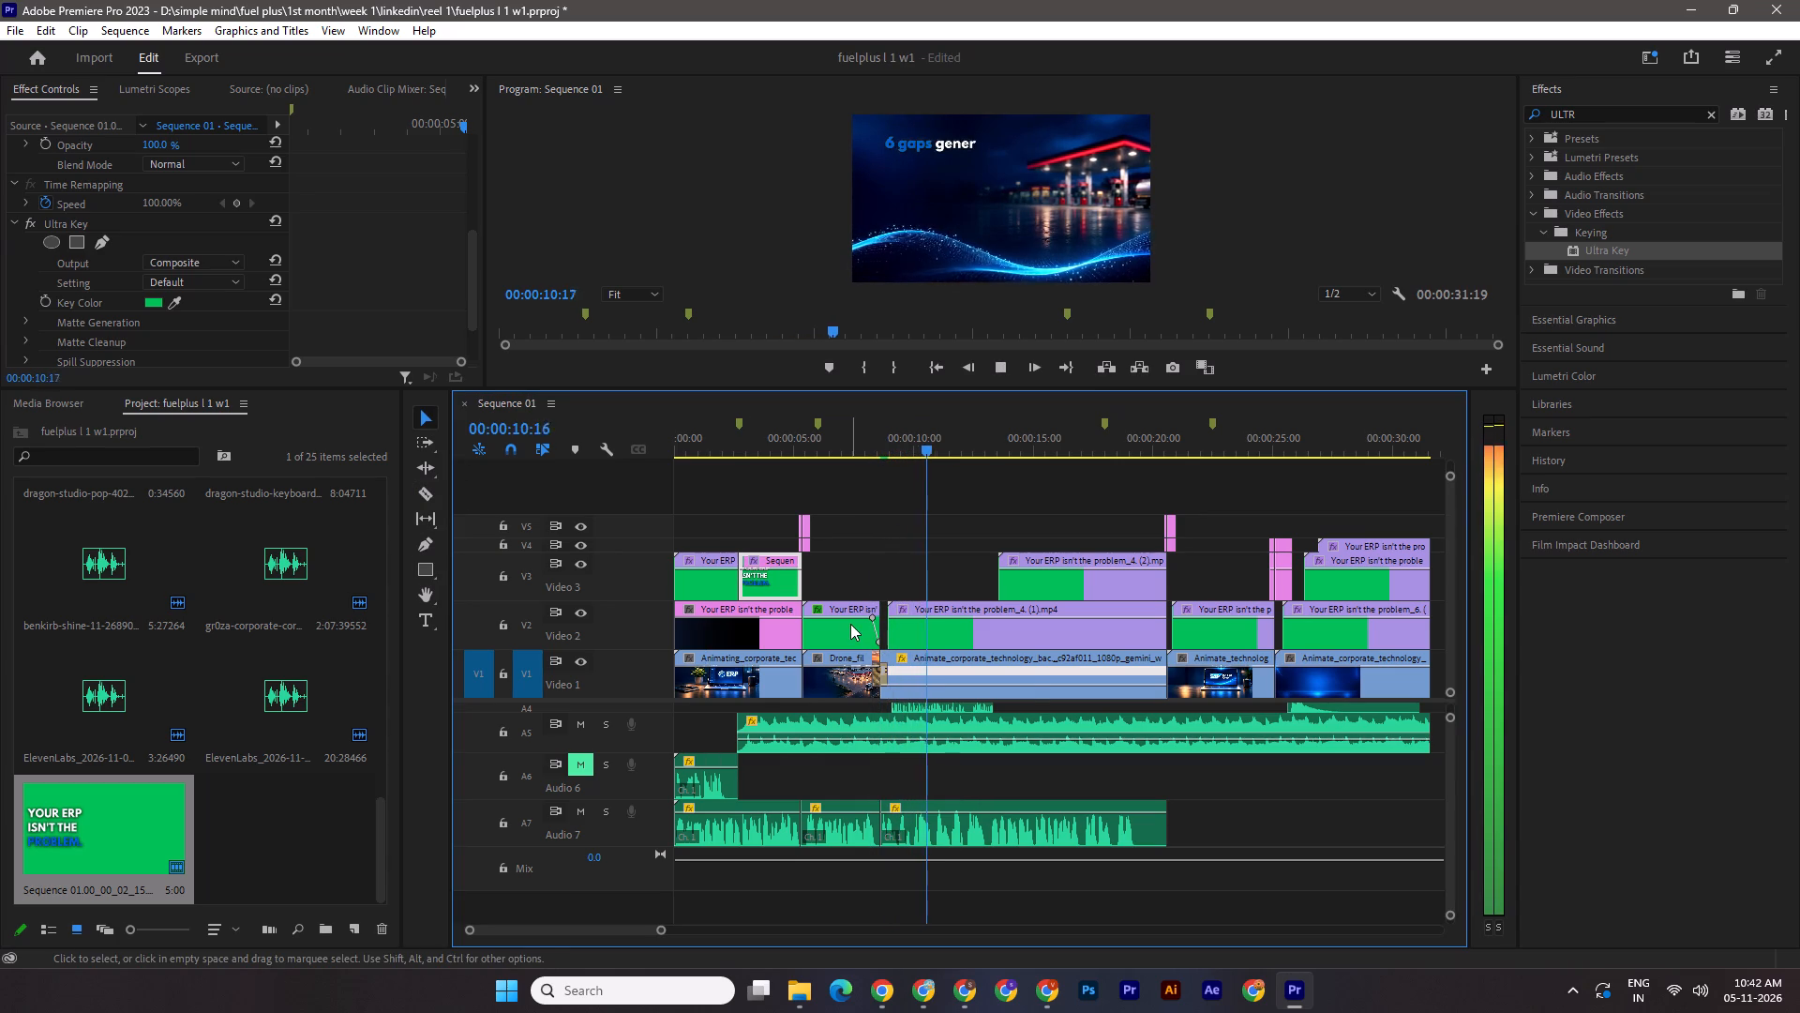
key(space)
key(space)
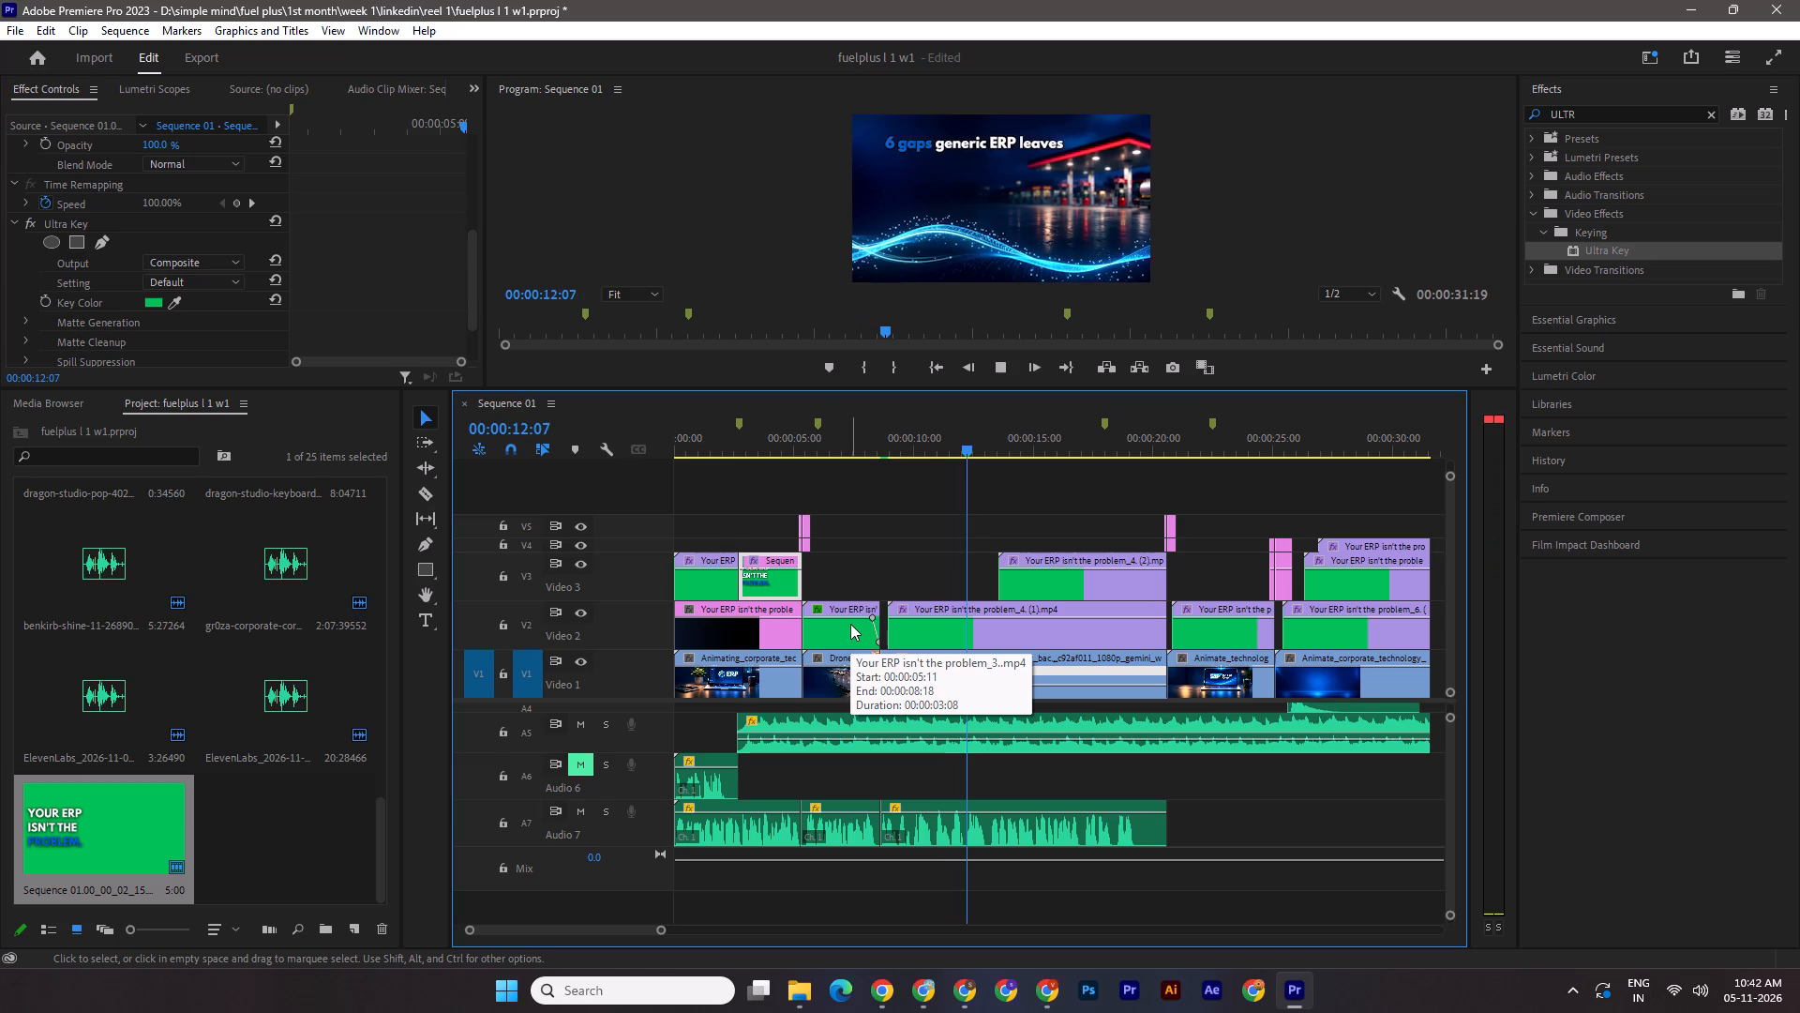
key(space)
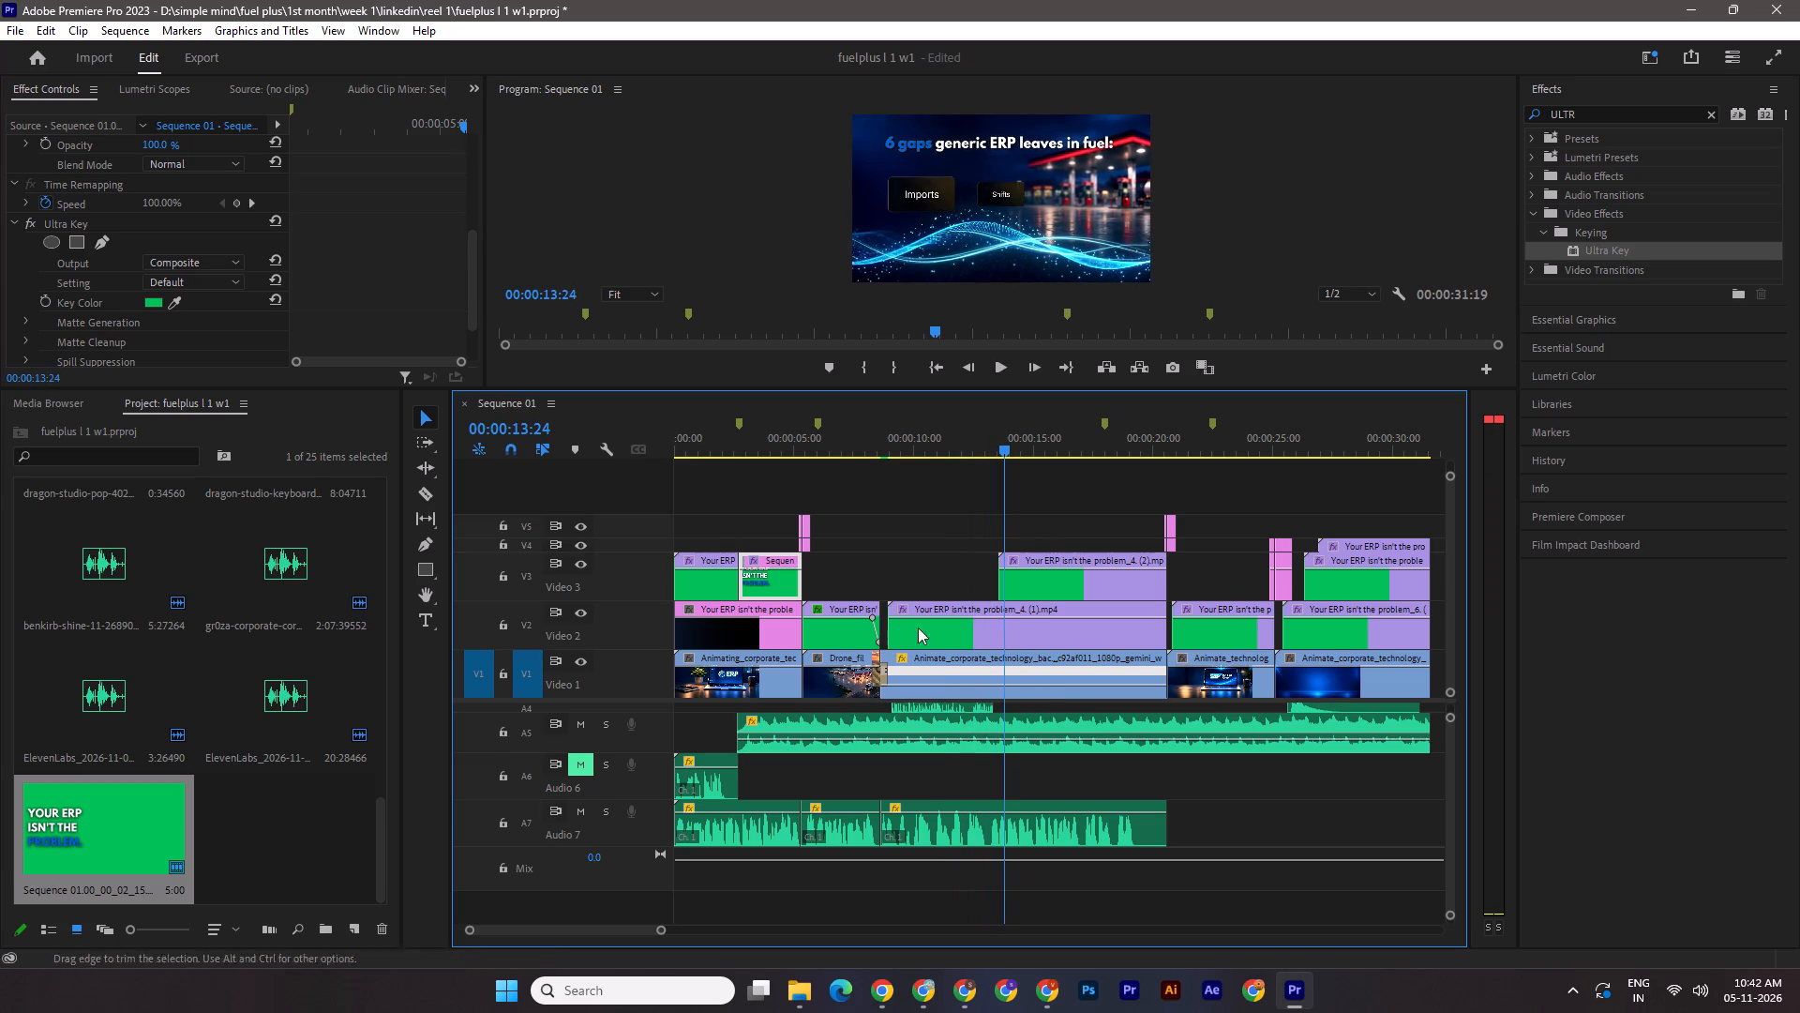
key(Left)
key(Left)
key(Left)
key(Left)
key(Left)
key(Left)
key(Left)
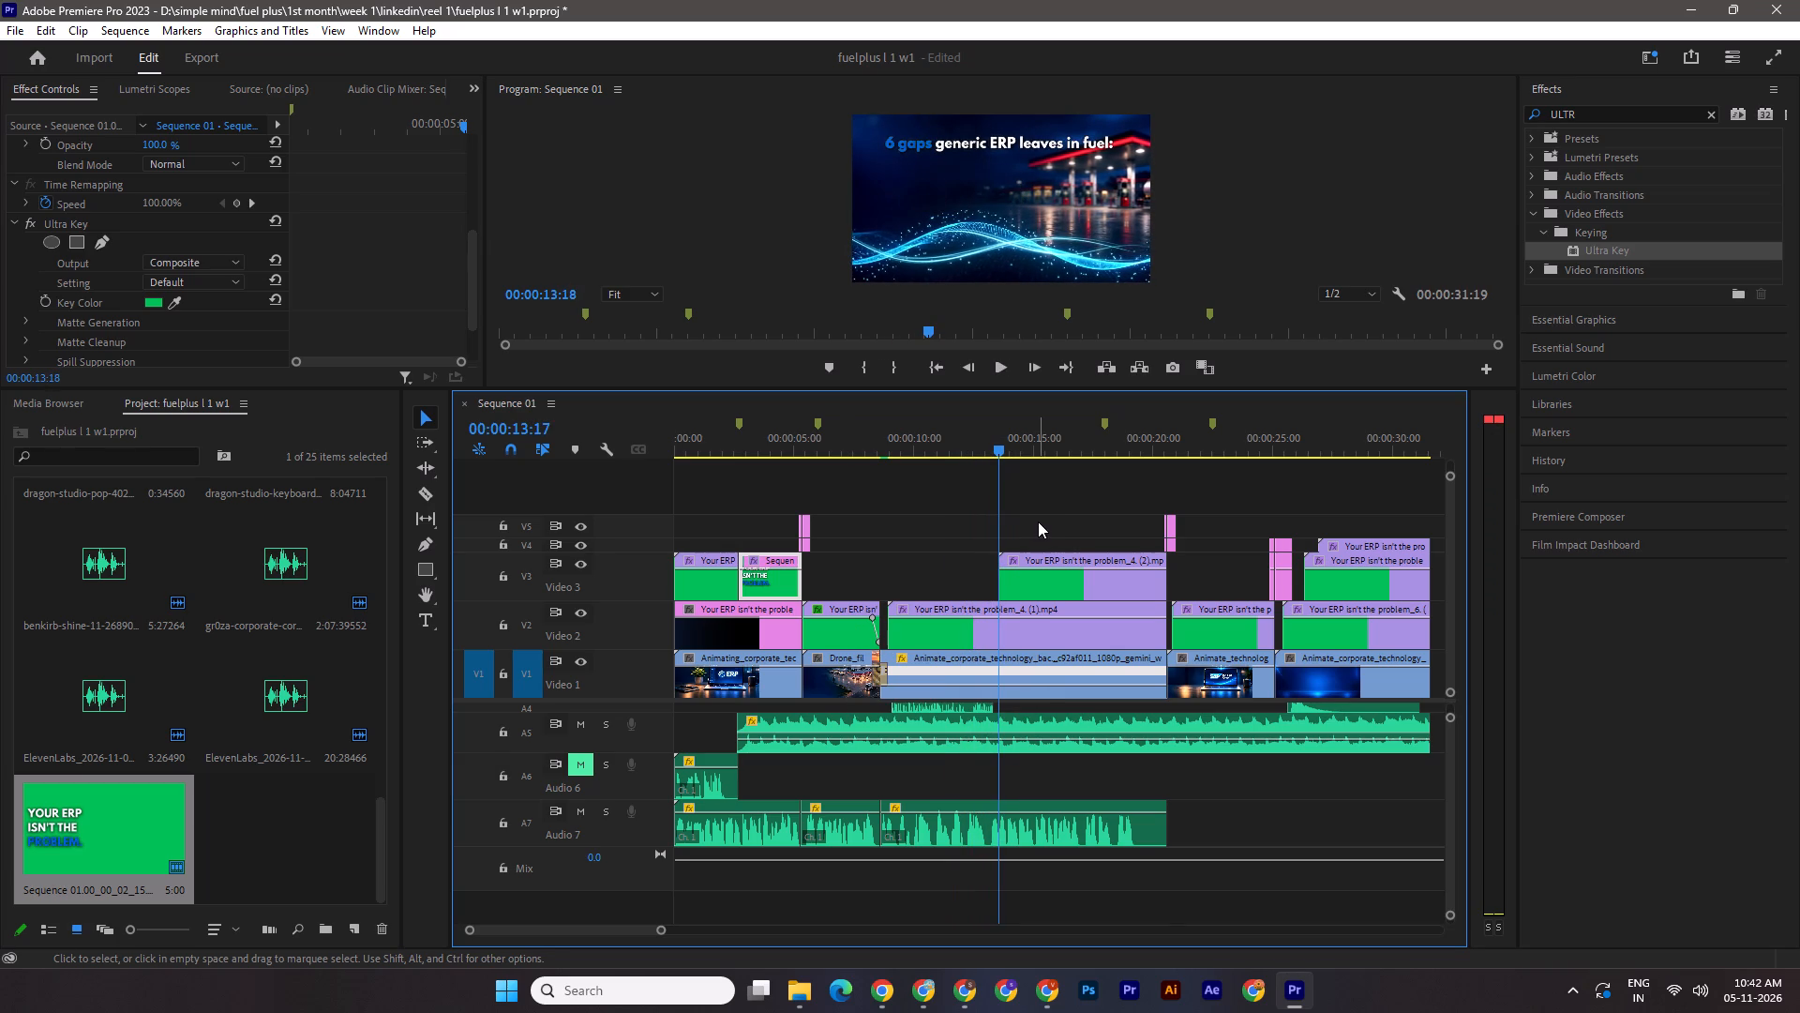
drag(1033, 833, 1147, 833)
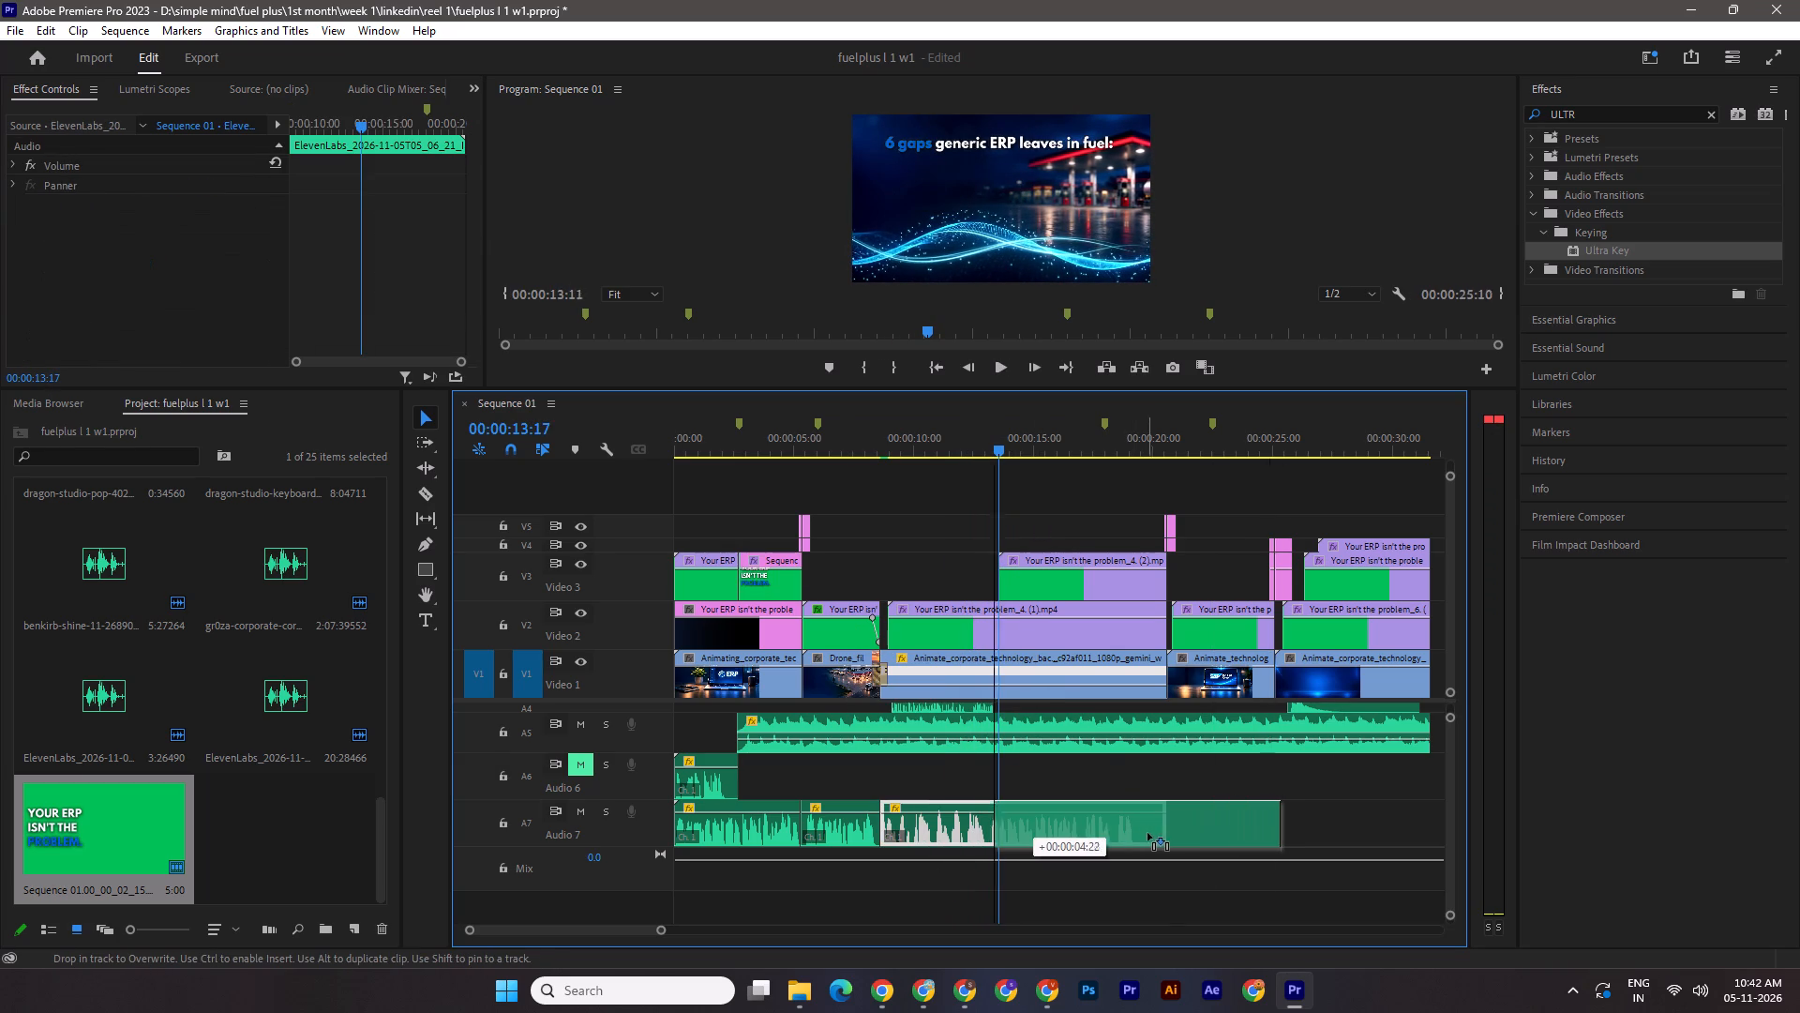
drag(1147, 833, 1150, 832)
key(ctrl+s)
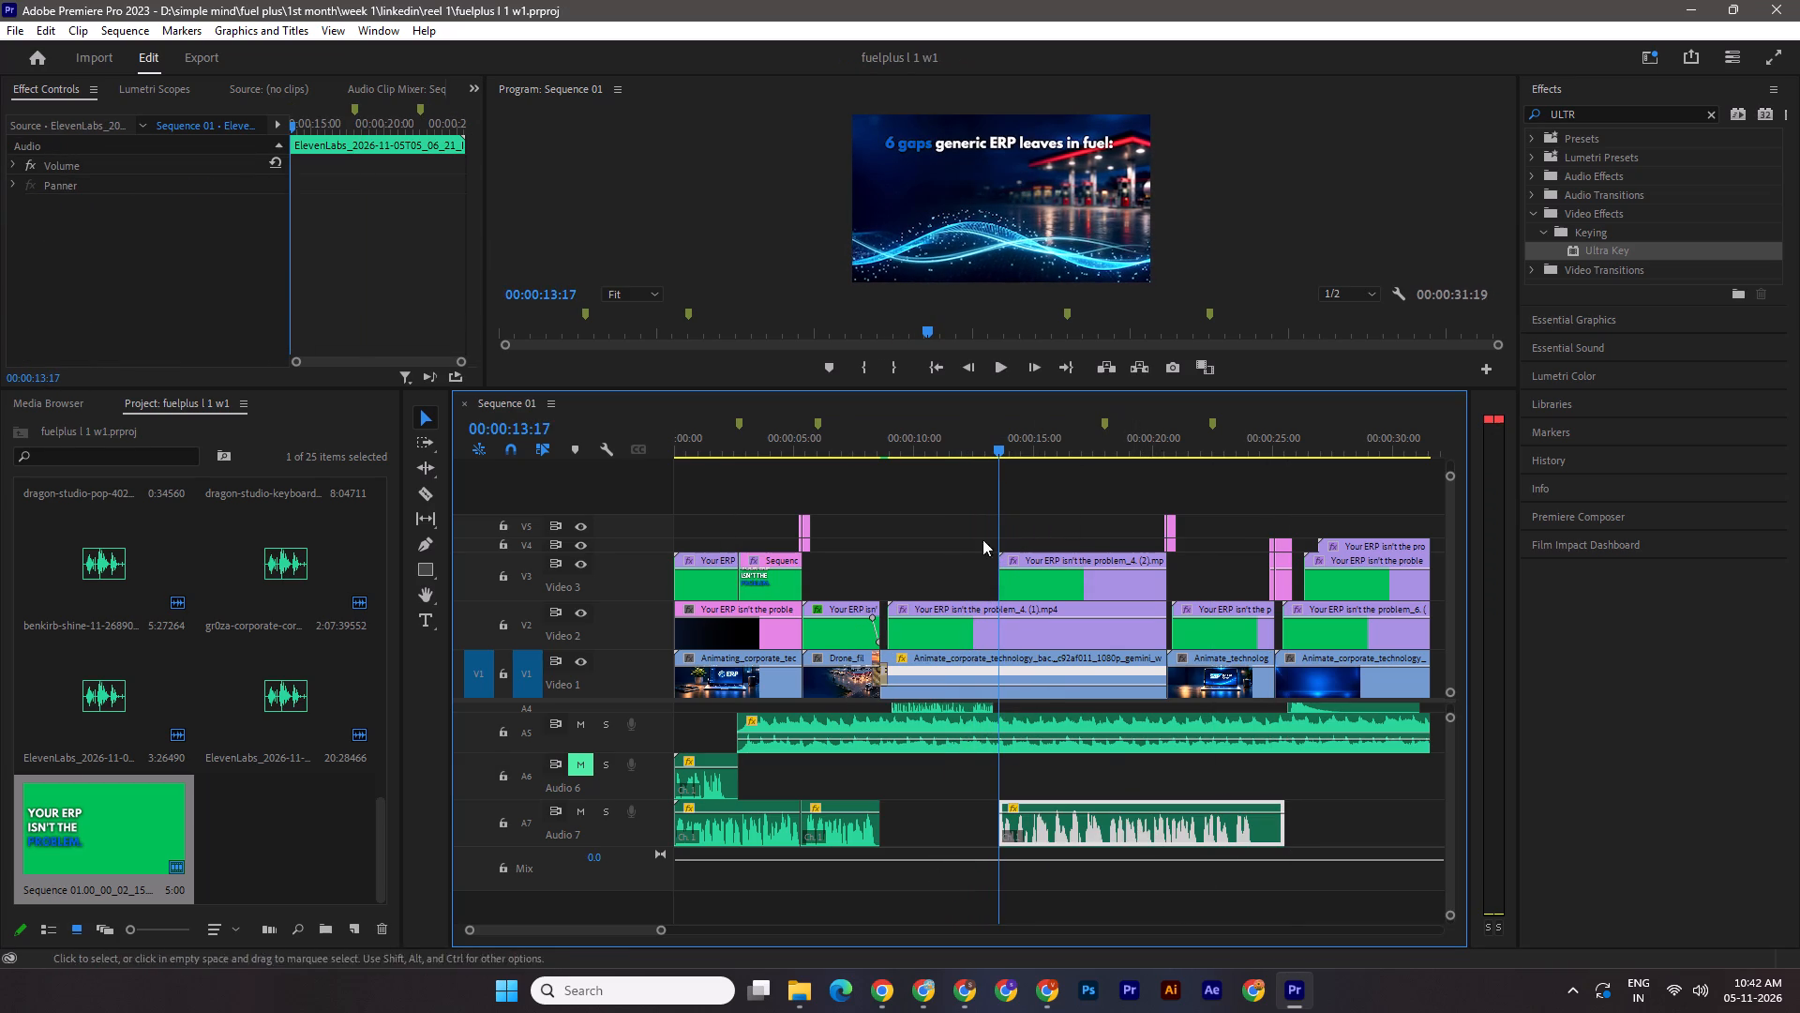
Play through the gap cards, split the moved A7 voice-over clip at 00:00:18:04, and save the project.
drag(990, 448, 946, 444)
key(space)
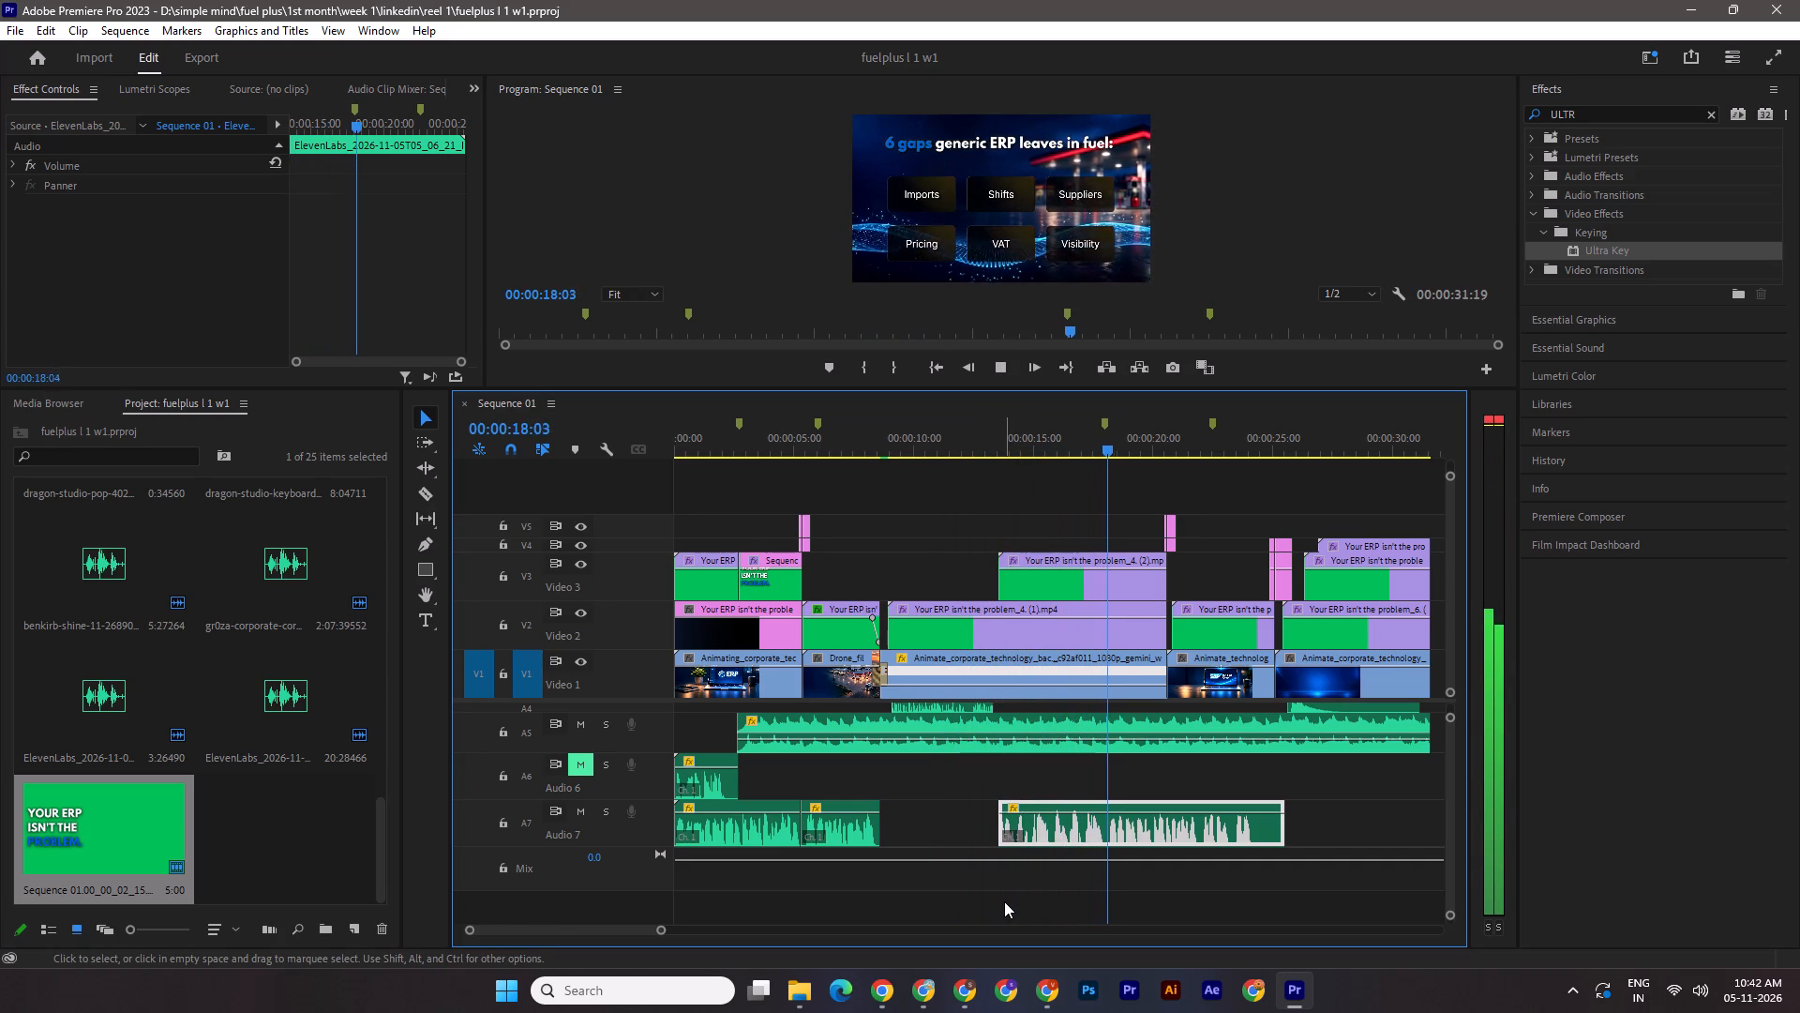
key(space)
key(Left)
key(Left)
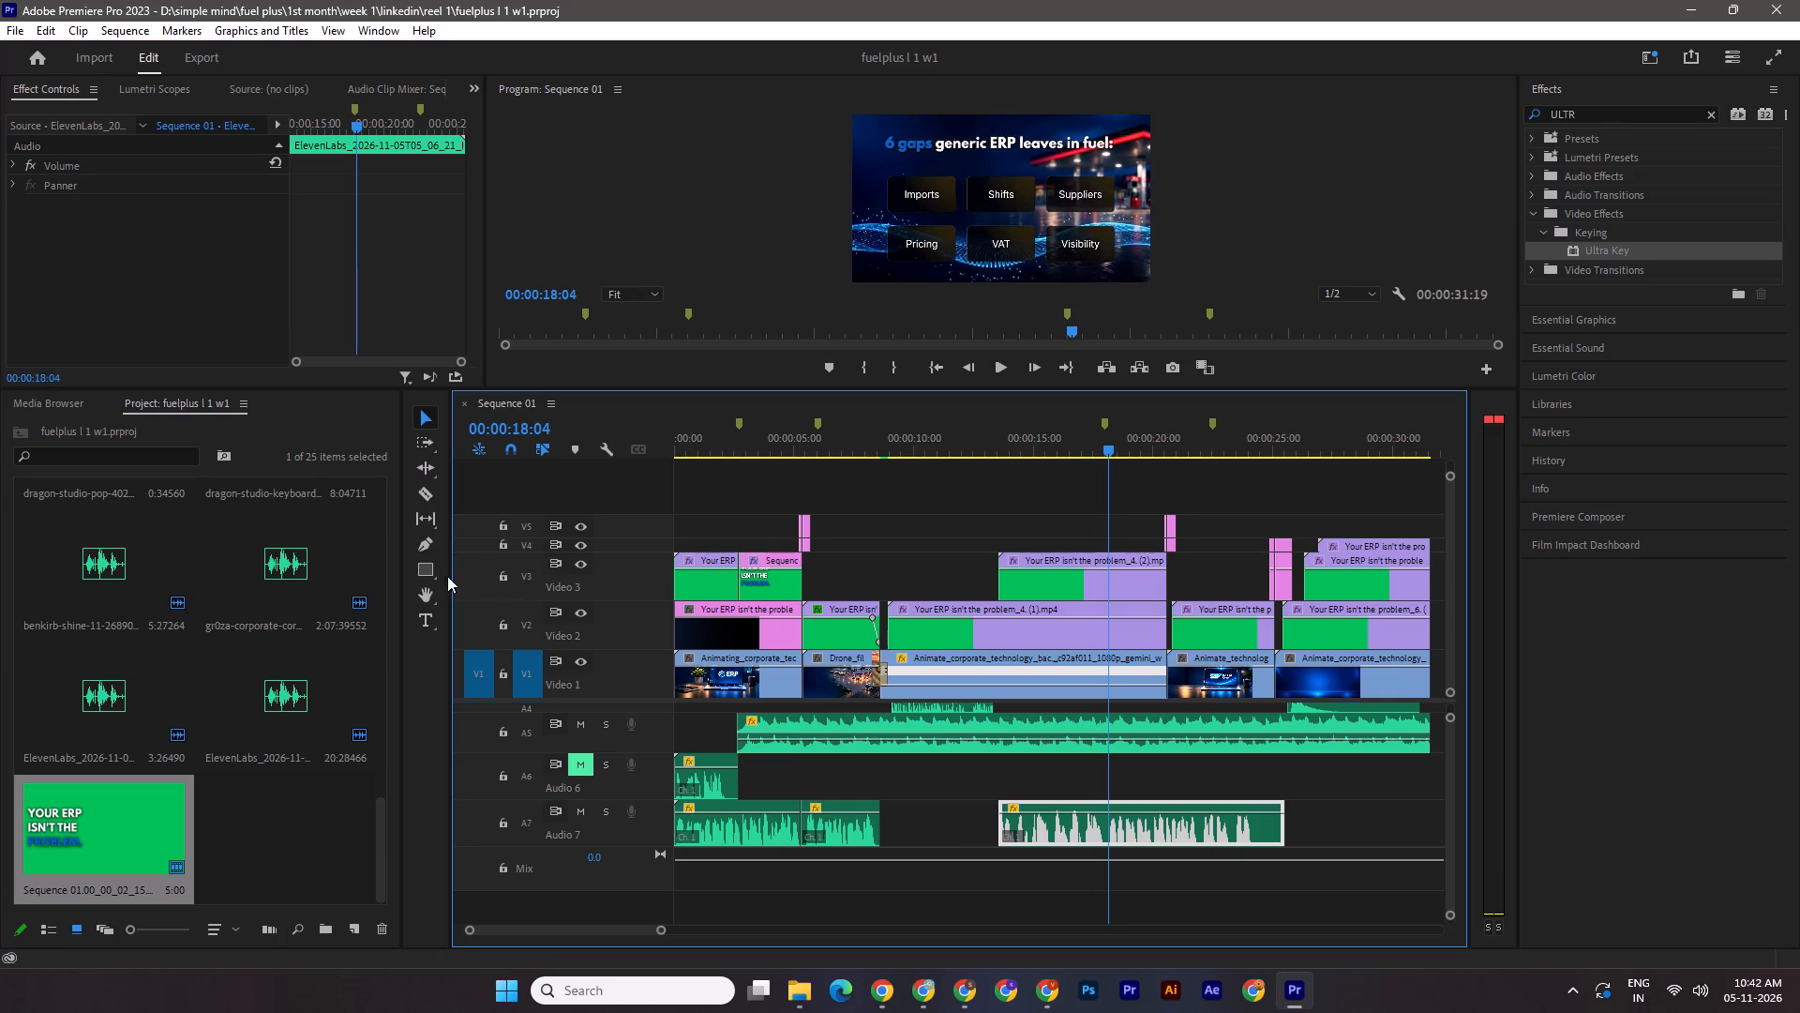
click(424, 485)
click(1111, 809)
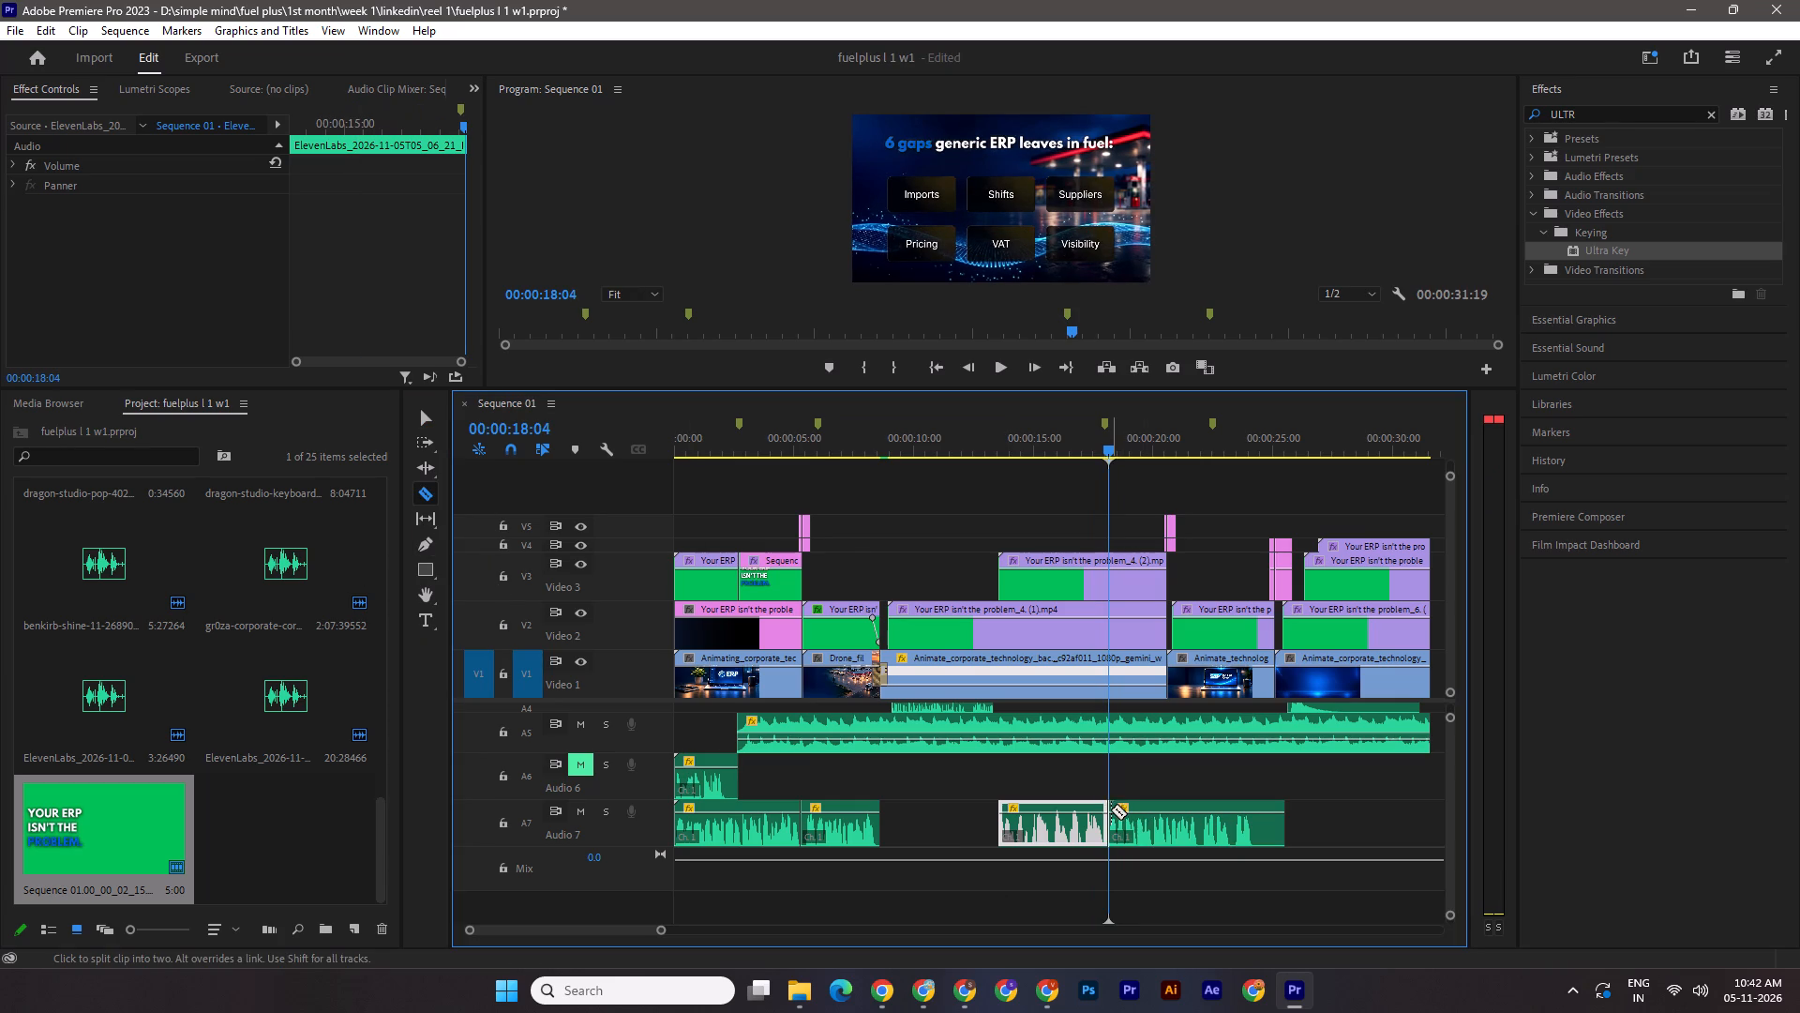
click(424, 420)
key(ctrl+s)
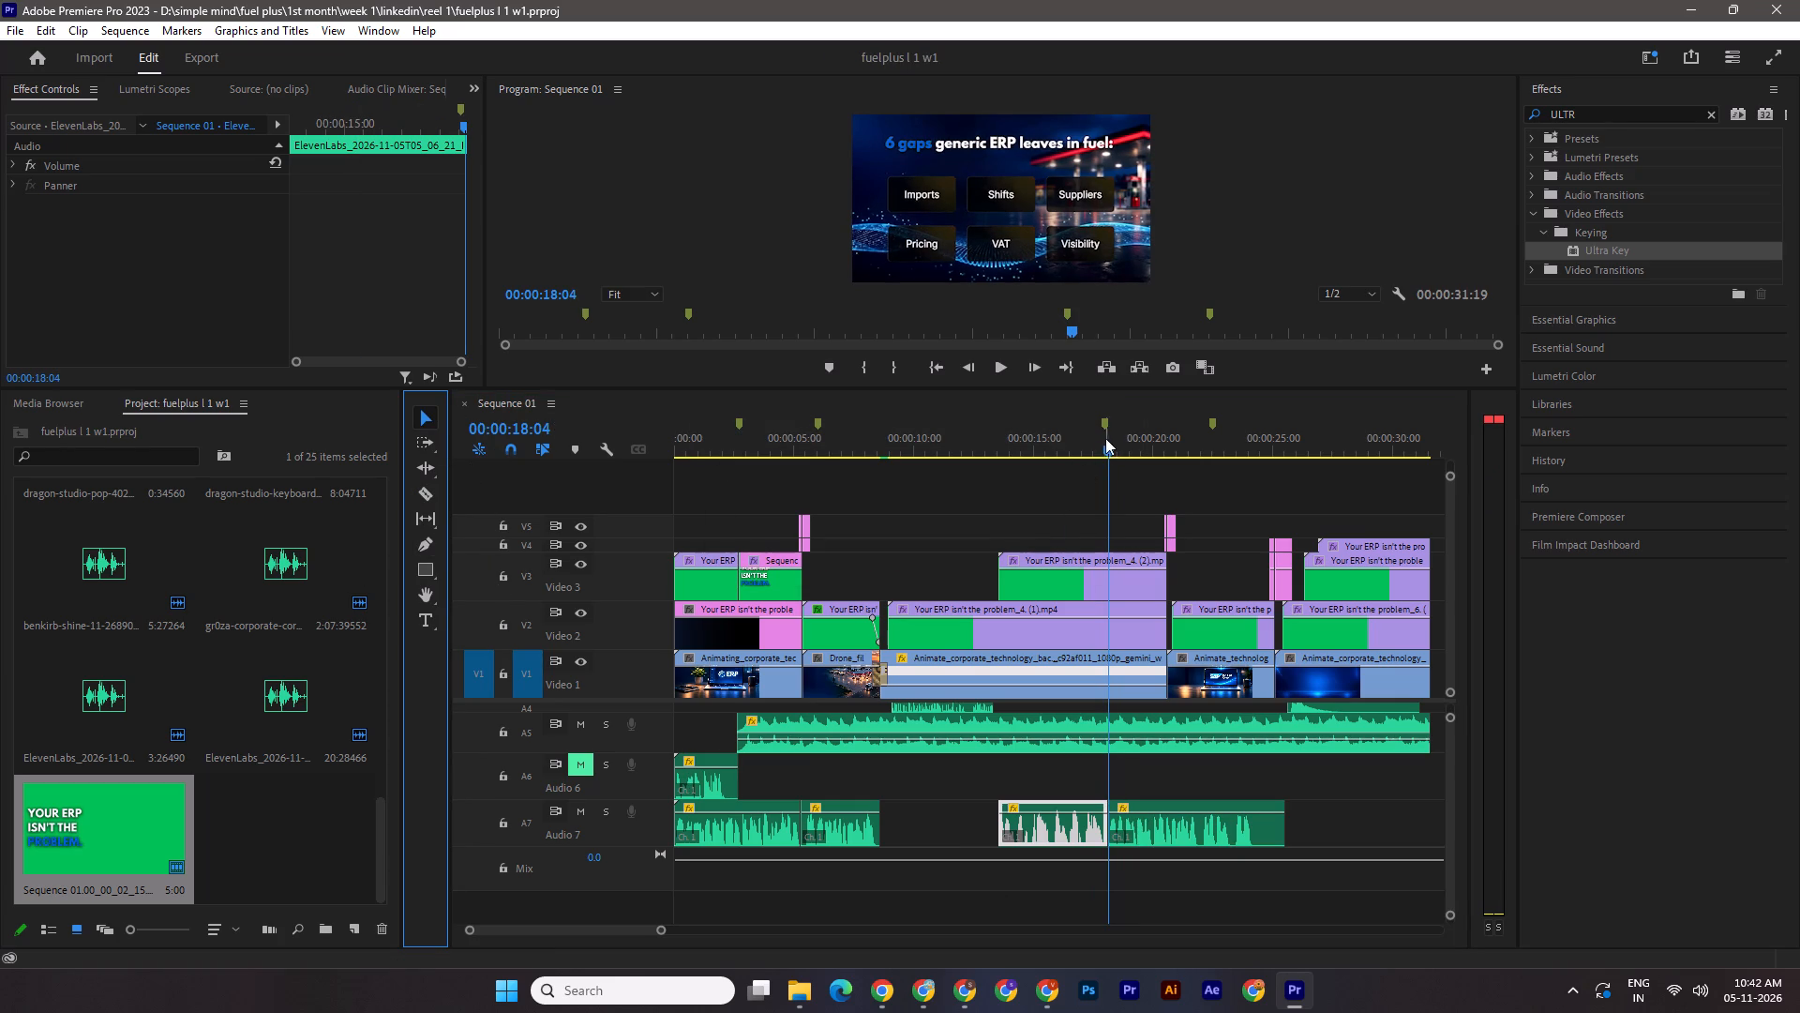
Scrub through the whole reel, from the opening to the Fuel Plus logo, to review the split narration against the visuals.
drag(1103, 440, 934, 440)
drag(1447, 570, 1442, 554)
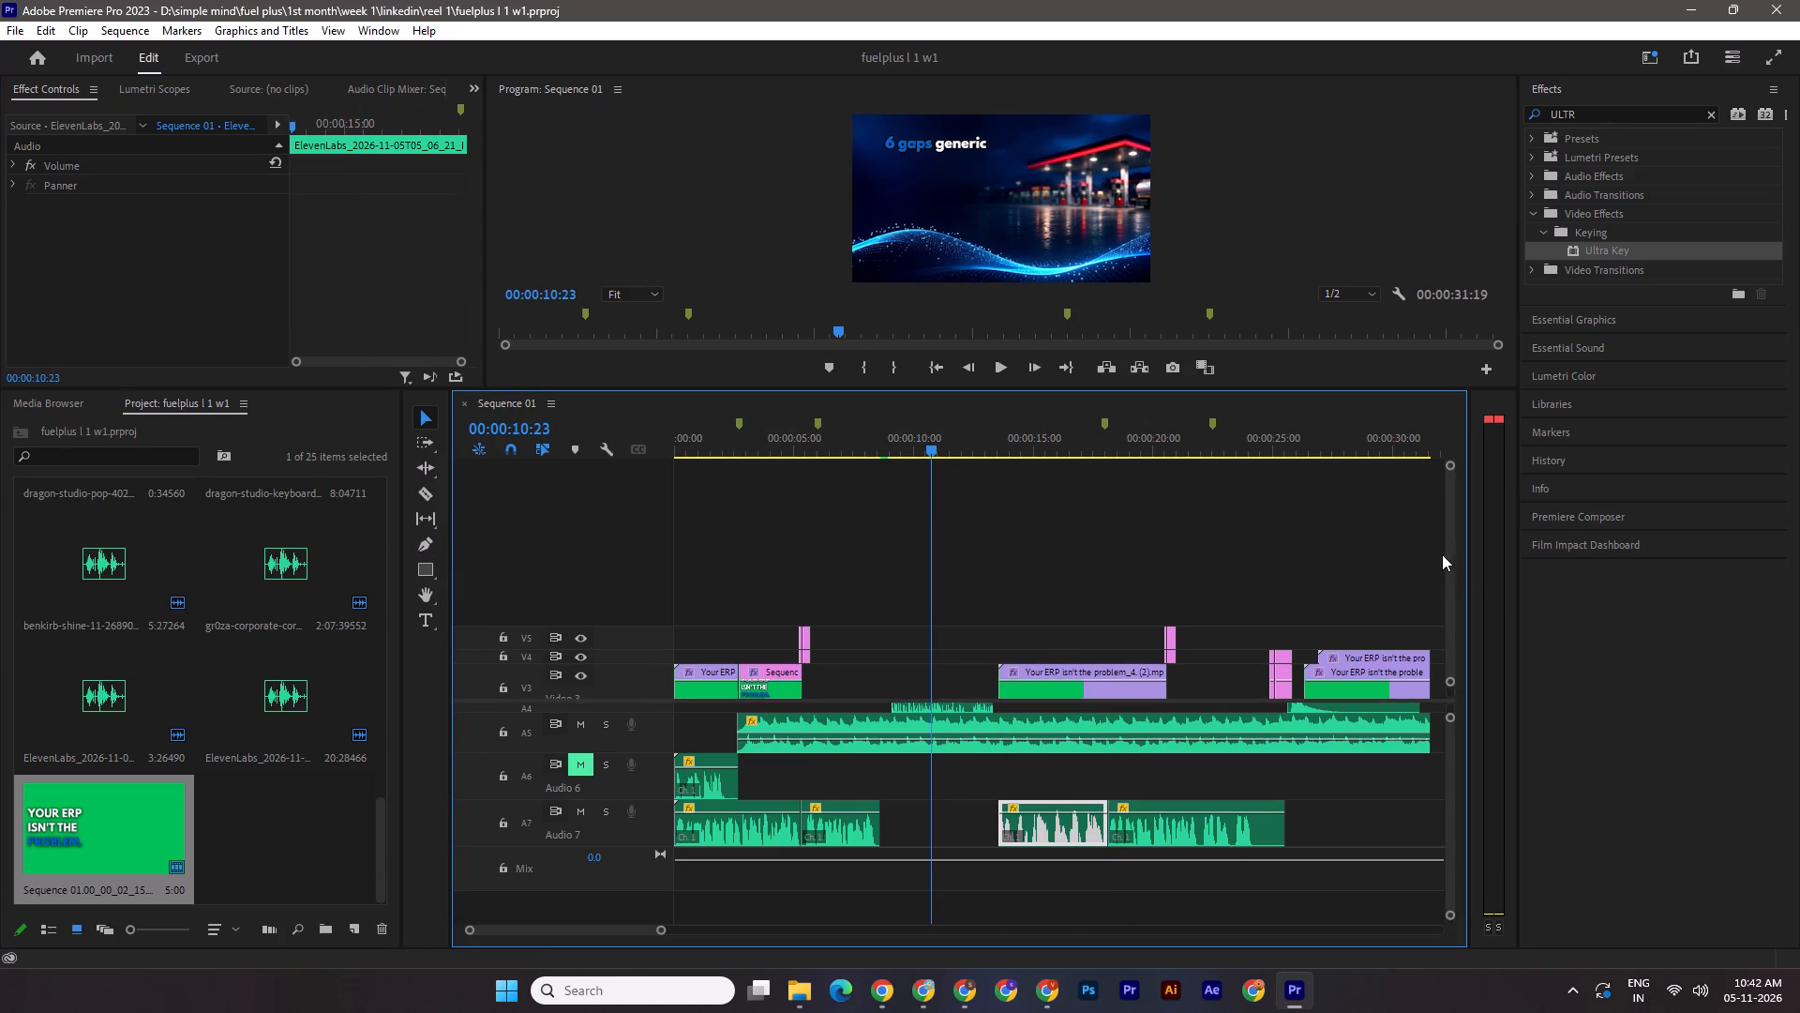
drag(1442, 554, 1435, 531)
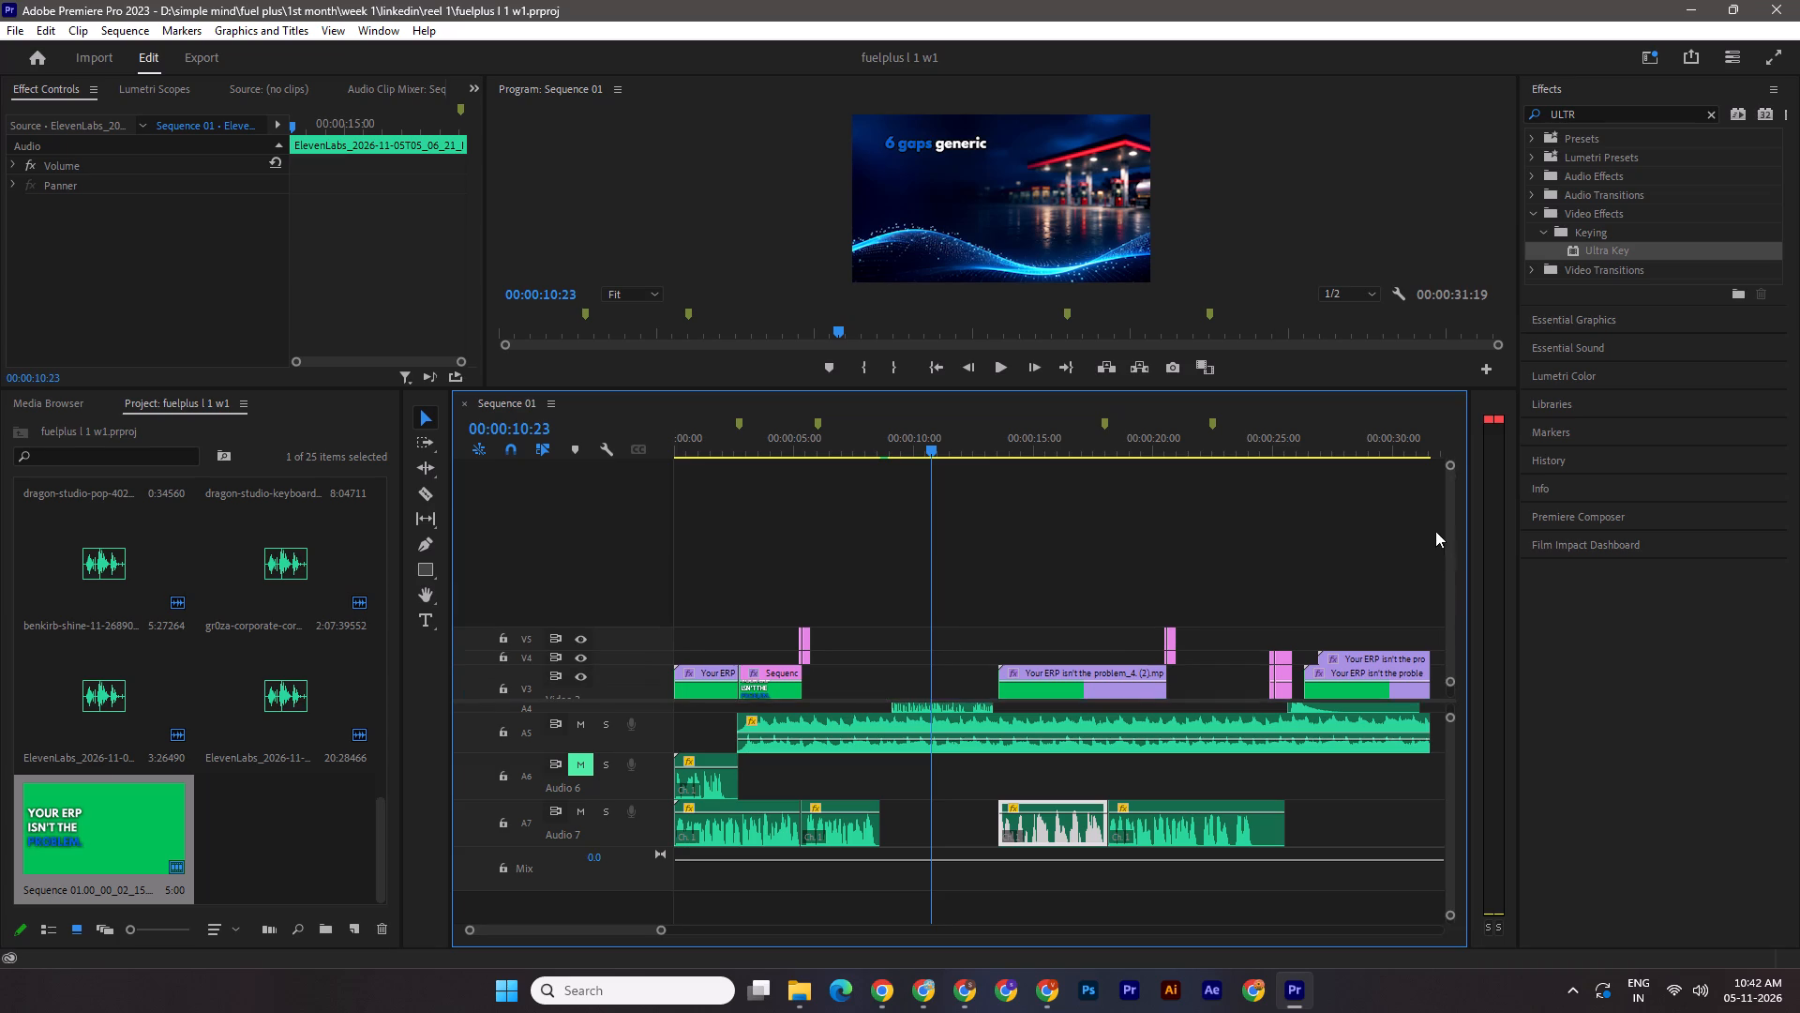
drag(1435, 531, 1449, 614)
drag(931, 448, 996, 458)
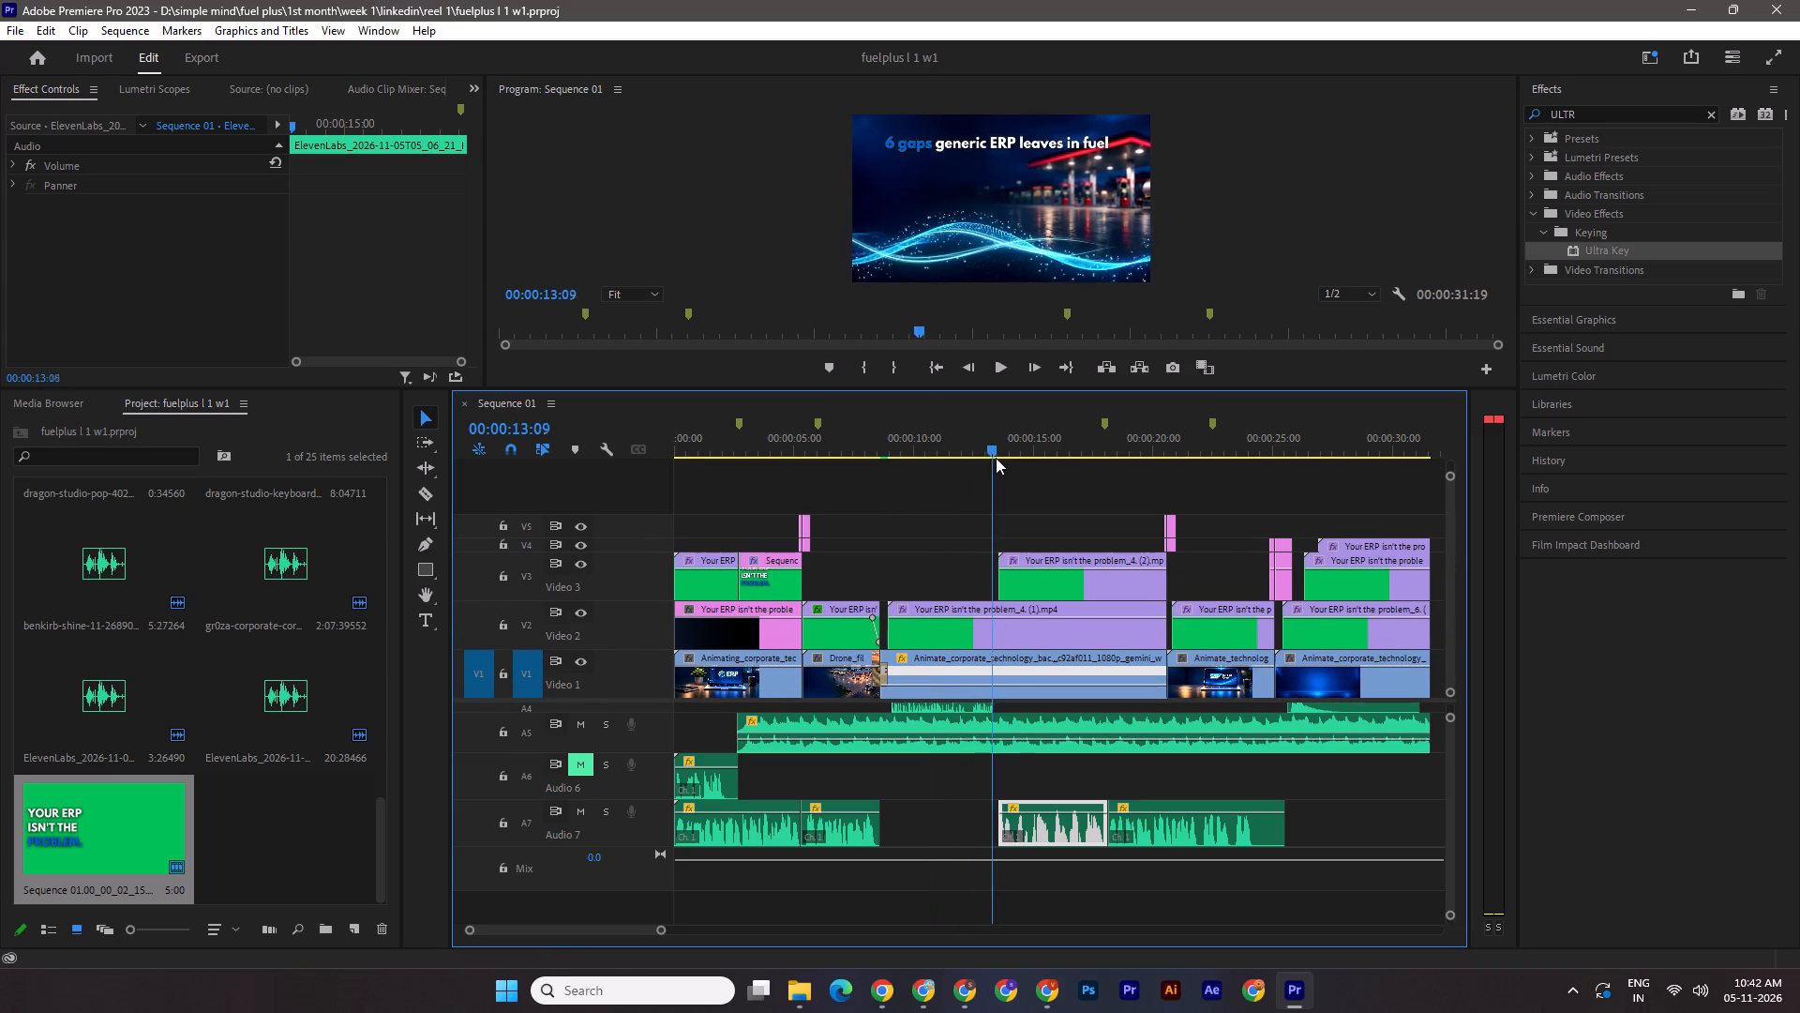
drag(996, 458, 1014, 461)
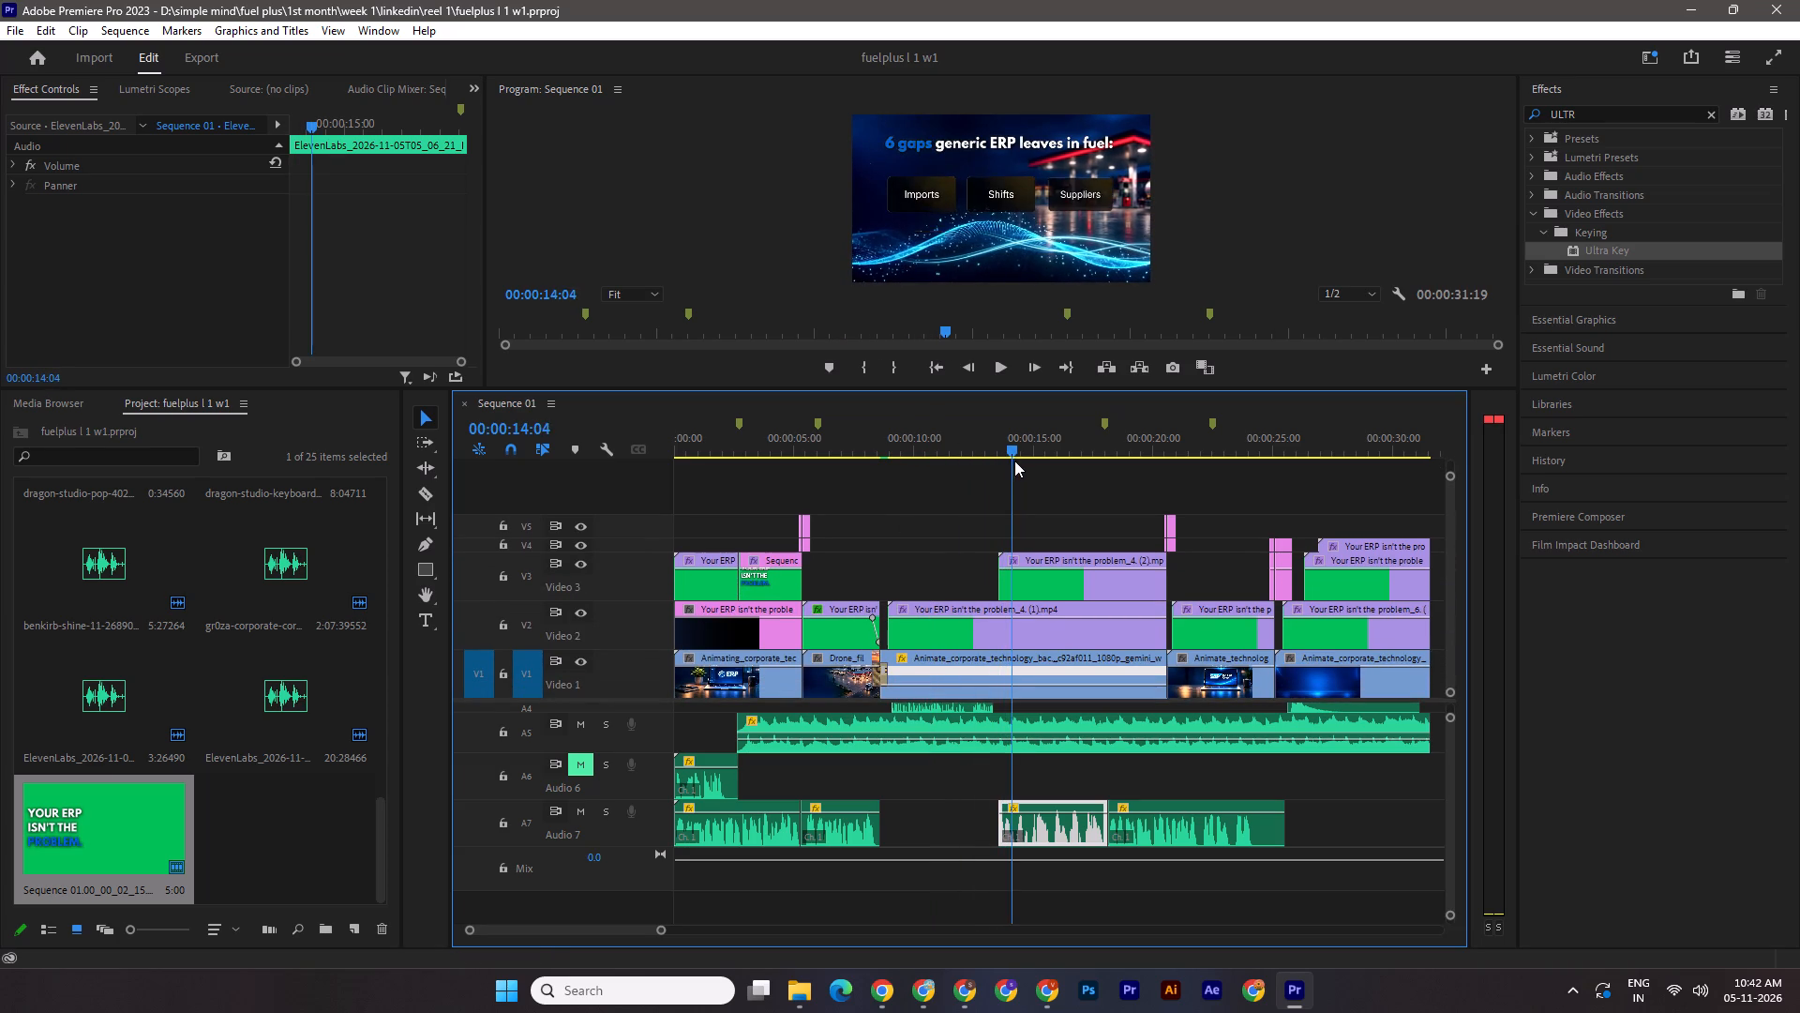
drag(1014, 461, 810, 505)
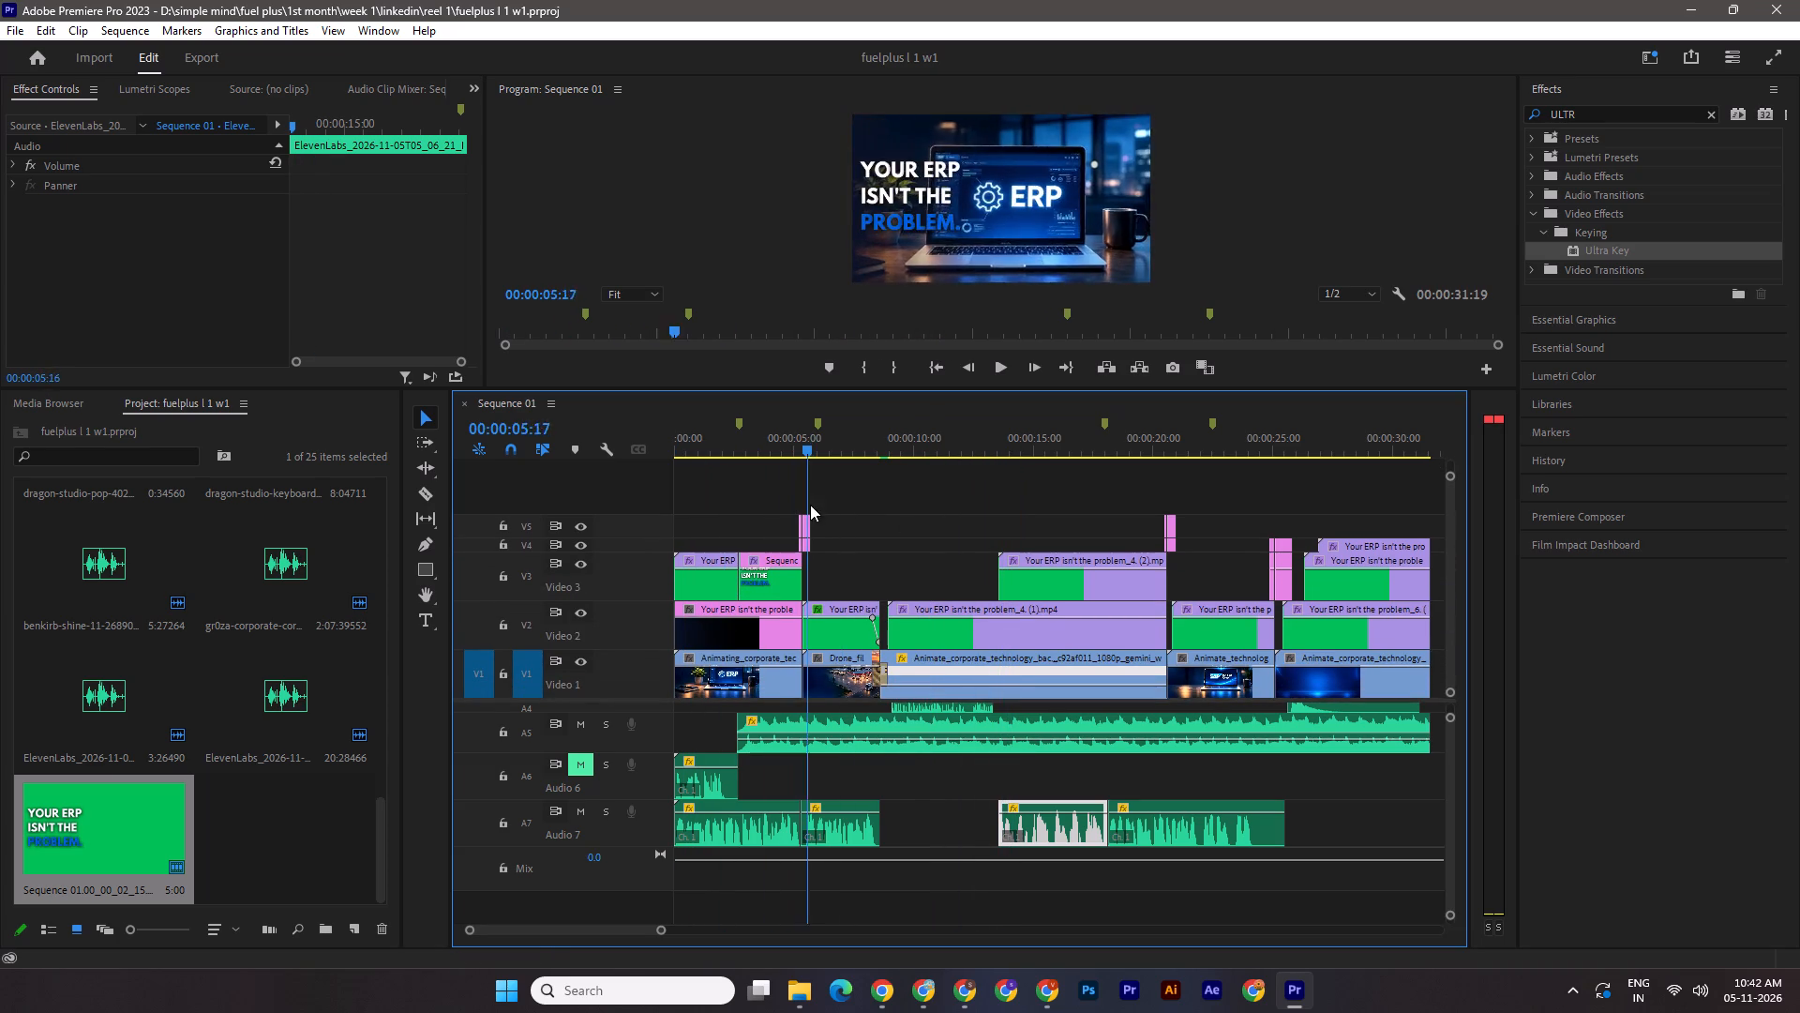
drag(810, 505, 1223, 582)
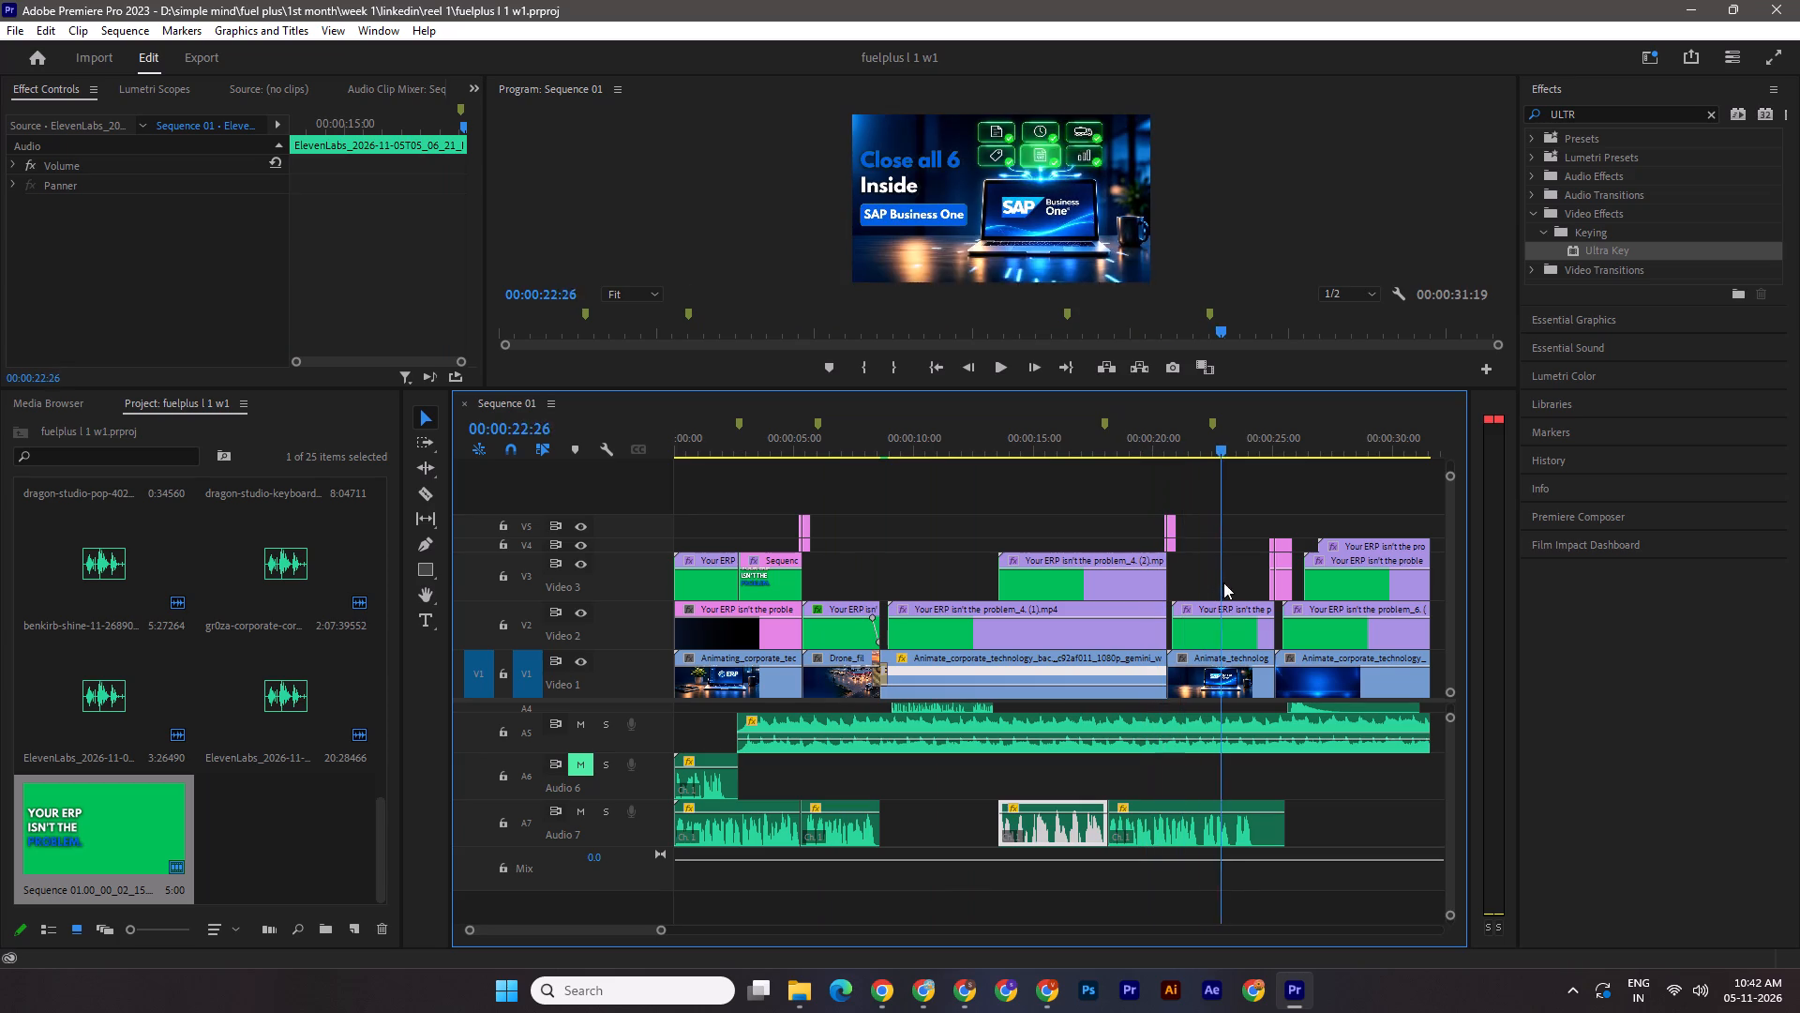
drag(1223, 582, 1298, 590)
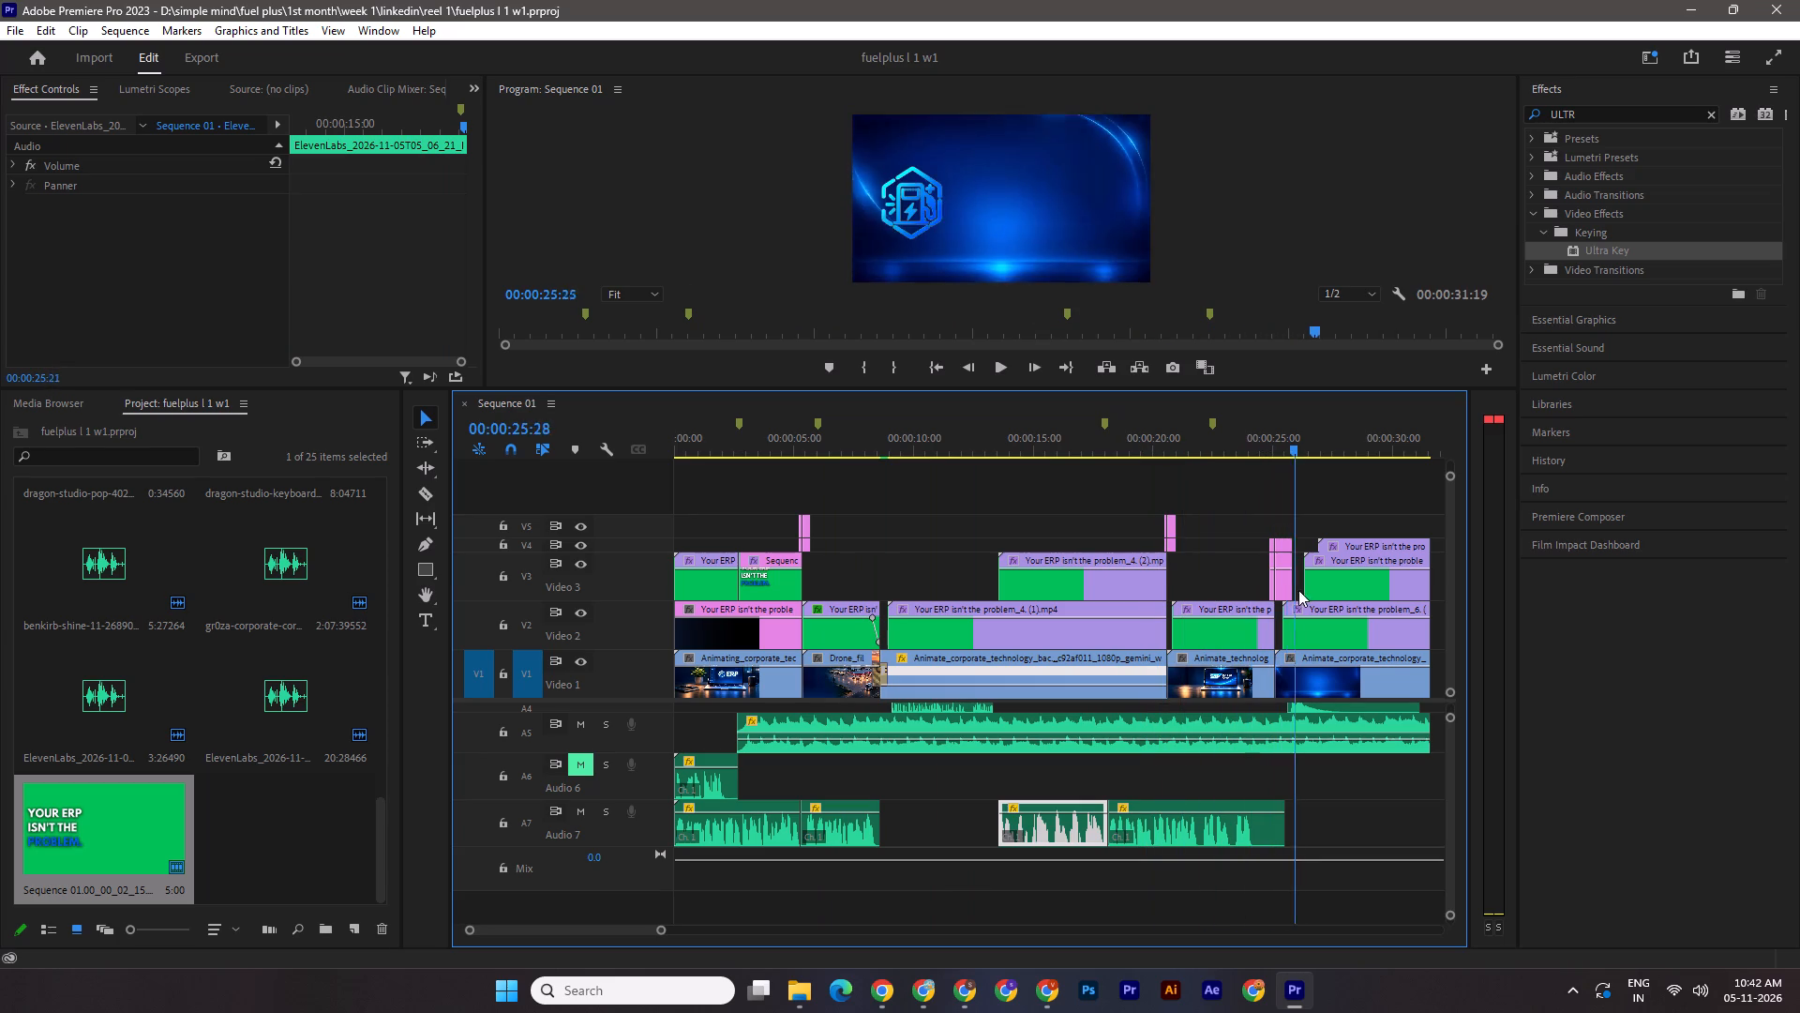
drag(1298, 590, 644, 604)
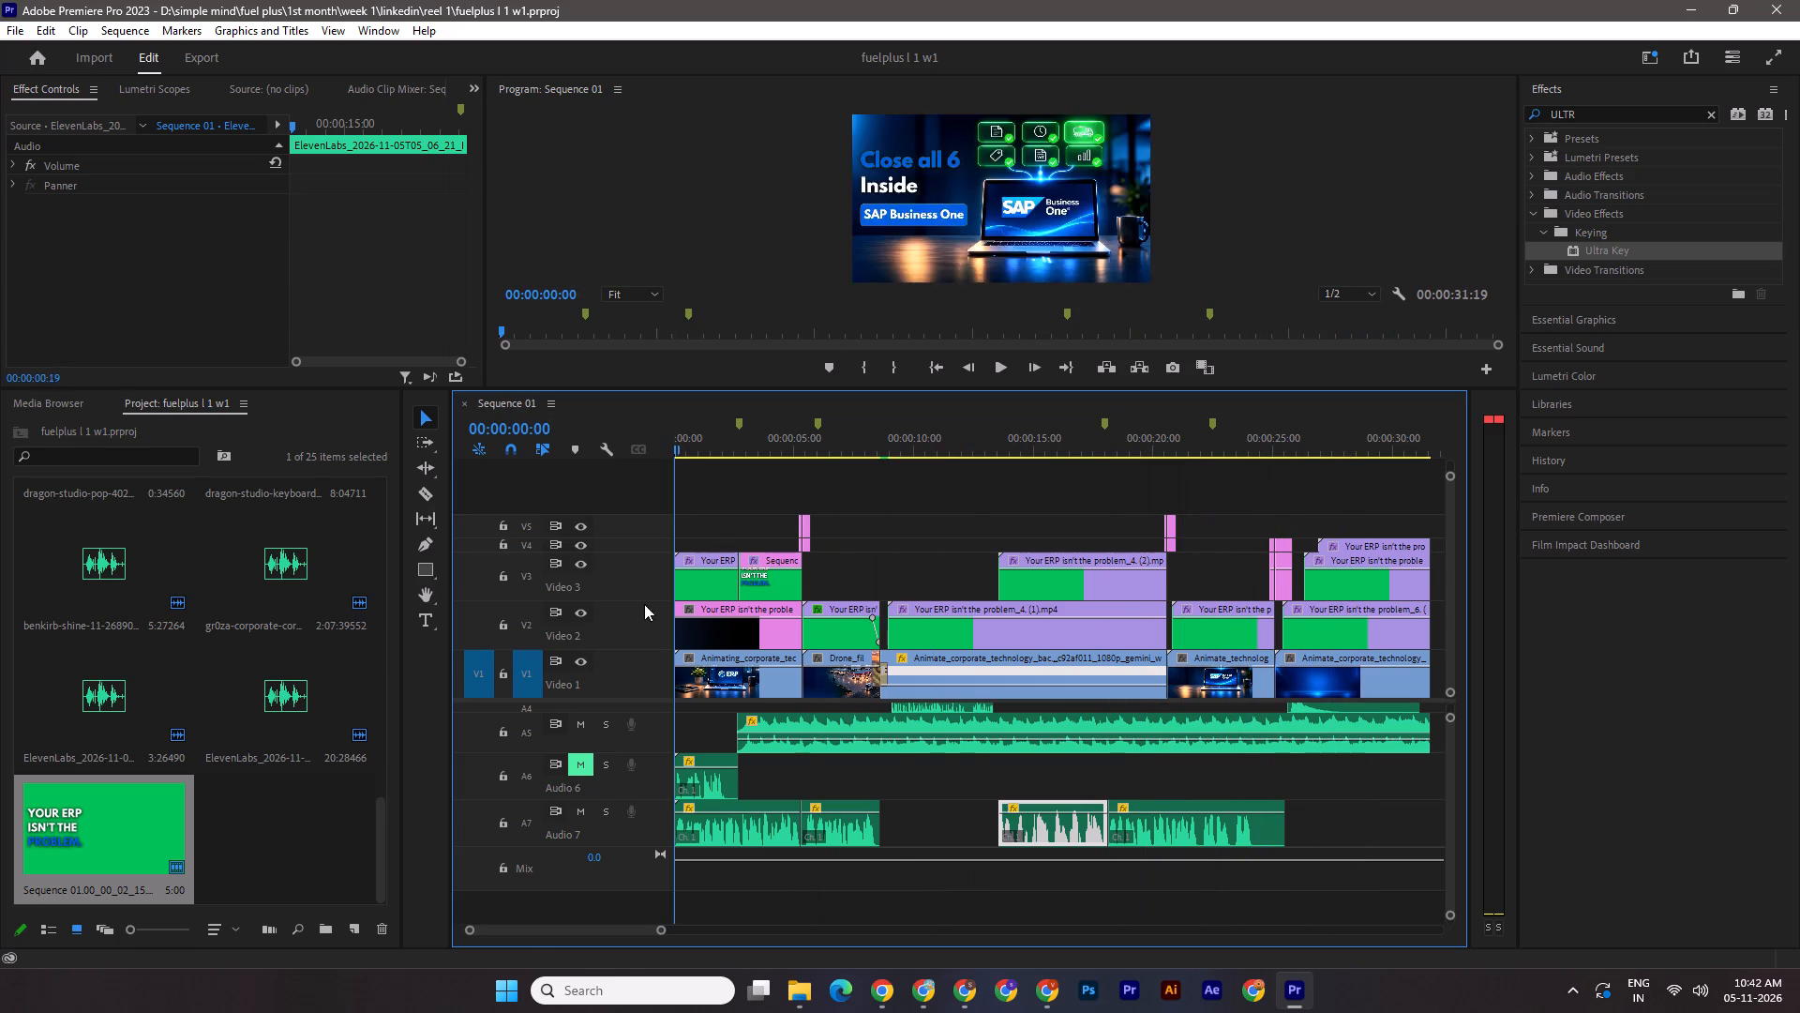
drag(644, 604, 614, 605)
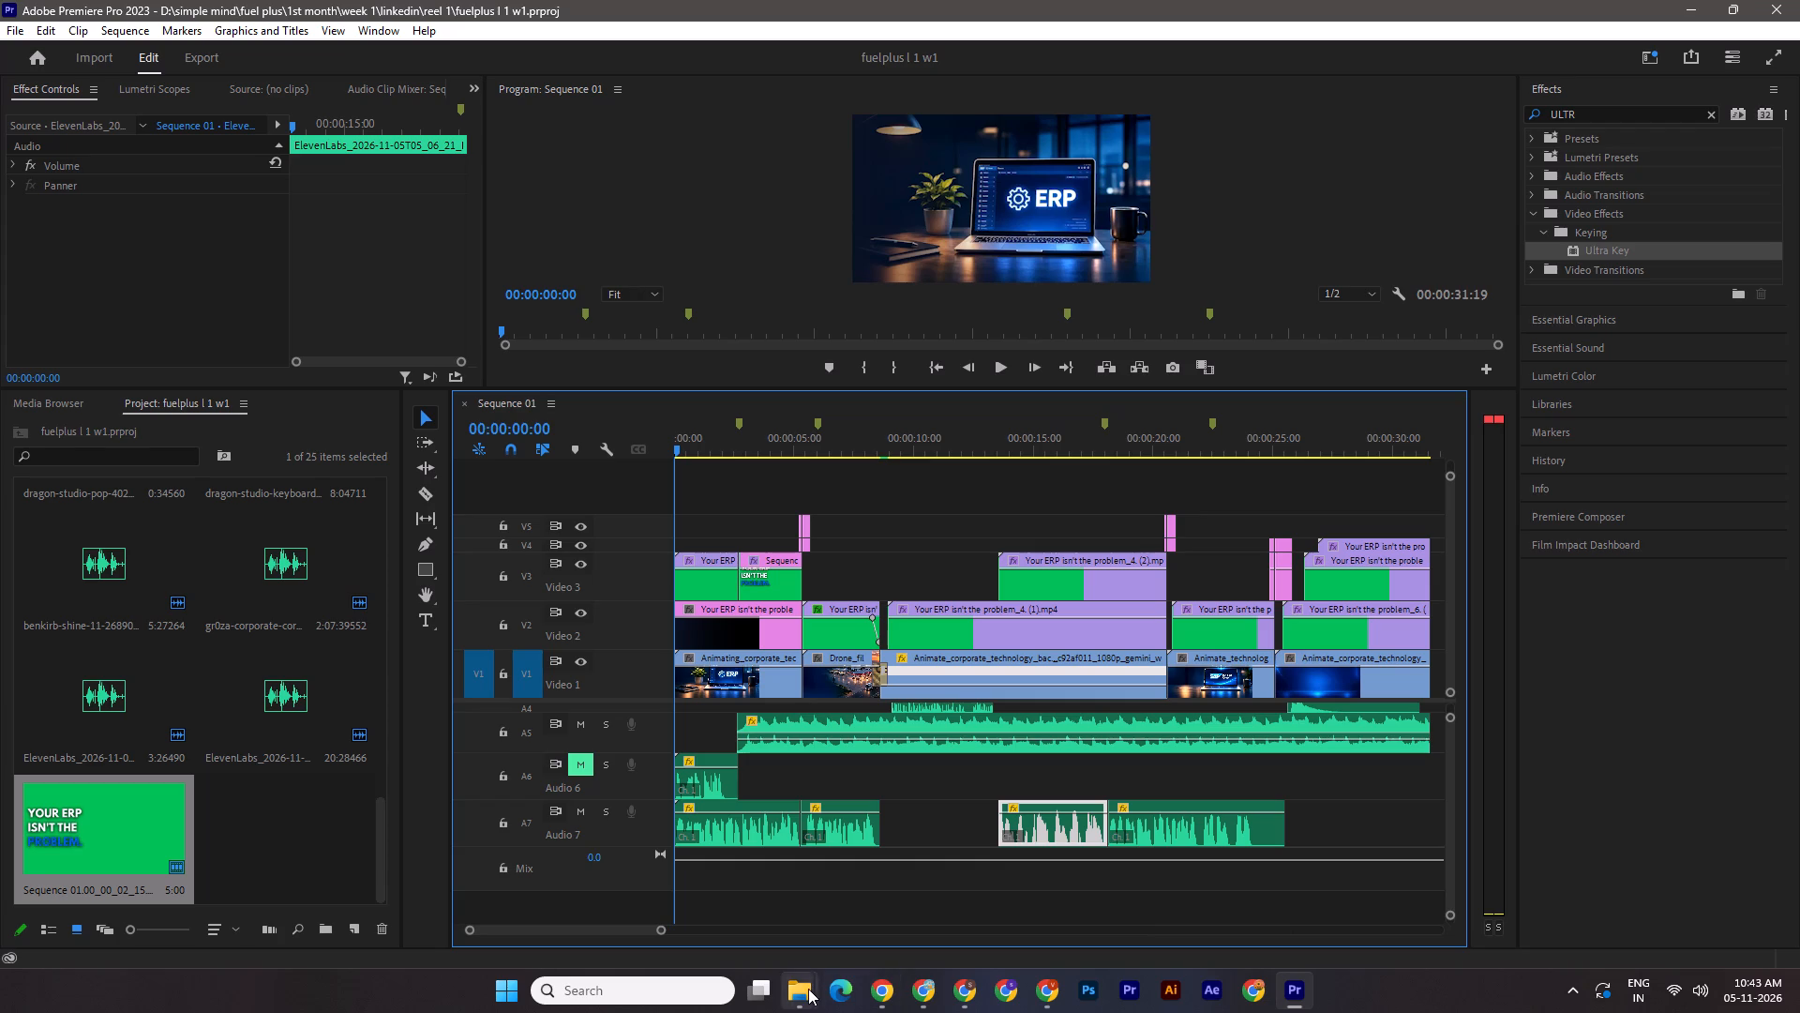
click(1074, 445)
drag(1073, 447, 1257, 491)
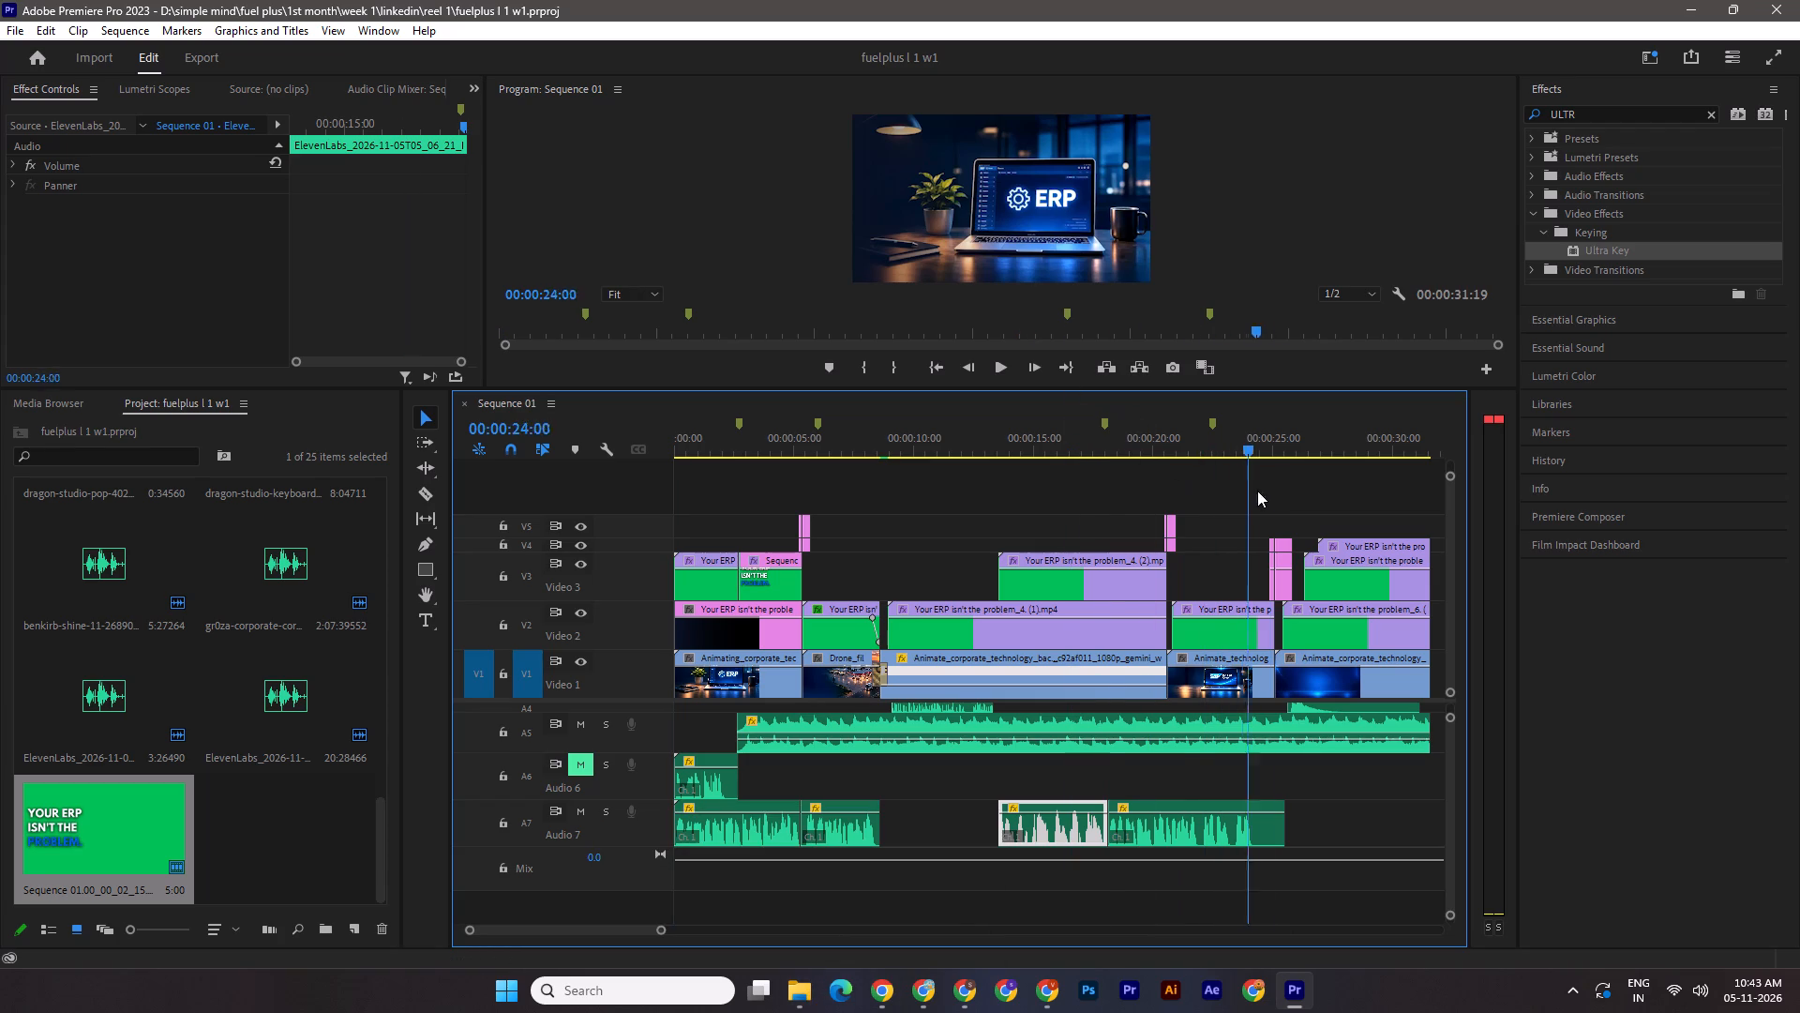
drag(1257, 491, 1330, 507)
drag(1328, 442, 1360, 446)
Open the fuelplus reel 1 linkedin project from its folder and place the playhead at the start of its sequence.
click(4, 34)
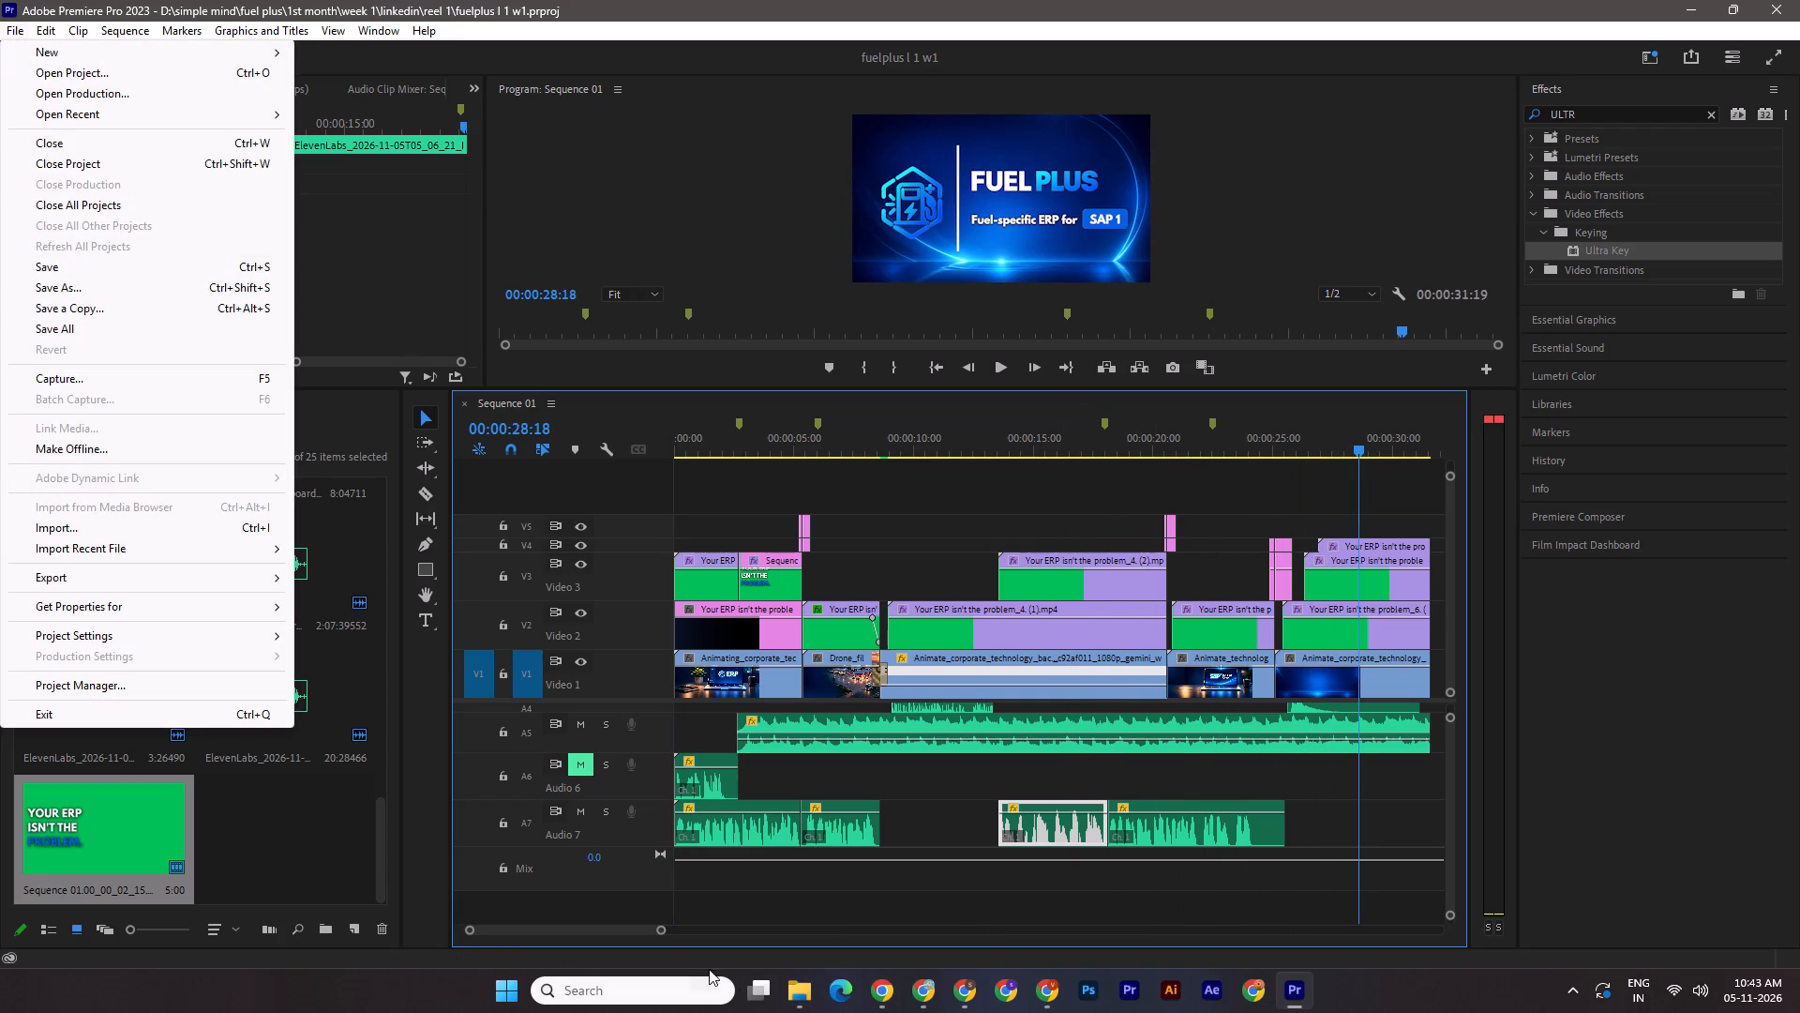
click(787, 997)
click(906, 929)
double_click(828, 337)
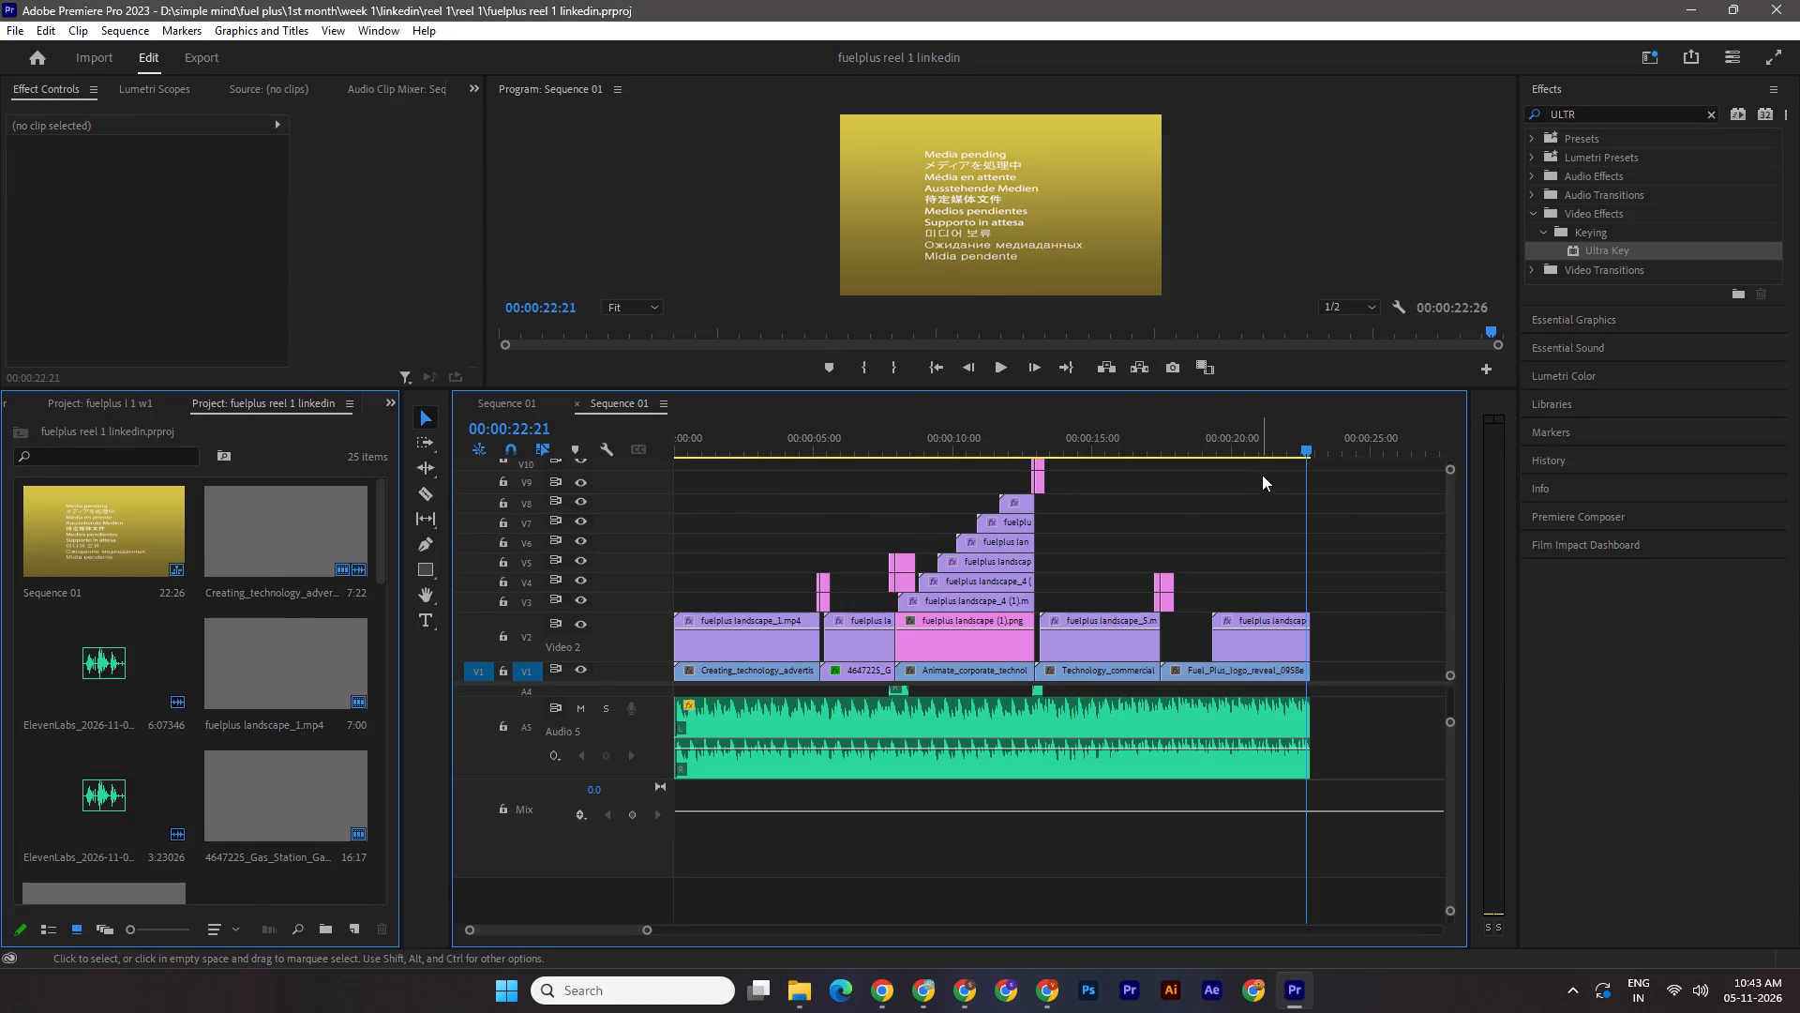
drag(1309, 447, 719, 438)
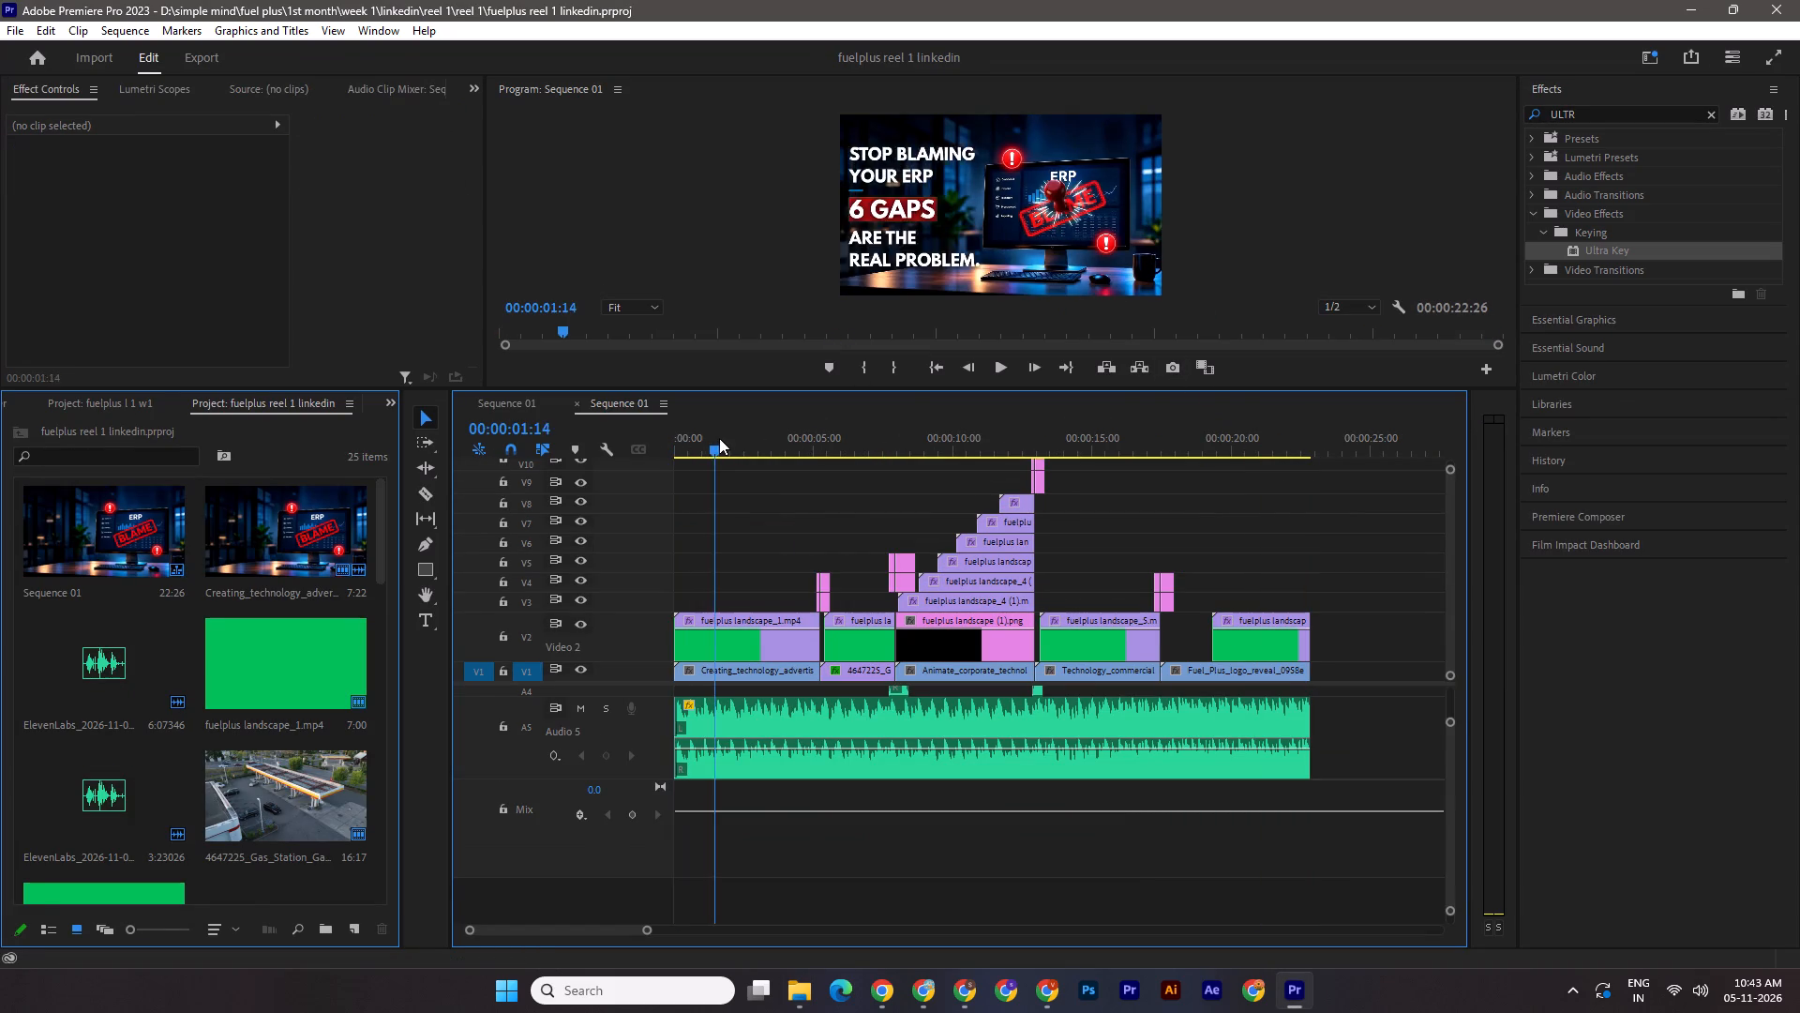
drag(719, 438, 633, 422)
click(781, 988)
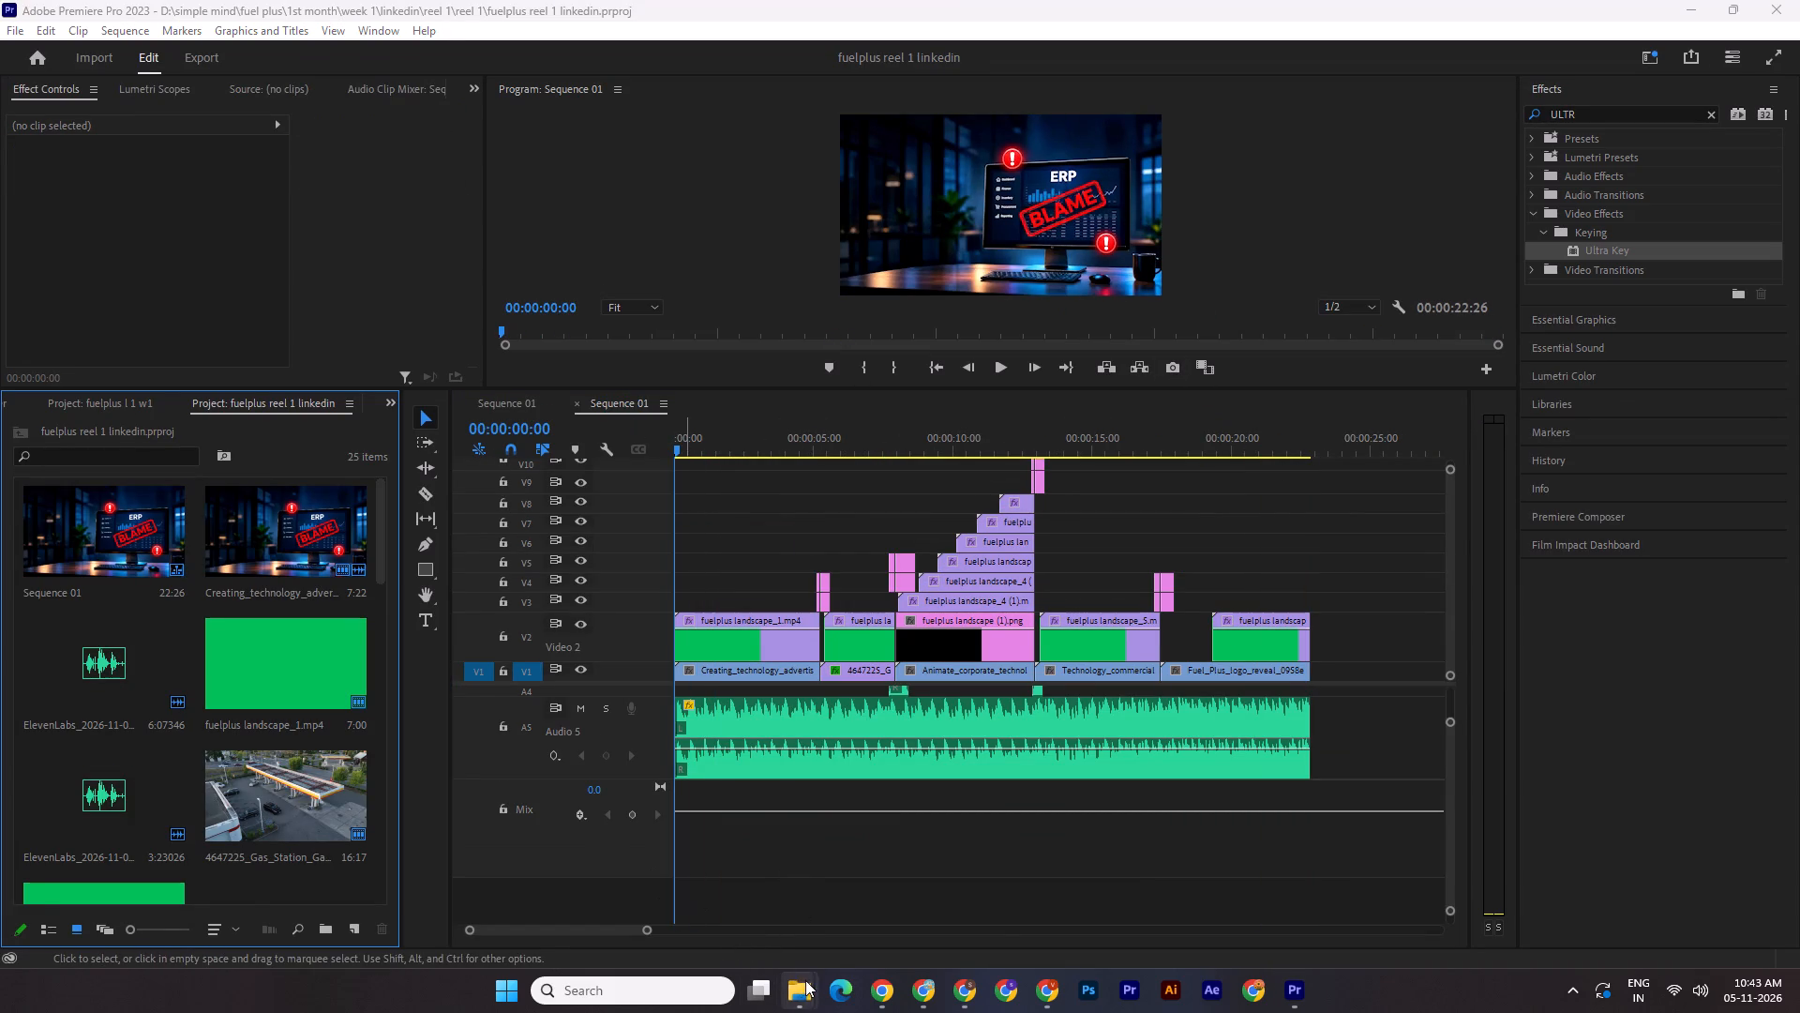
click(810, 987)
click(1137, 751)
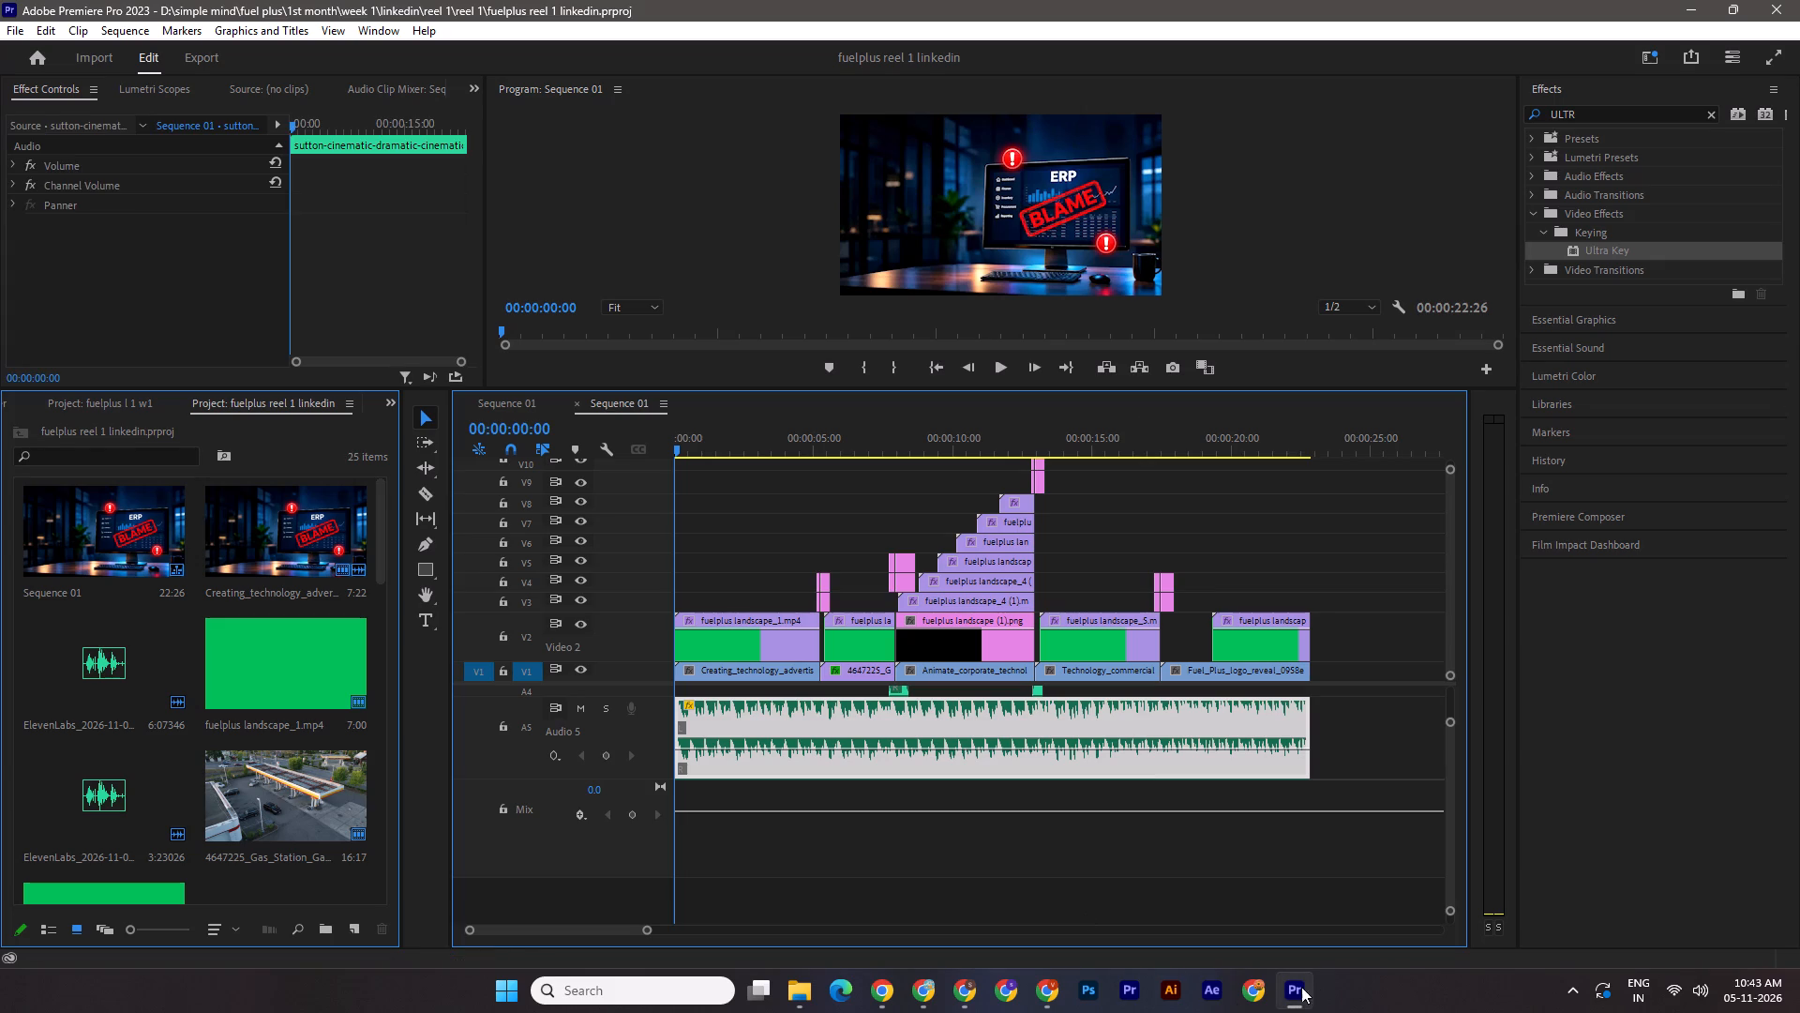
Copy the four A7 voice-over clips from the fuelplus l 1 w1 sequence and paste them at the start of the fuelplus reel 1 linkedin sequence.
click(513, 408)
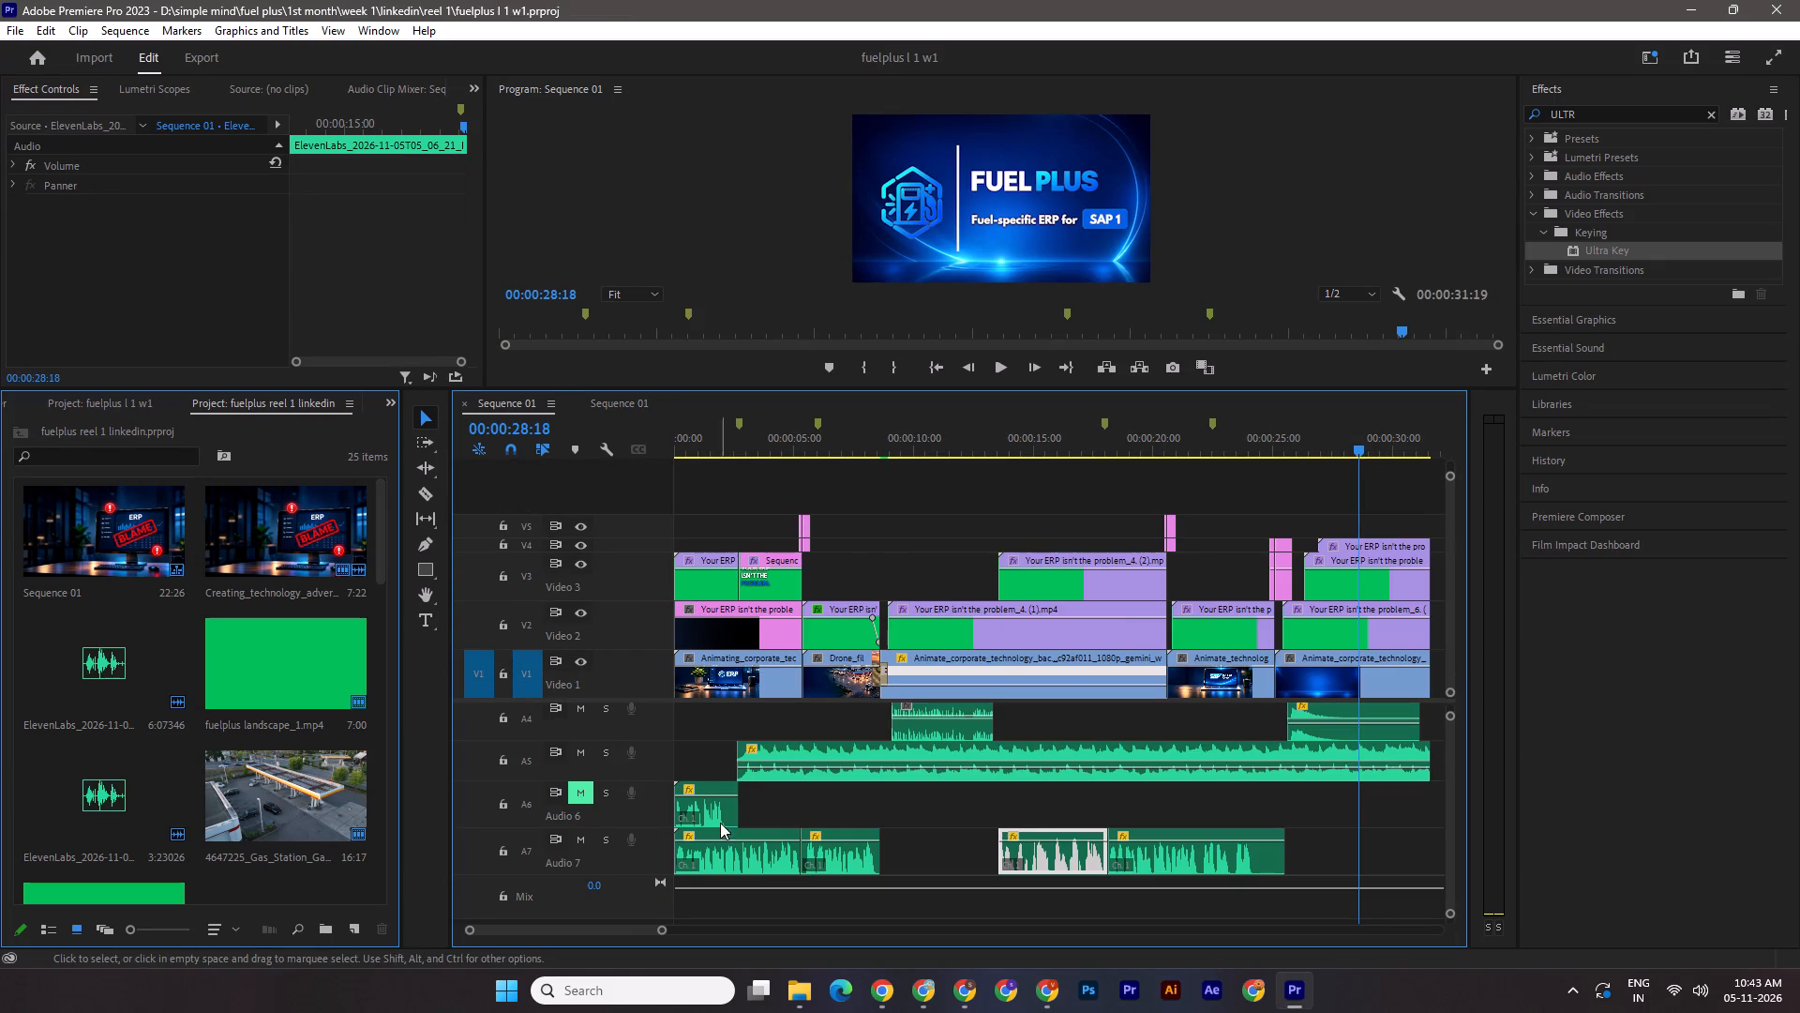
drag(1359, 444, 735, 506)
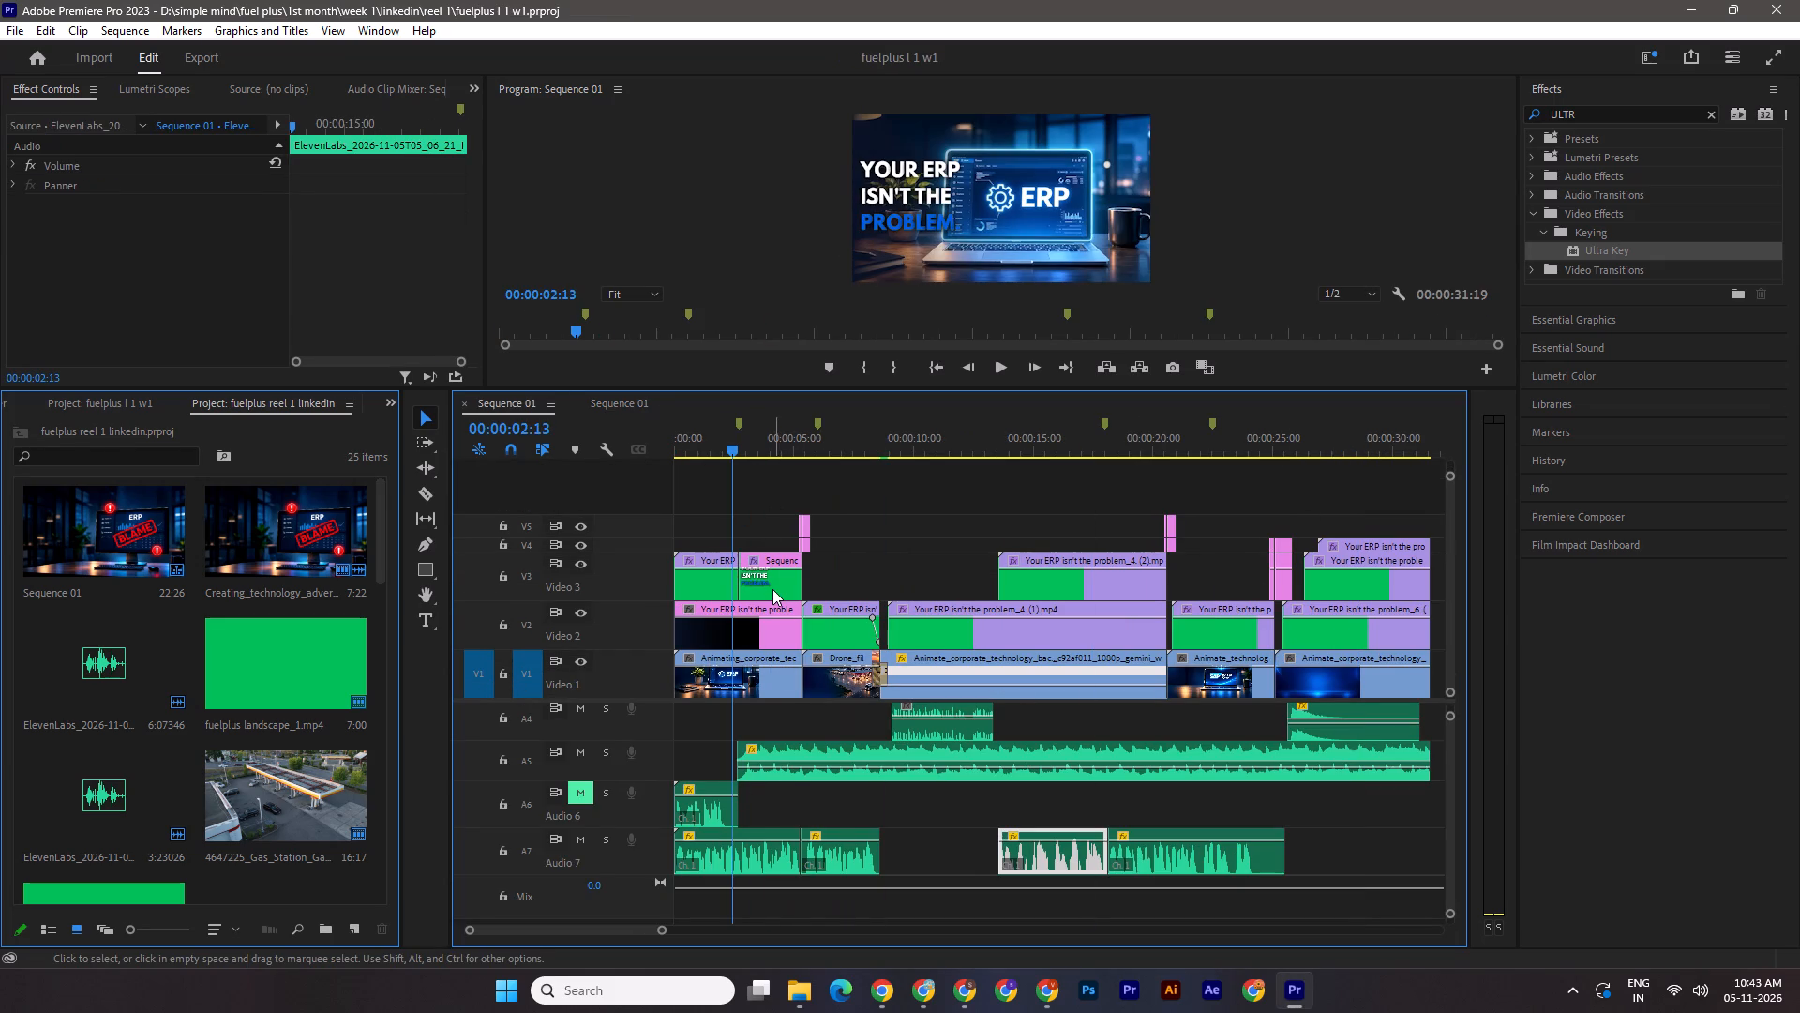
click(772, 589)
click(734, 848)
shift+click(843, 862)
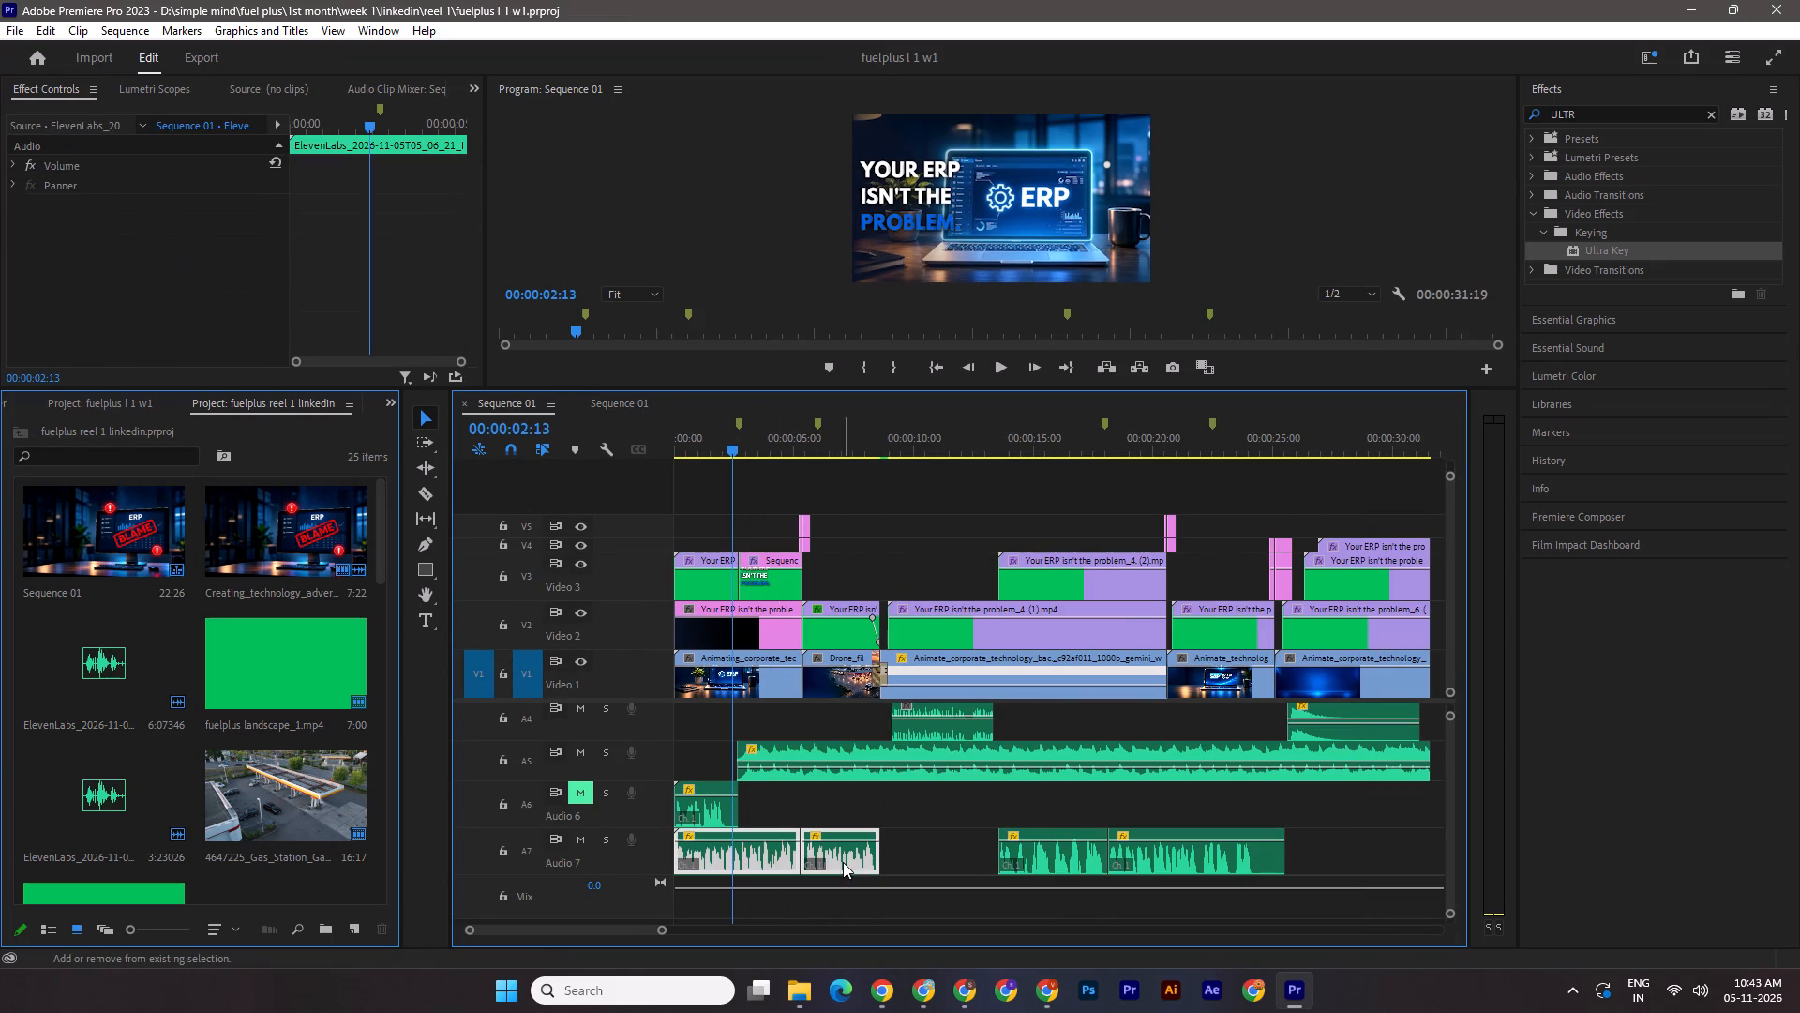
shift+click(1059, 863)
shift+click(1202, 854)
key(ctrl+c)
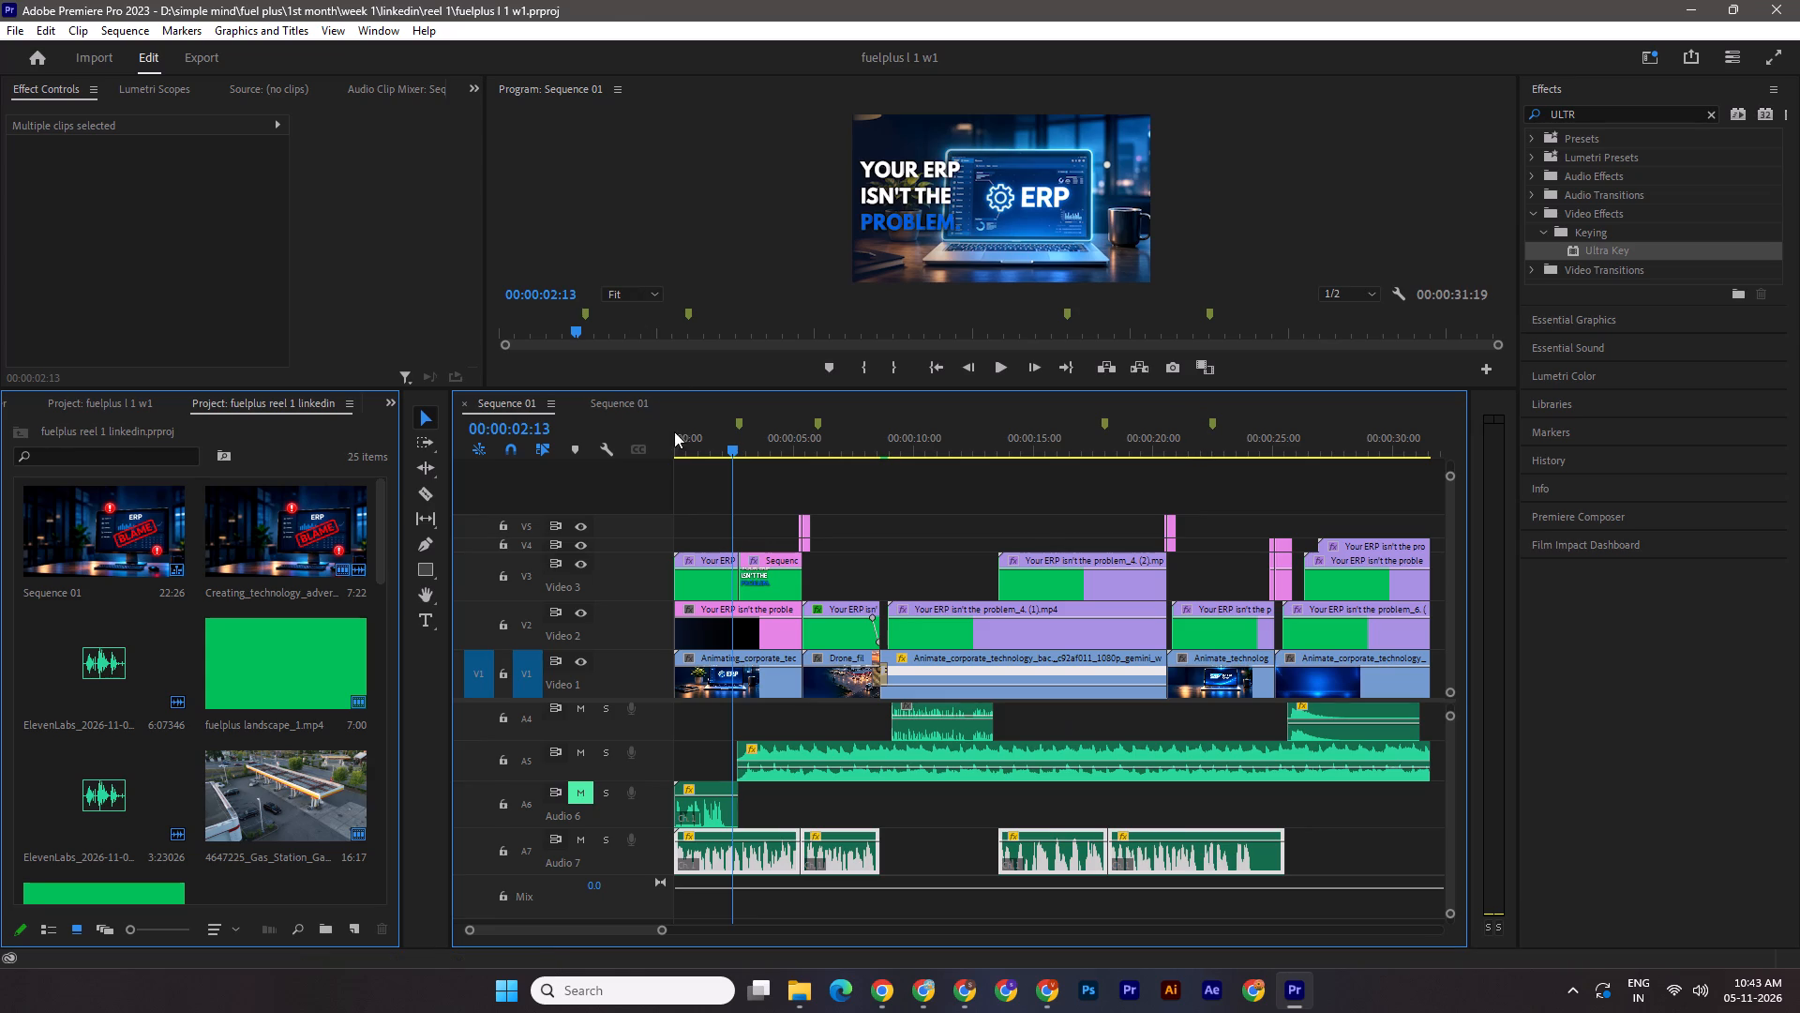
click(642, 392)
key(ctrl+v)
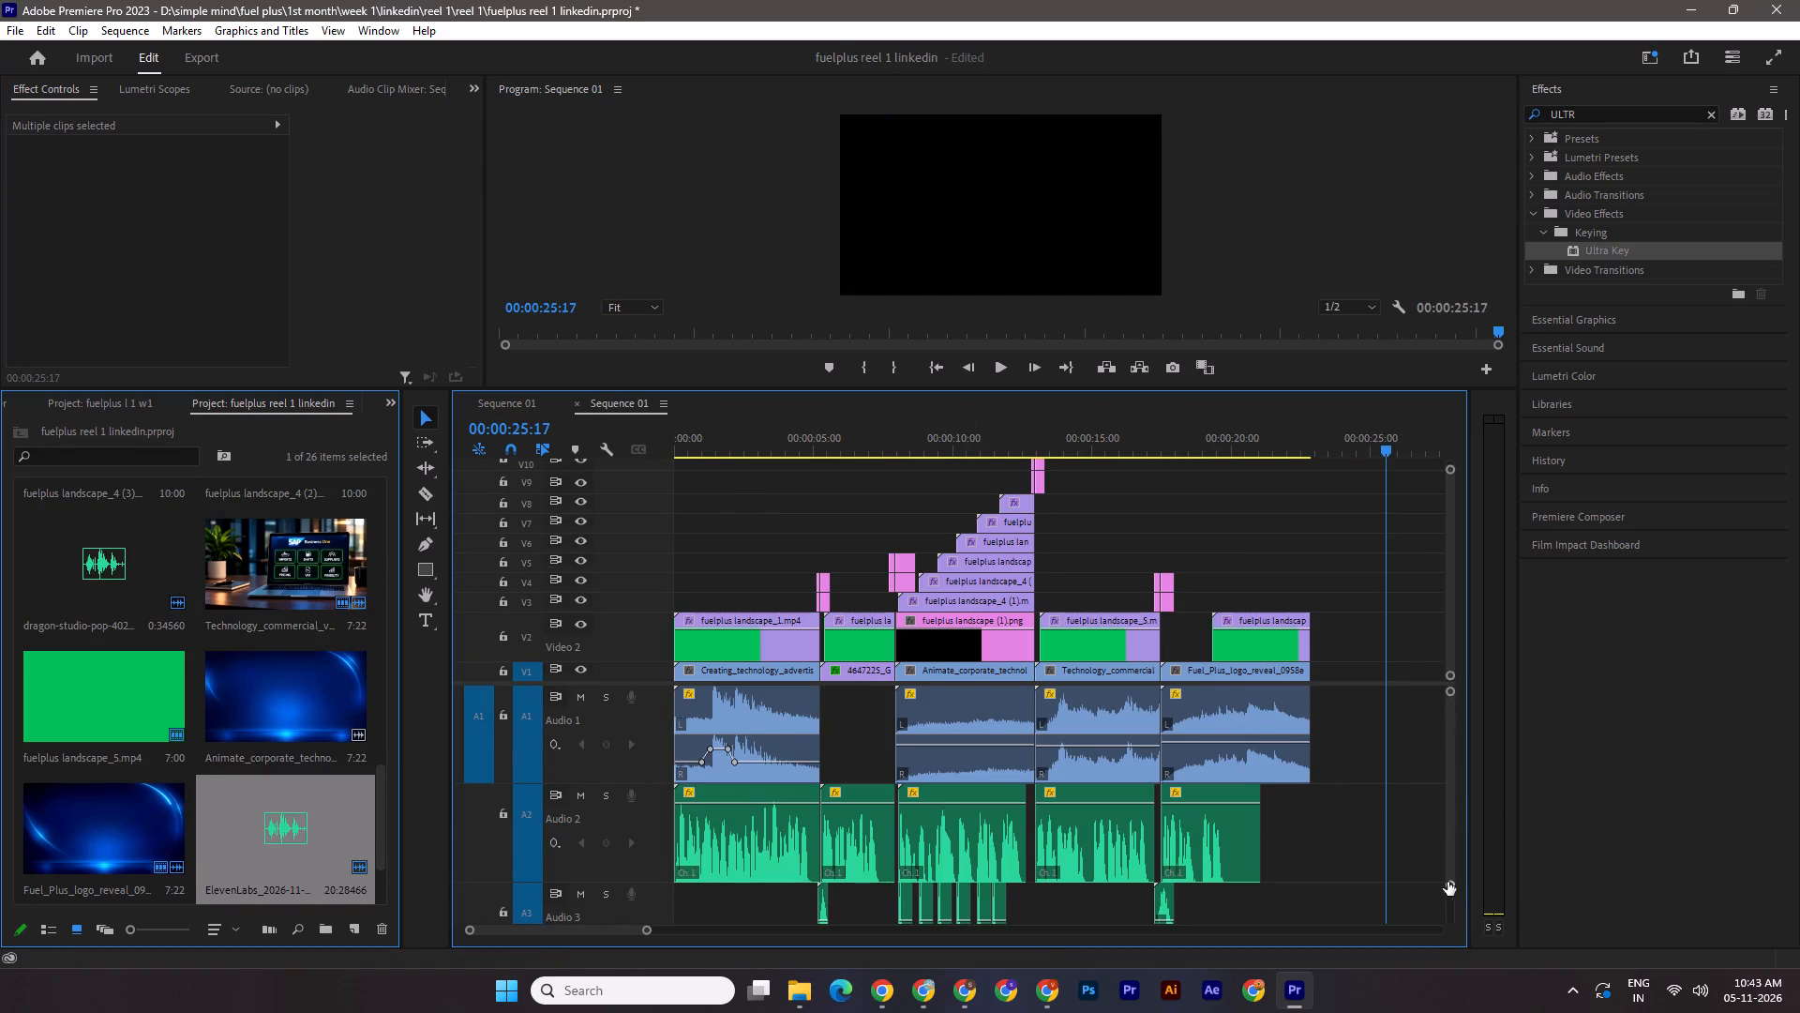
Mute the old narration track A2 in the fuelplus reel 1 linkedin sequence, return to the start, and save the project.
drag(1447, 882, 1450, 917)
drag(1384, 442, 521, 459)
click(580, 733)
key(ctrl+s)
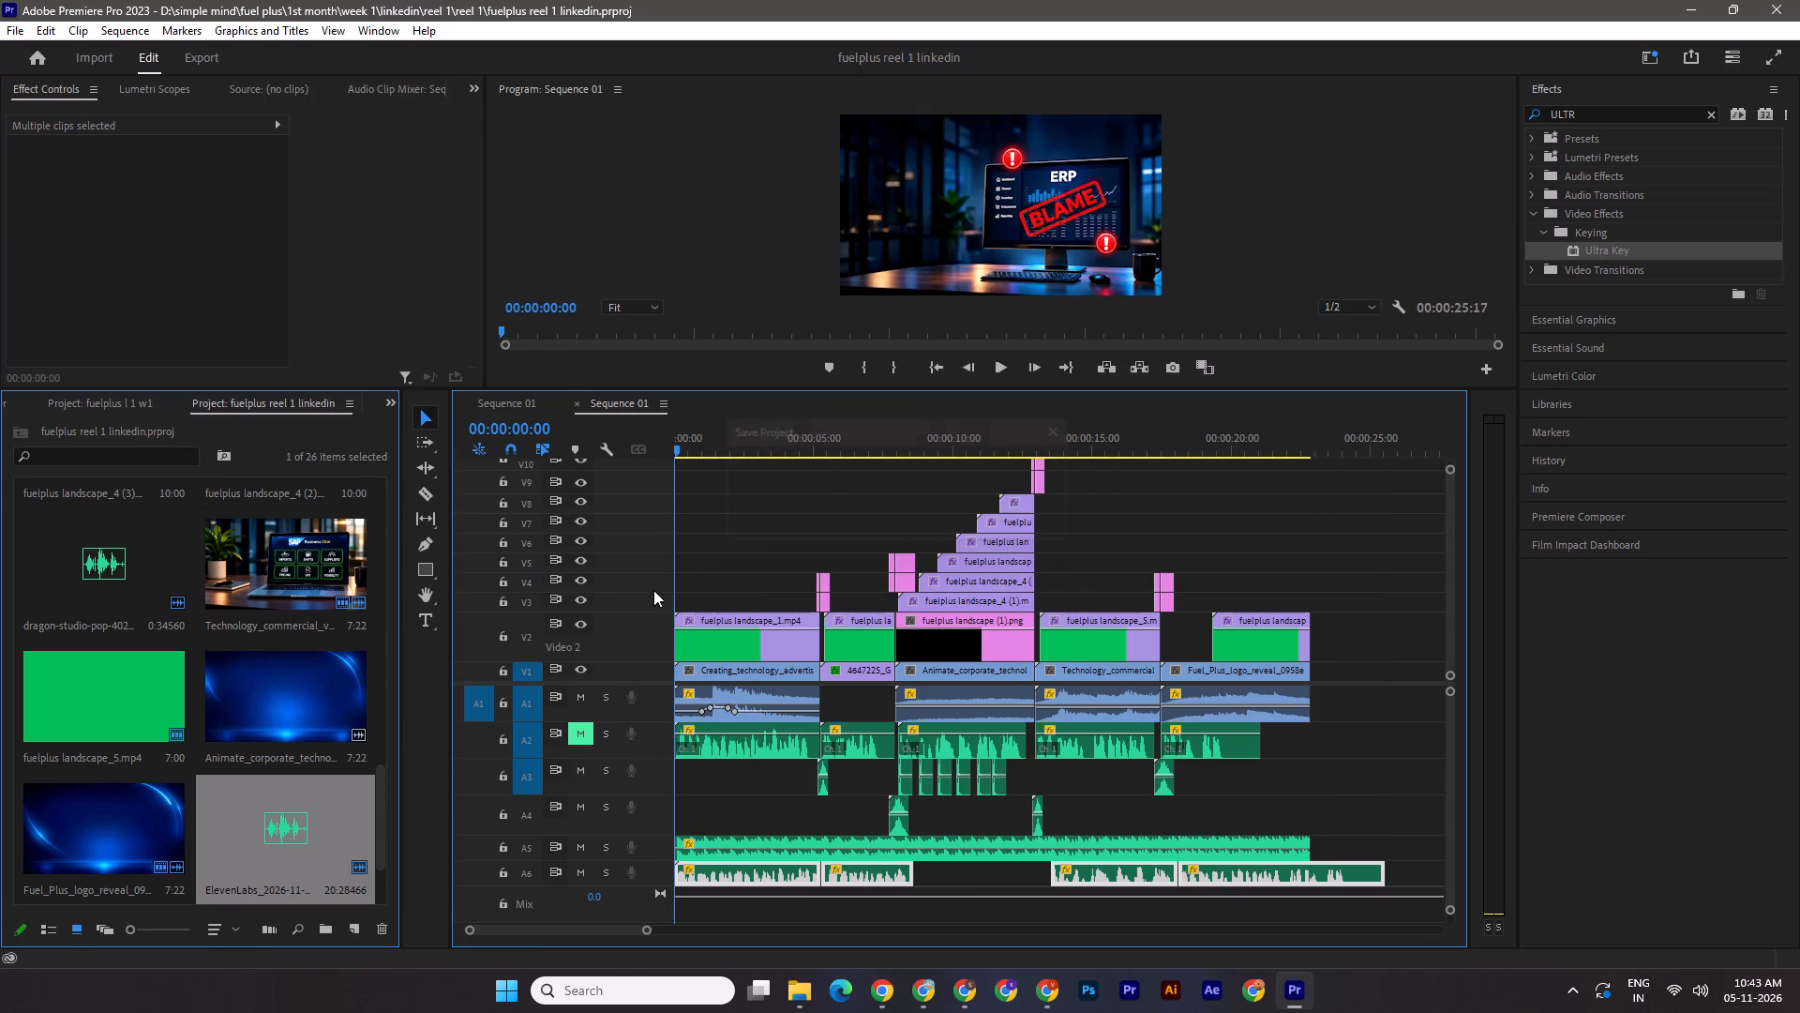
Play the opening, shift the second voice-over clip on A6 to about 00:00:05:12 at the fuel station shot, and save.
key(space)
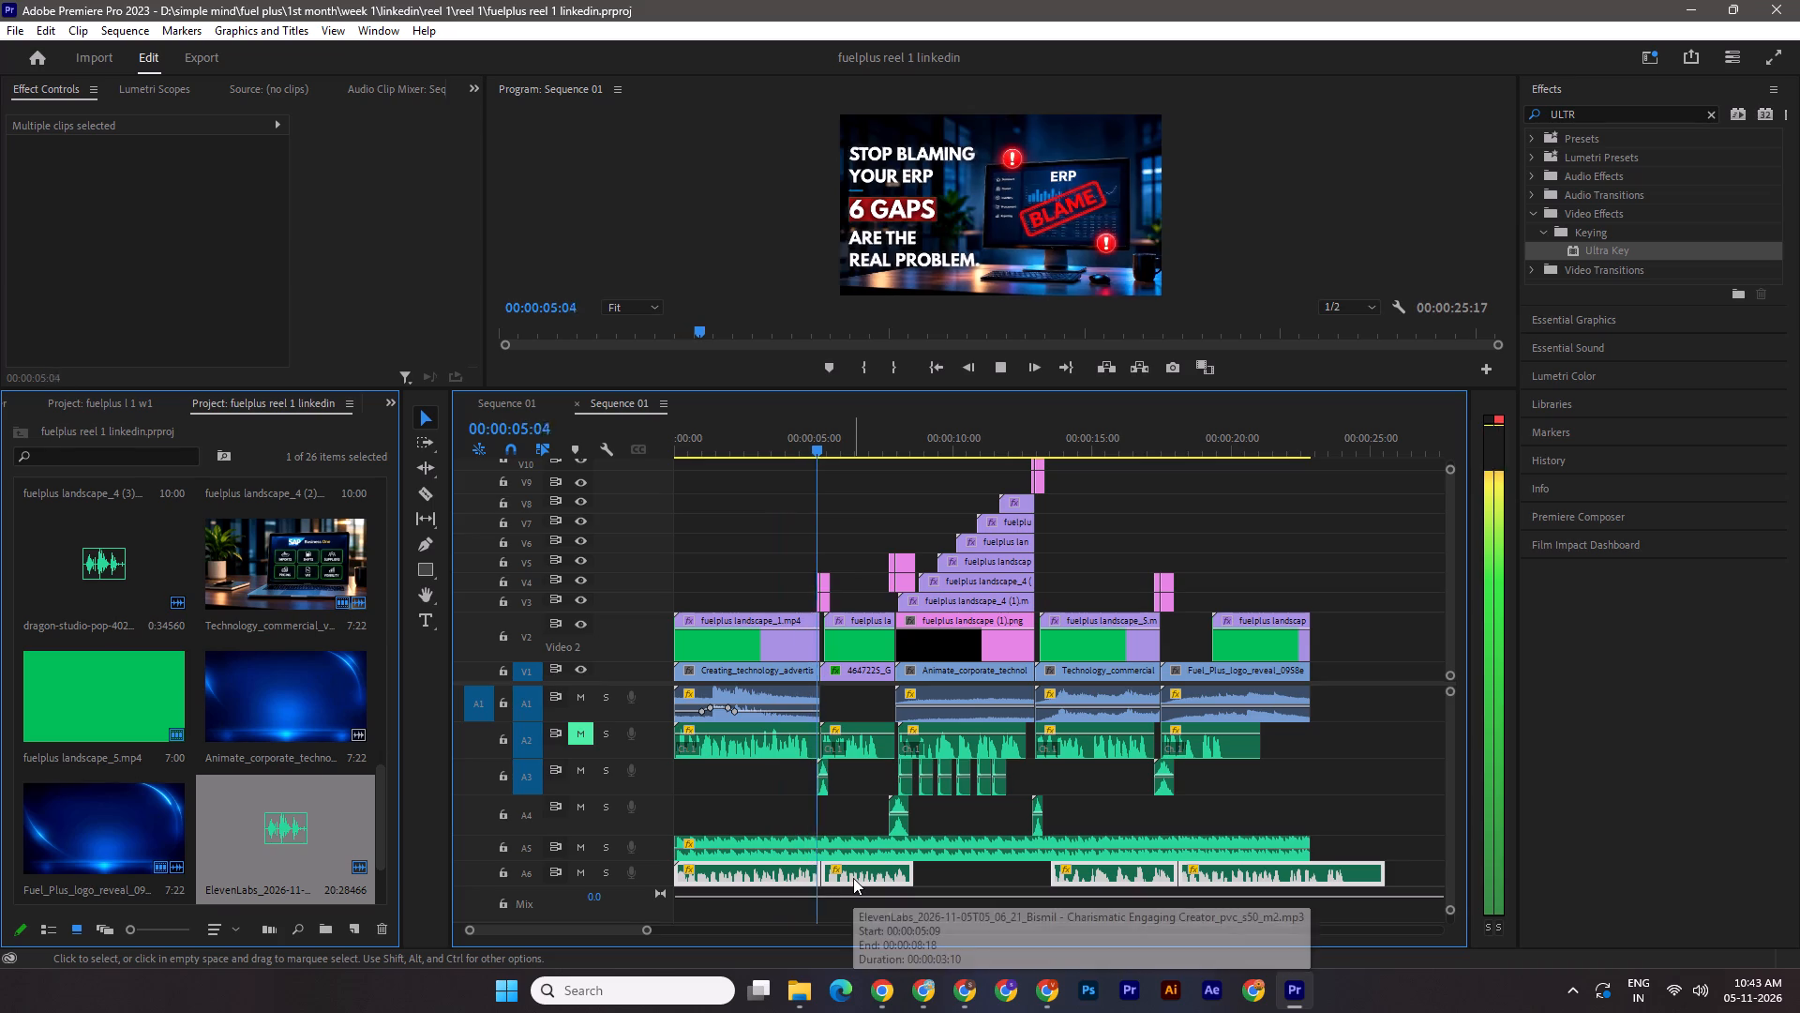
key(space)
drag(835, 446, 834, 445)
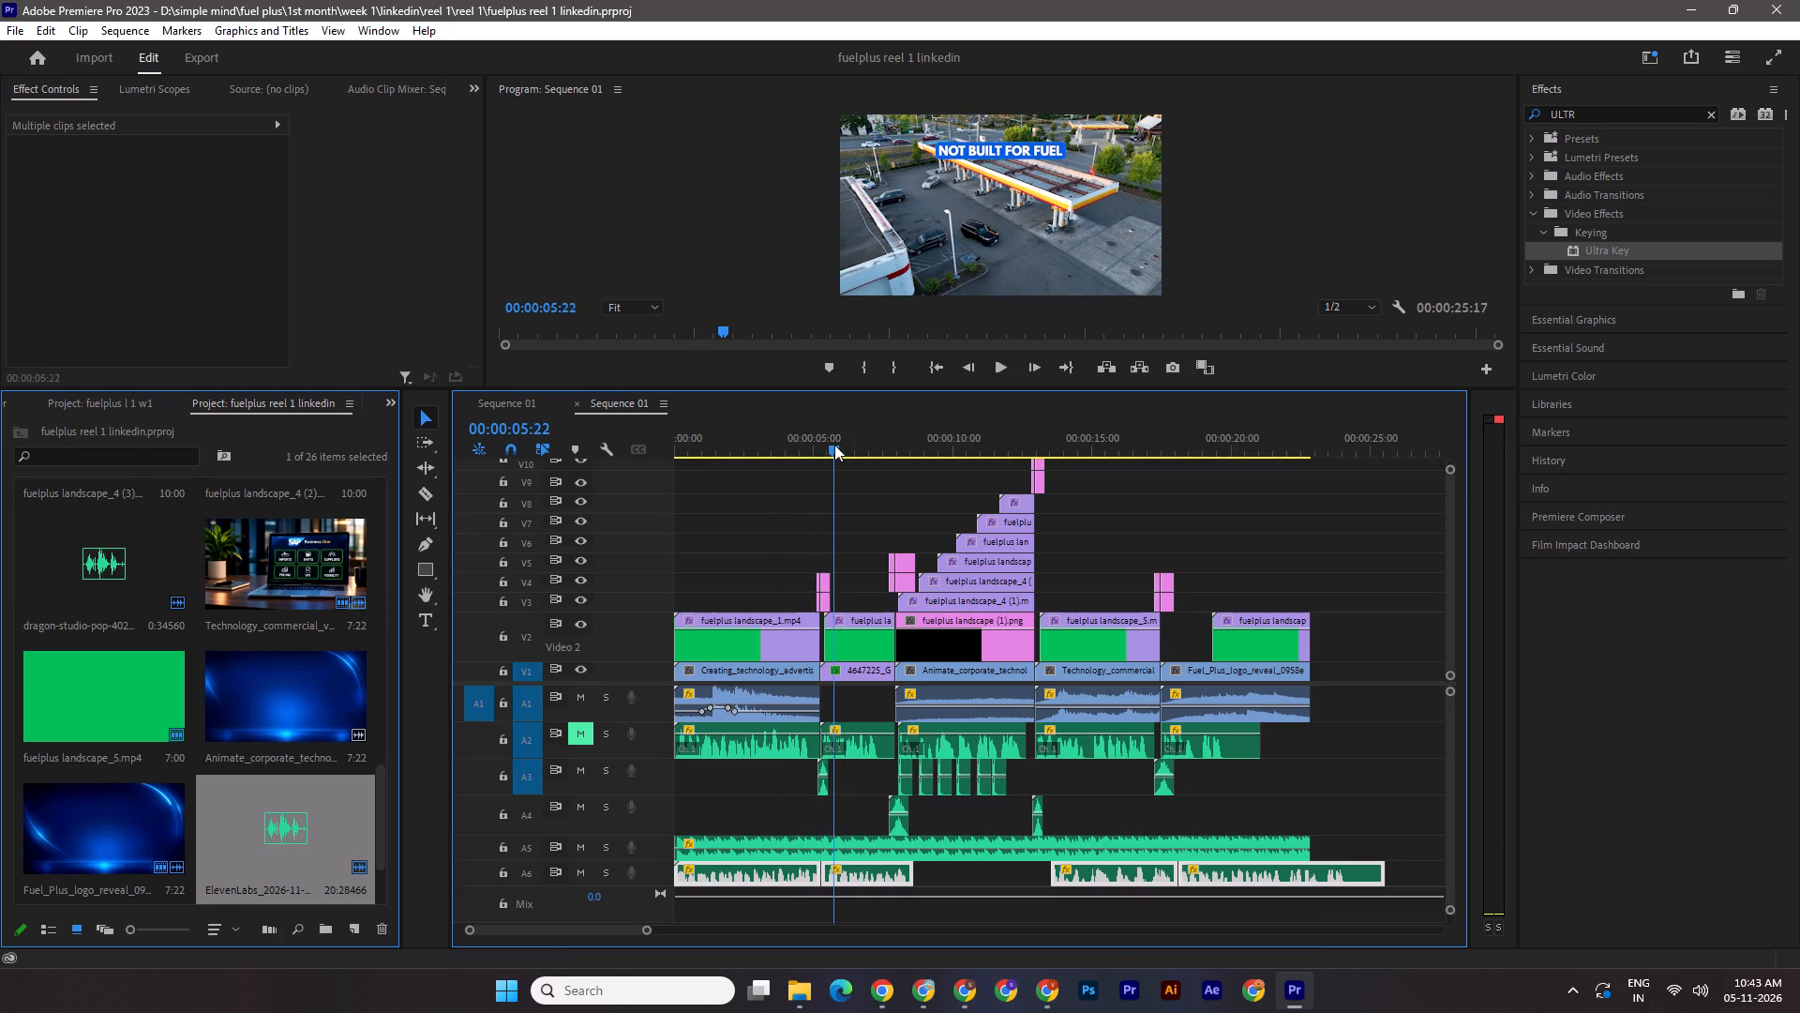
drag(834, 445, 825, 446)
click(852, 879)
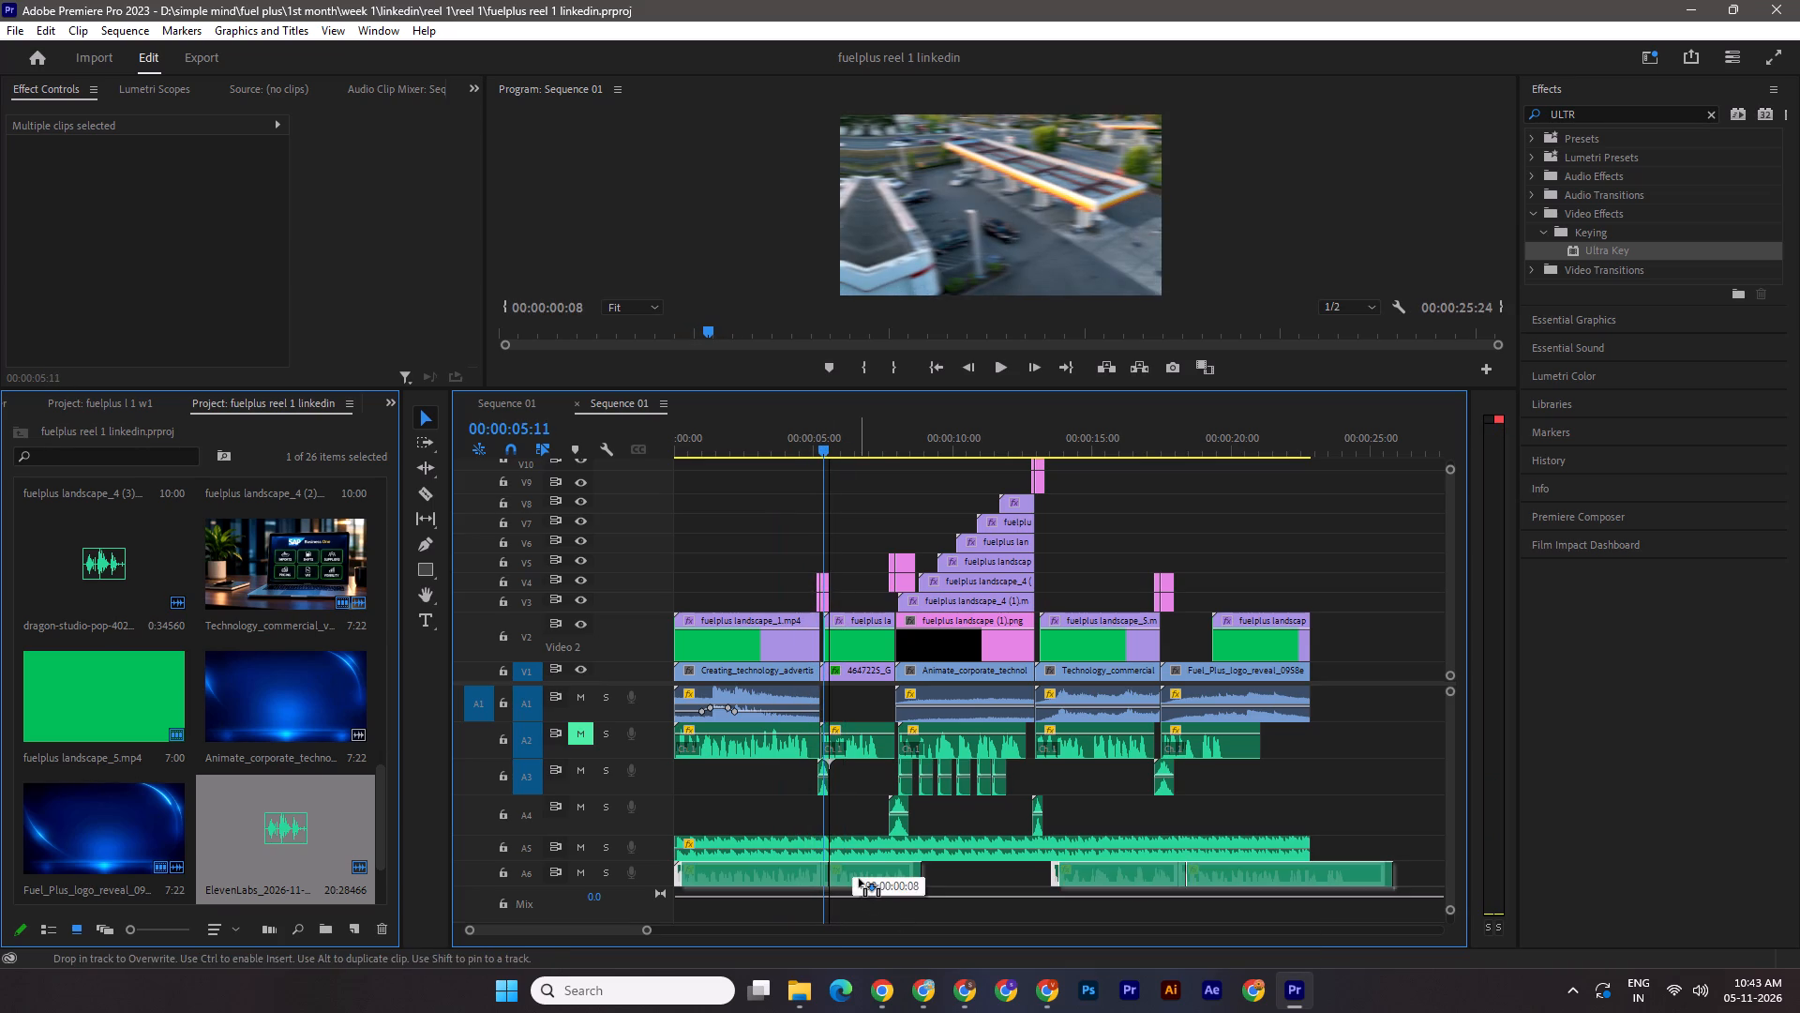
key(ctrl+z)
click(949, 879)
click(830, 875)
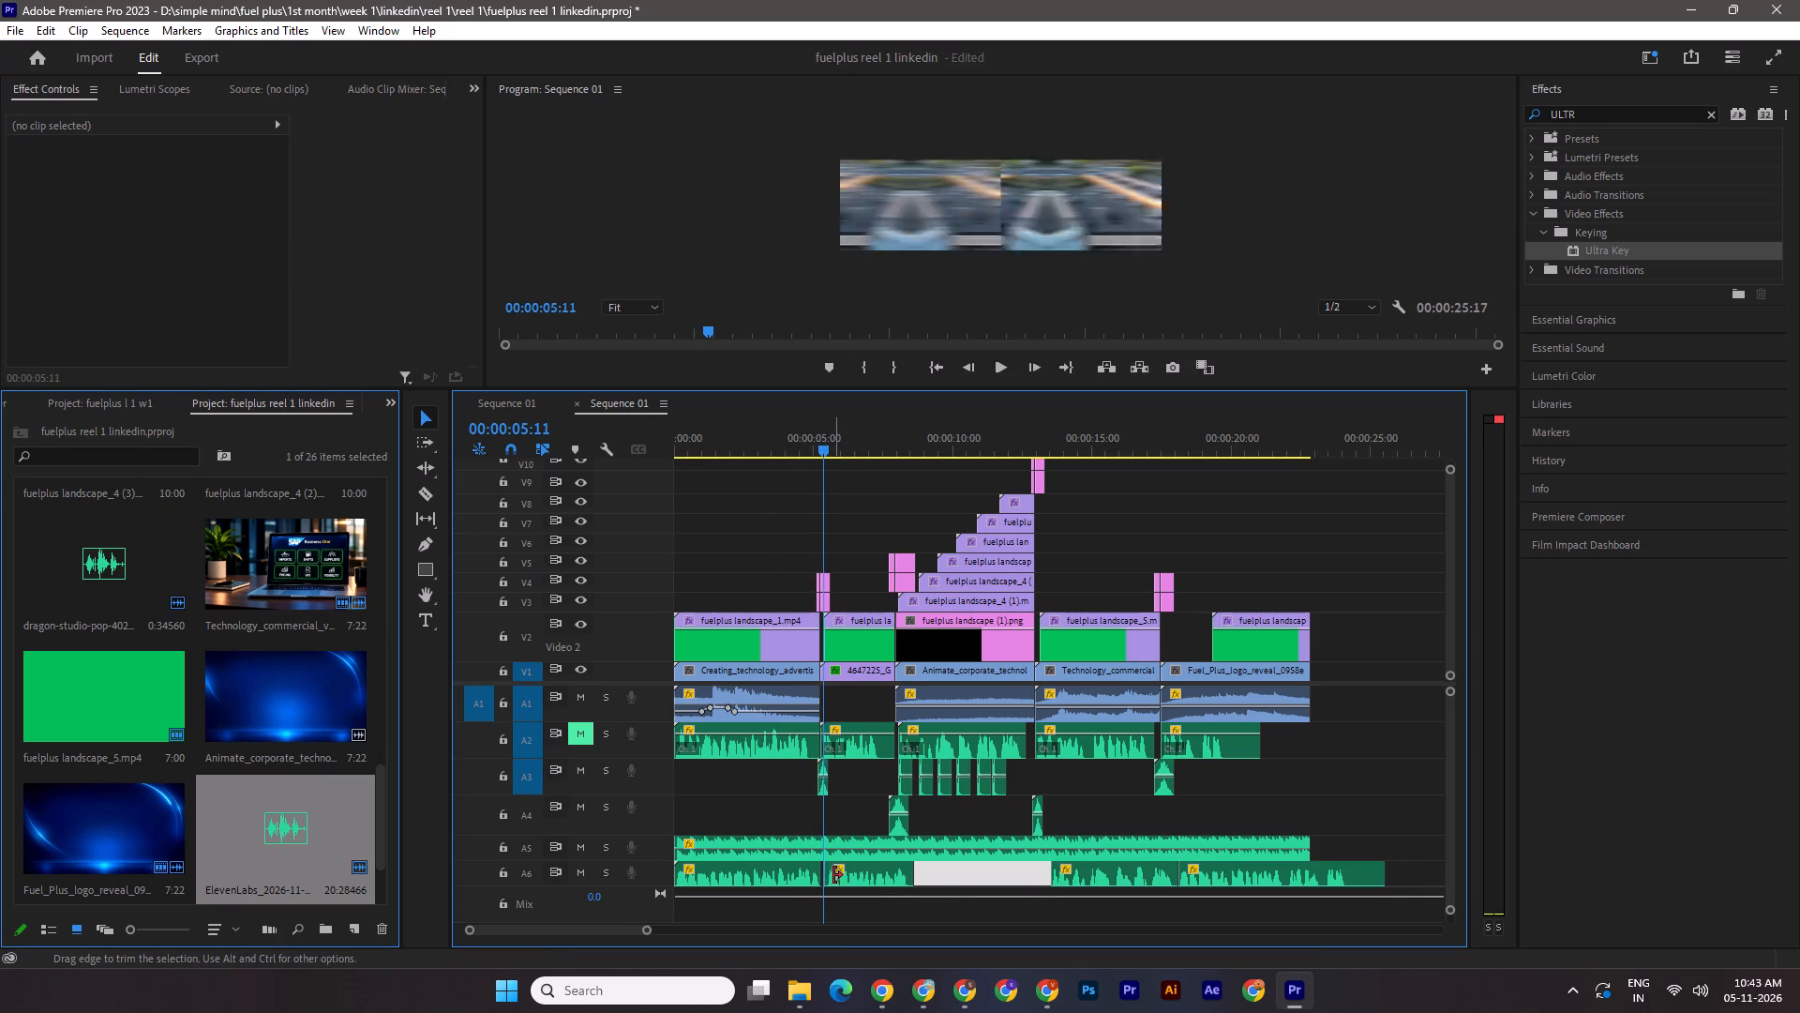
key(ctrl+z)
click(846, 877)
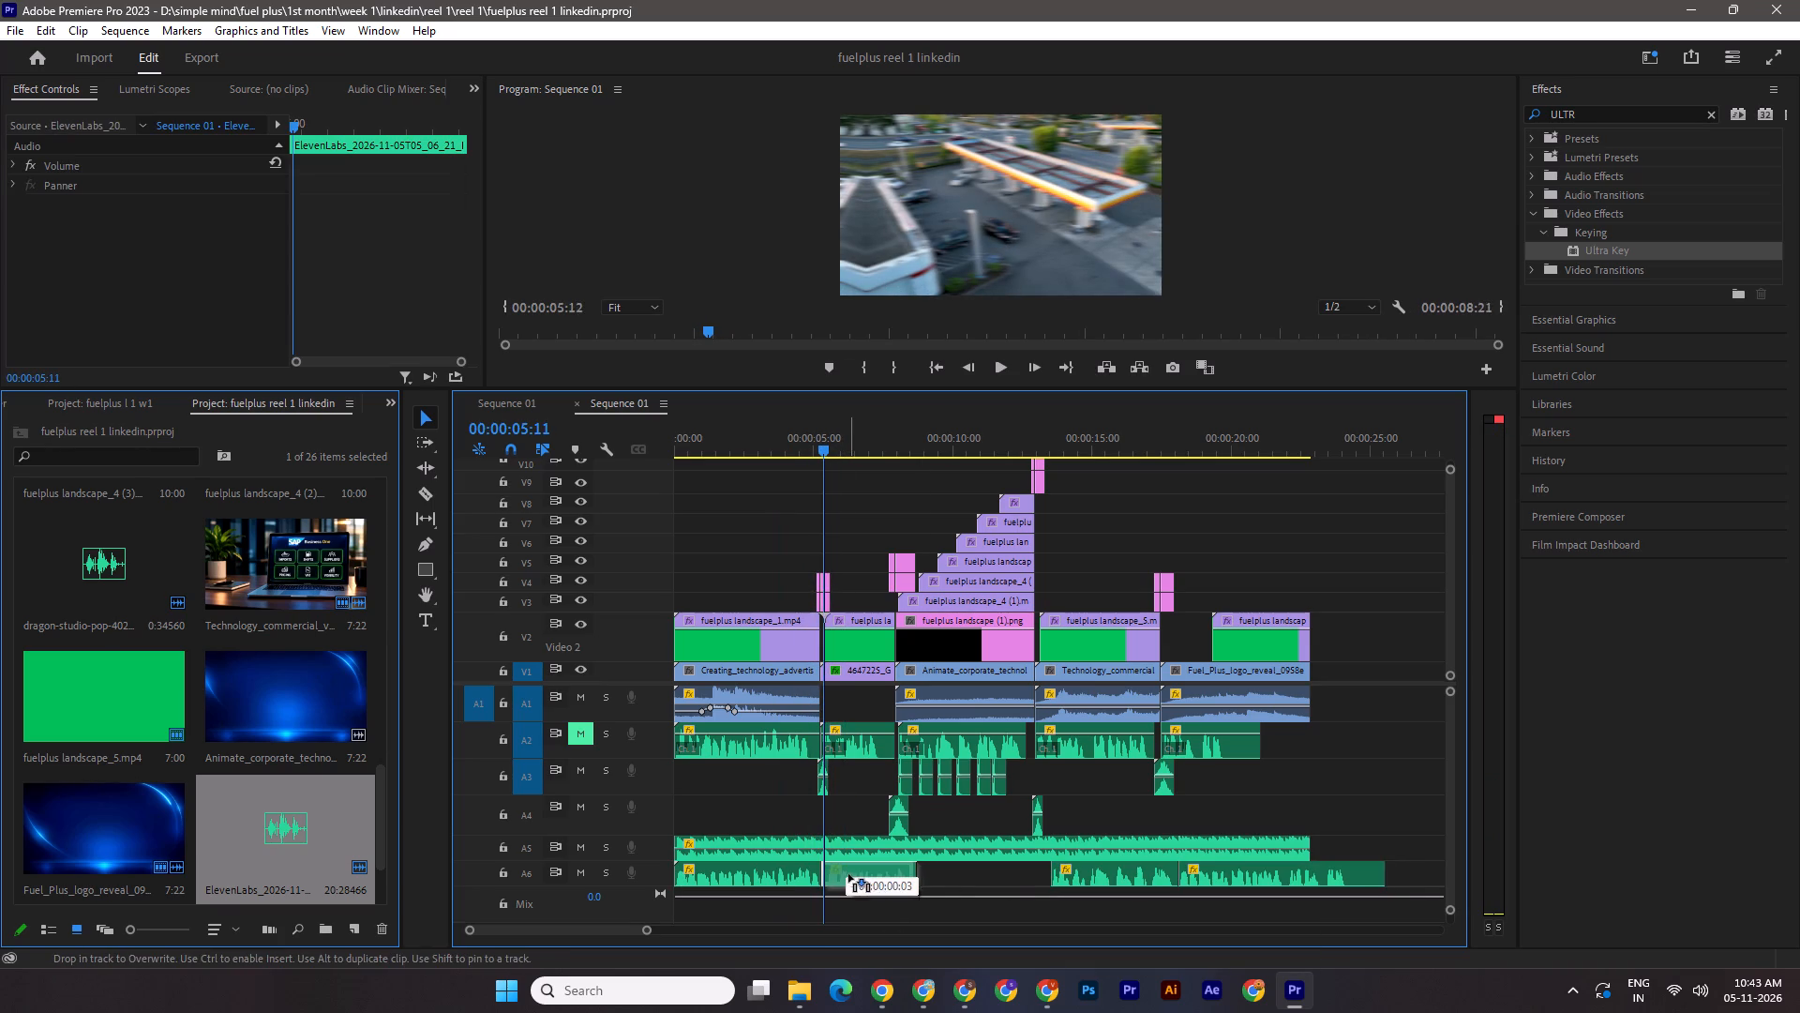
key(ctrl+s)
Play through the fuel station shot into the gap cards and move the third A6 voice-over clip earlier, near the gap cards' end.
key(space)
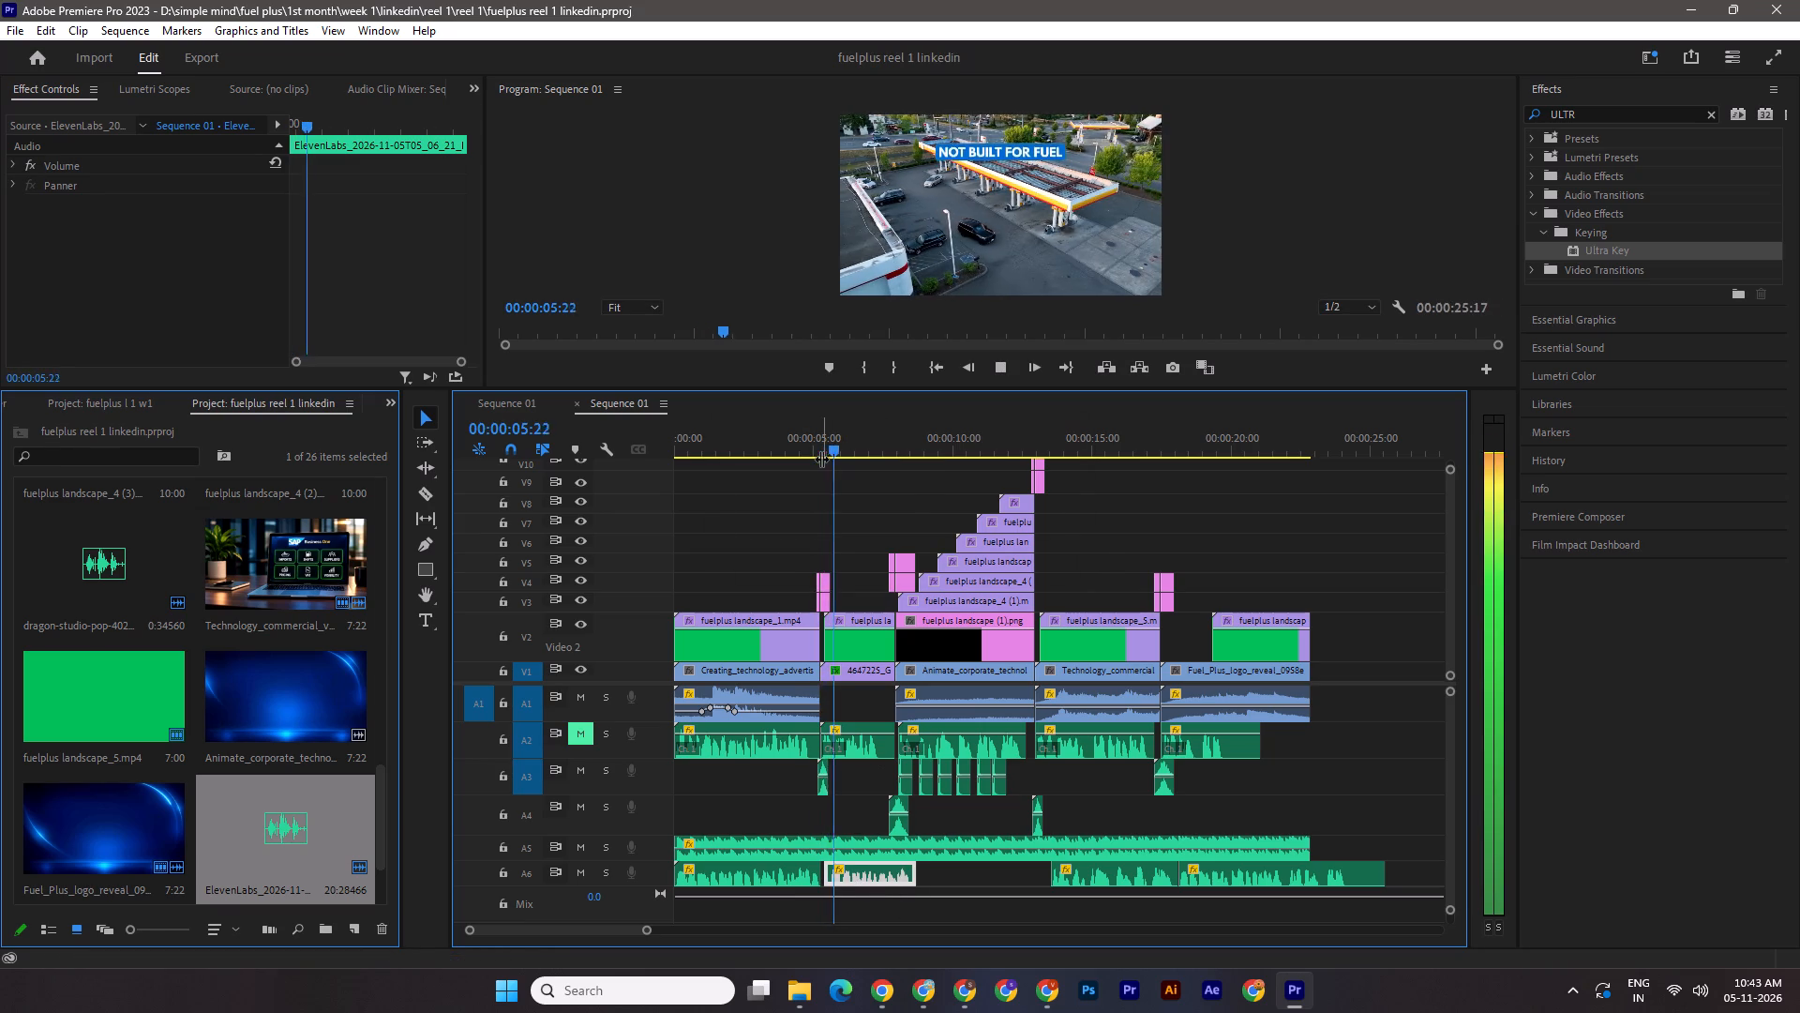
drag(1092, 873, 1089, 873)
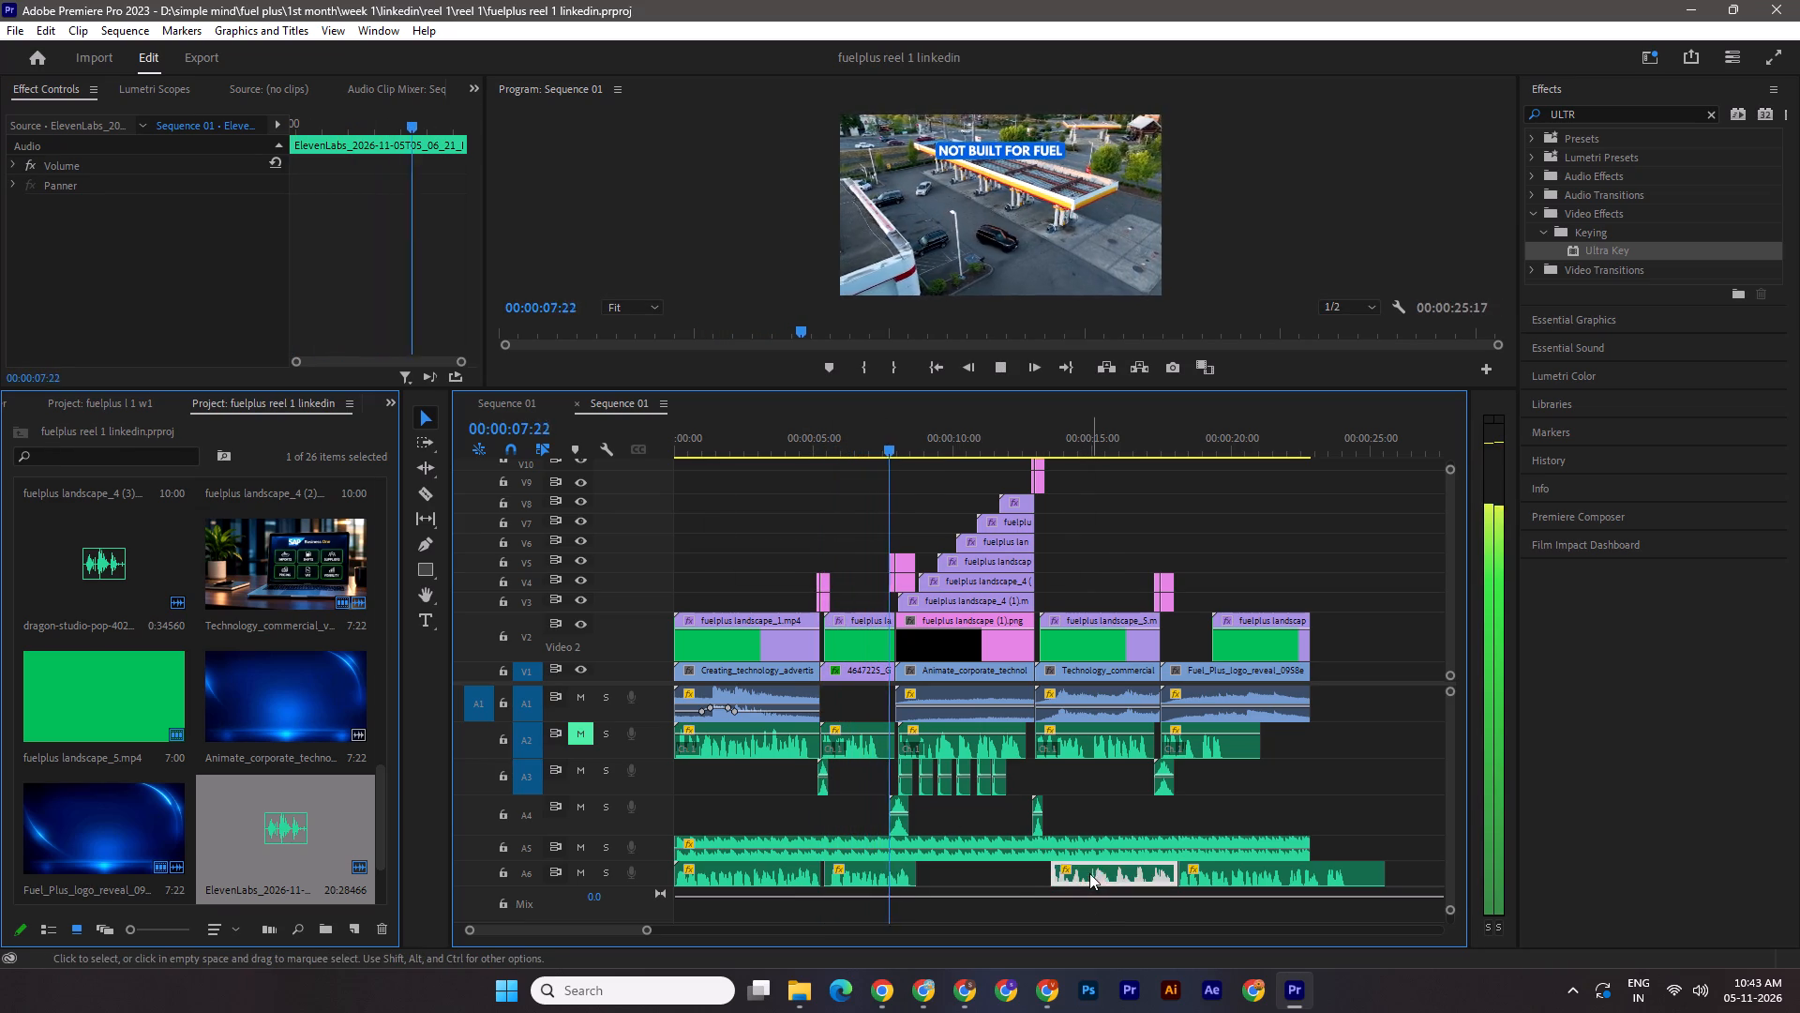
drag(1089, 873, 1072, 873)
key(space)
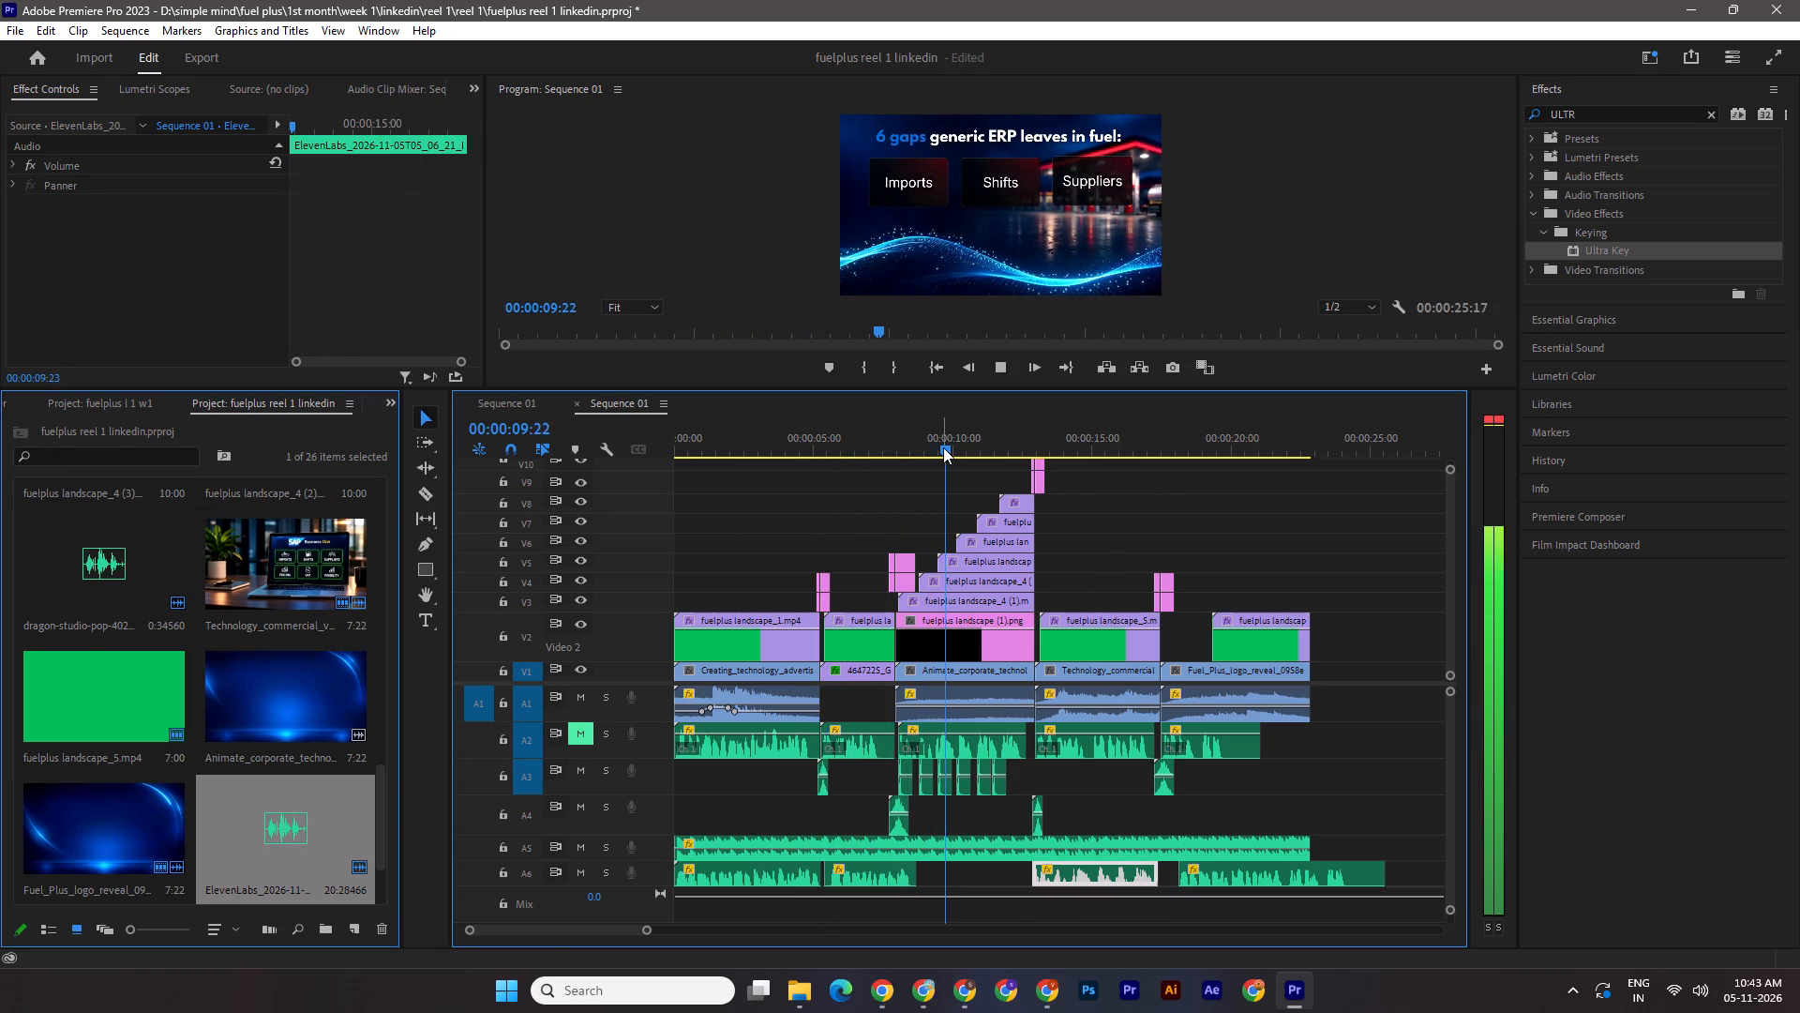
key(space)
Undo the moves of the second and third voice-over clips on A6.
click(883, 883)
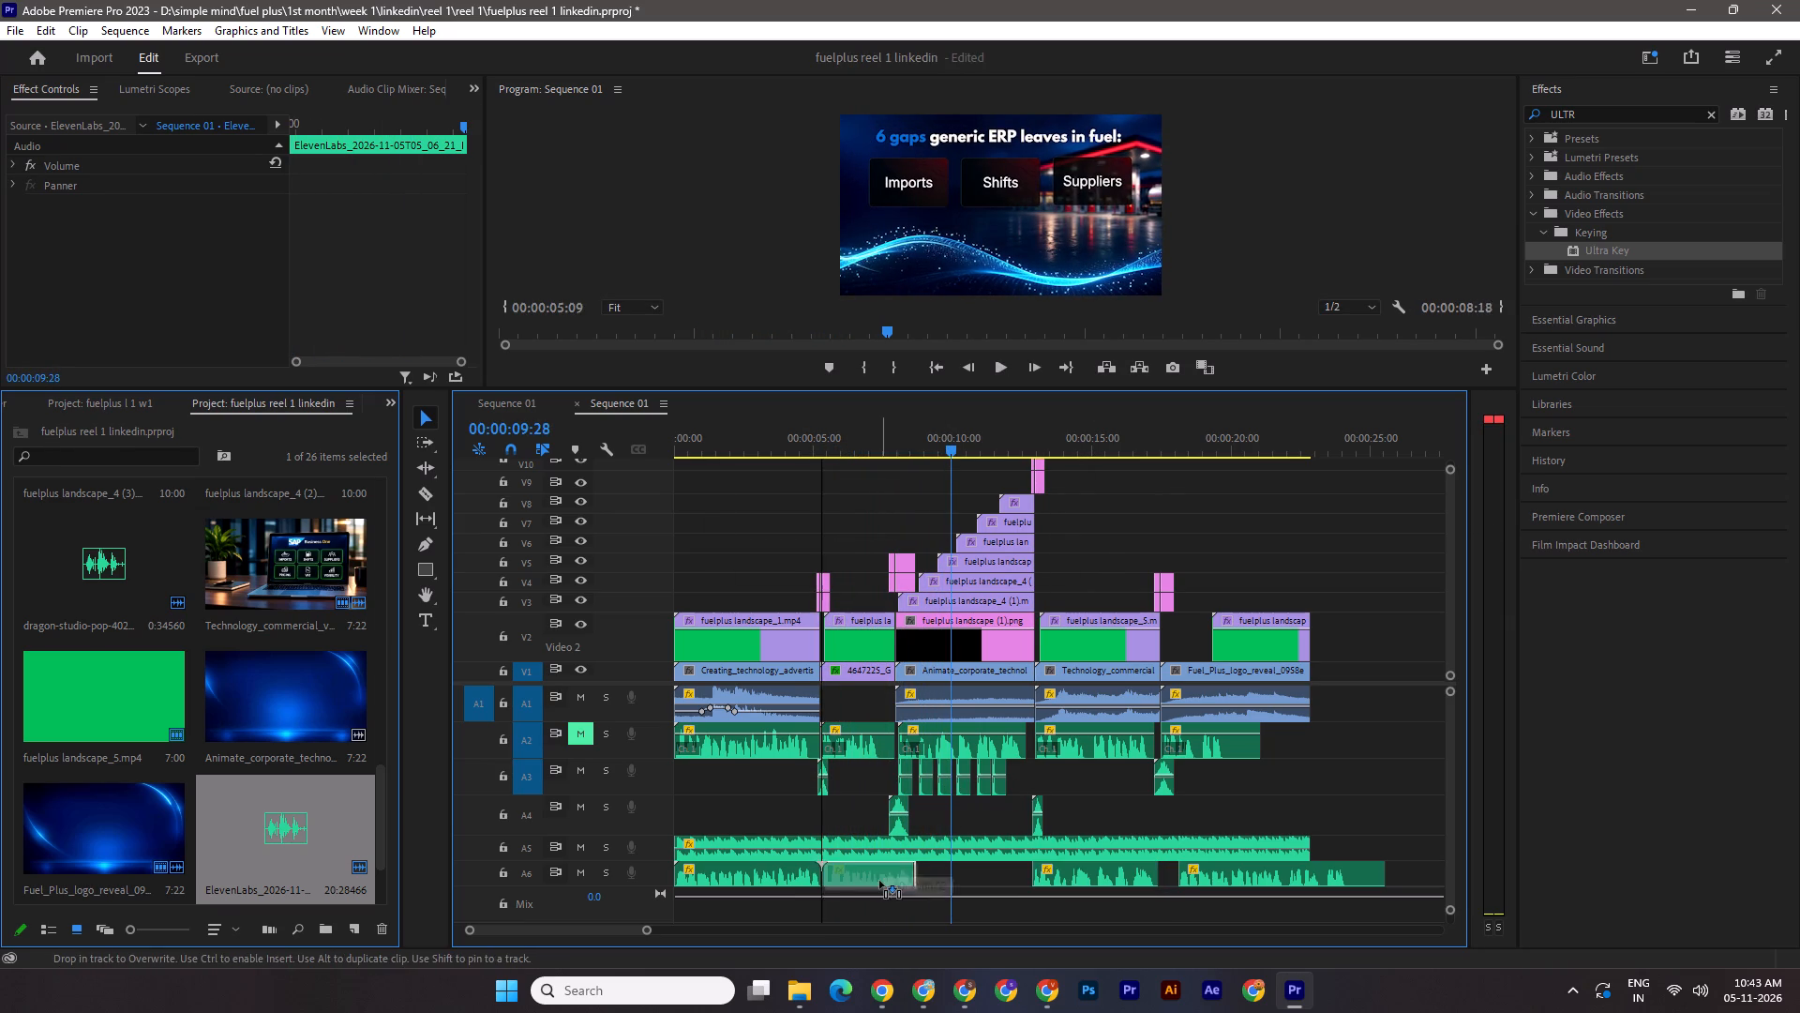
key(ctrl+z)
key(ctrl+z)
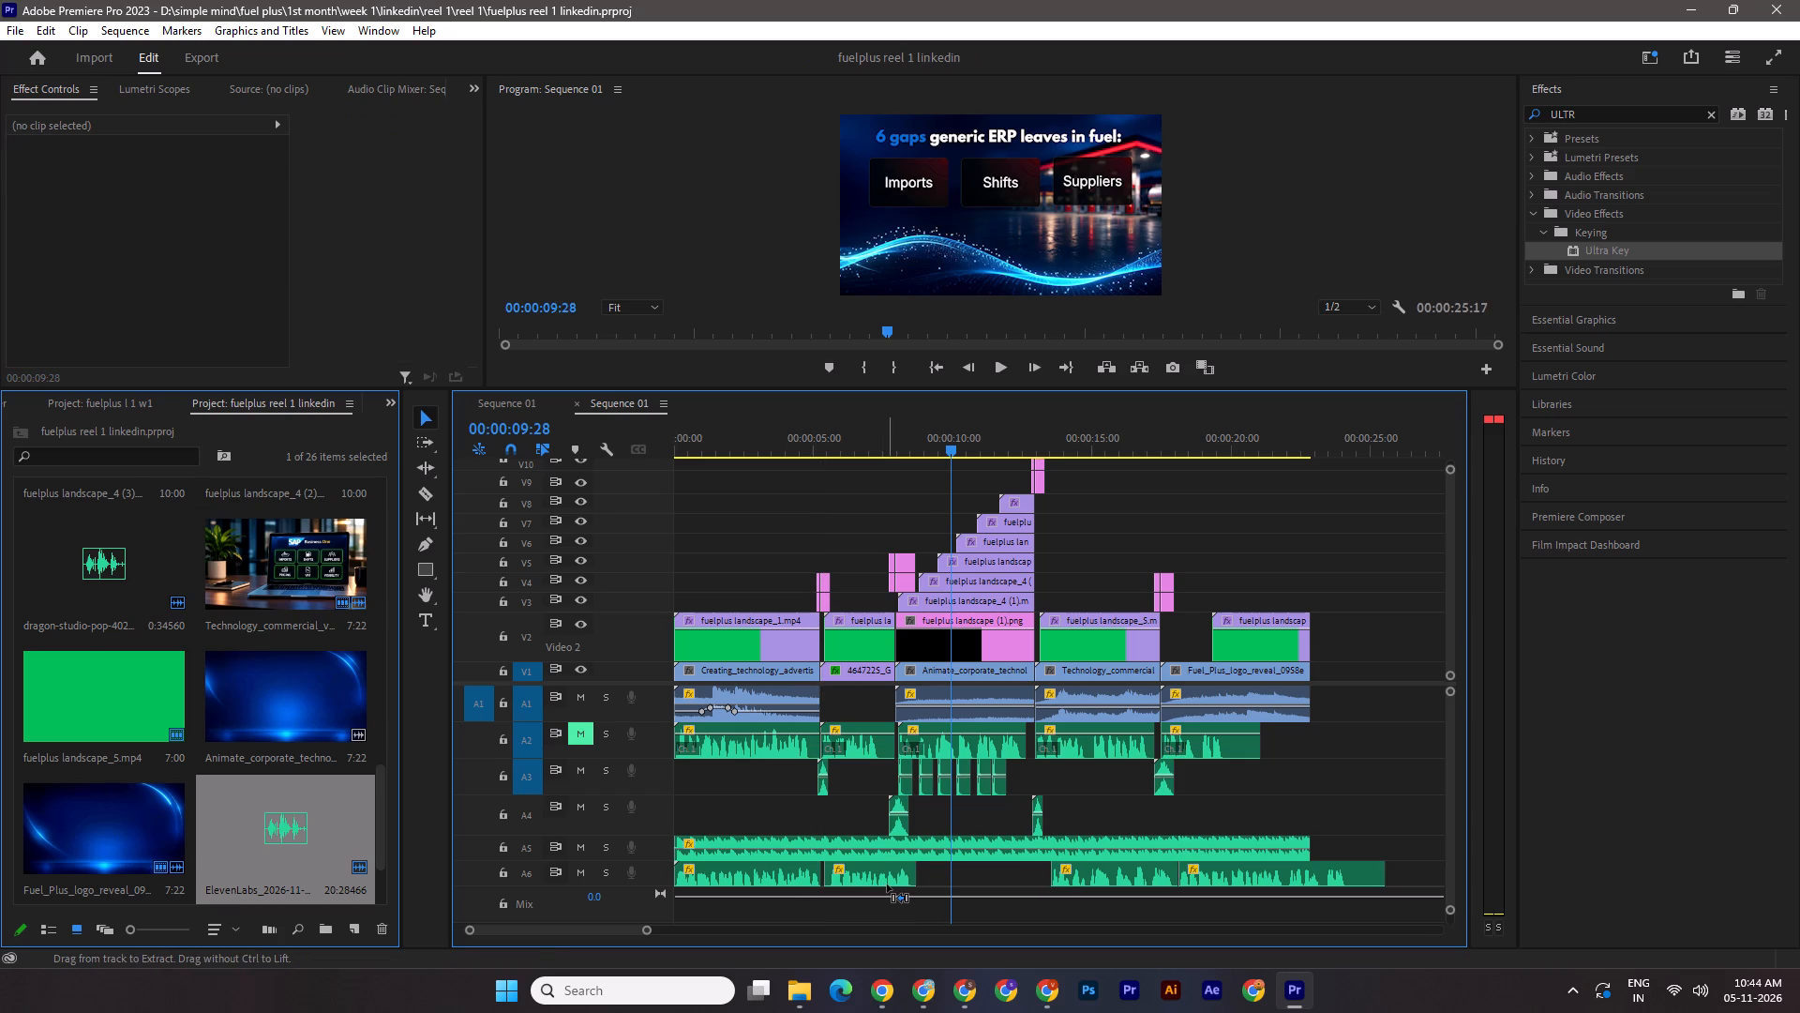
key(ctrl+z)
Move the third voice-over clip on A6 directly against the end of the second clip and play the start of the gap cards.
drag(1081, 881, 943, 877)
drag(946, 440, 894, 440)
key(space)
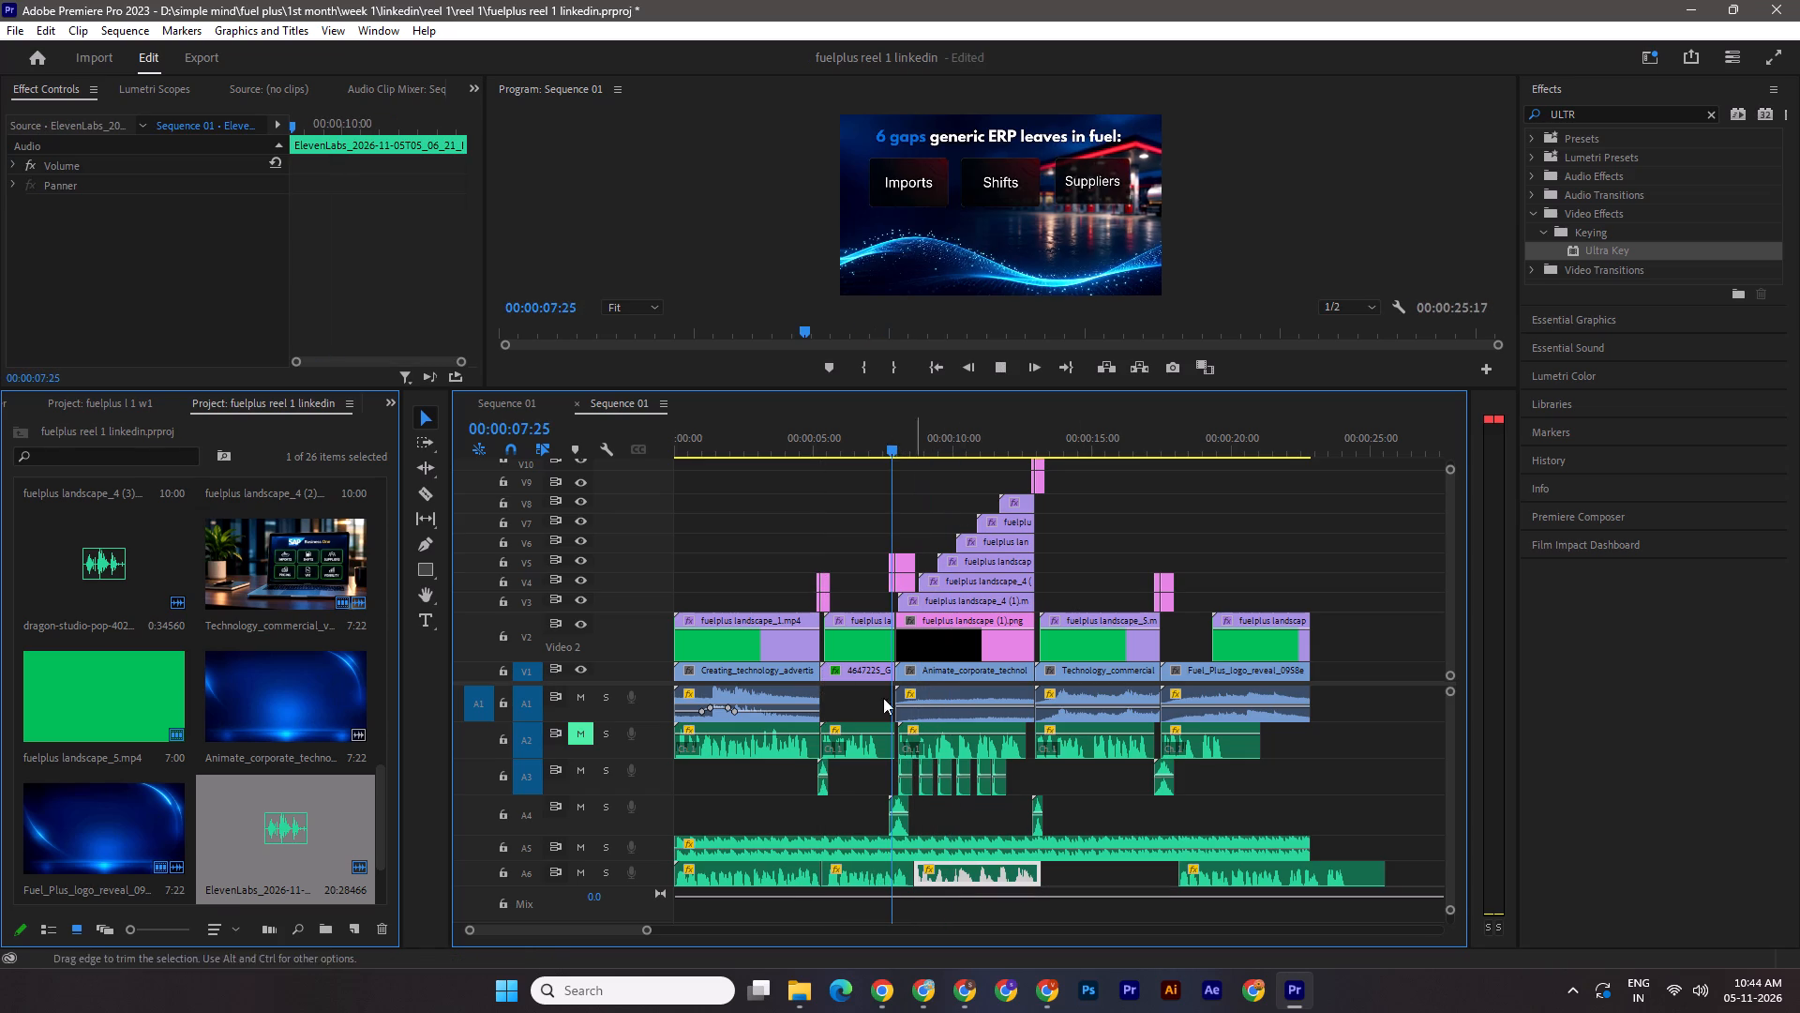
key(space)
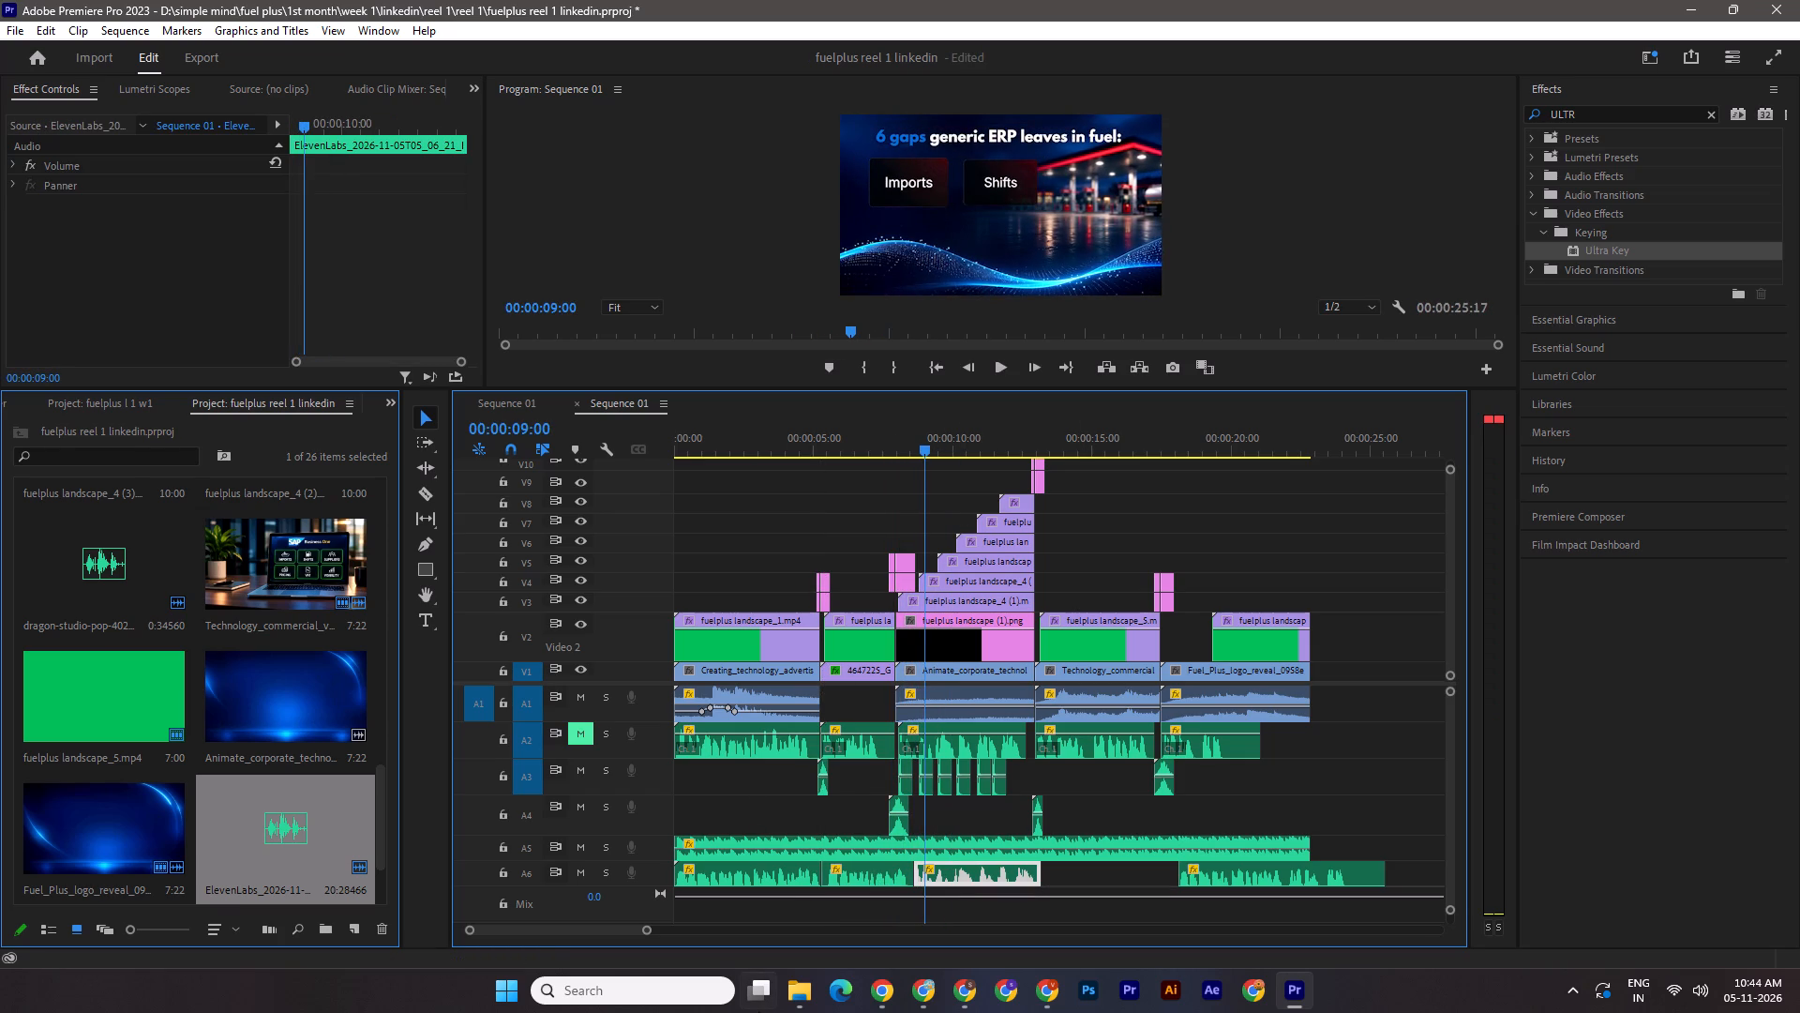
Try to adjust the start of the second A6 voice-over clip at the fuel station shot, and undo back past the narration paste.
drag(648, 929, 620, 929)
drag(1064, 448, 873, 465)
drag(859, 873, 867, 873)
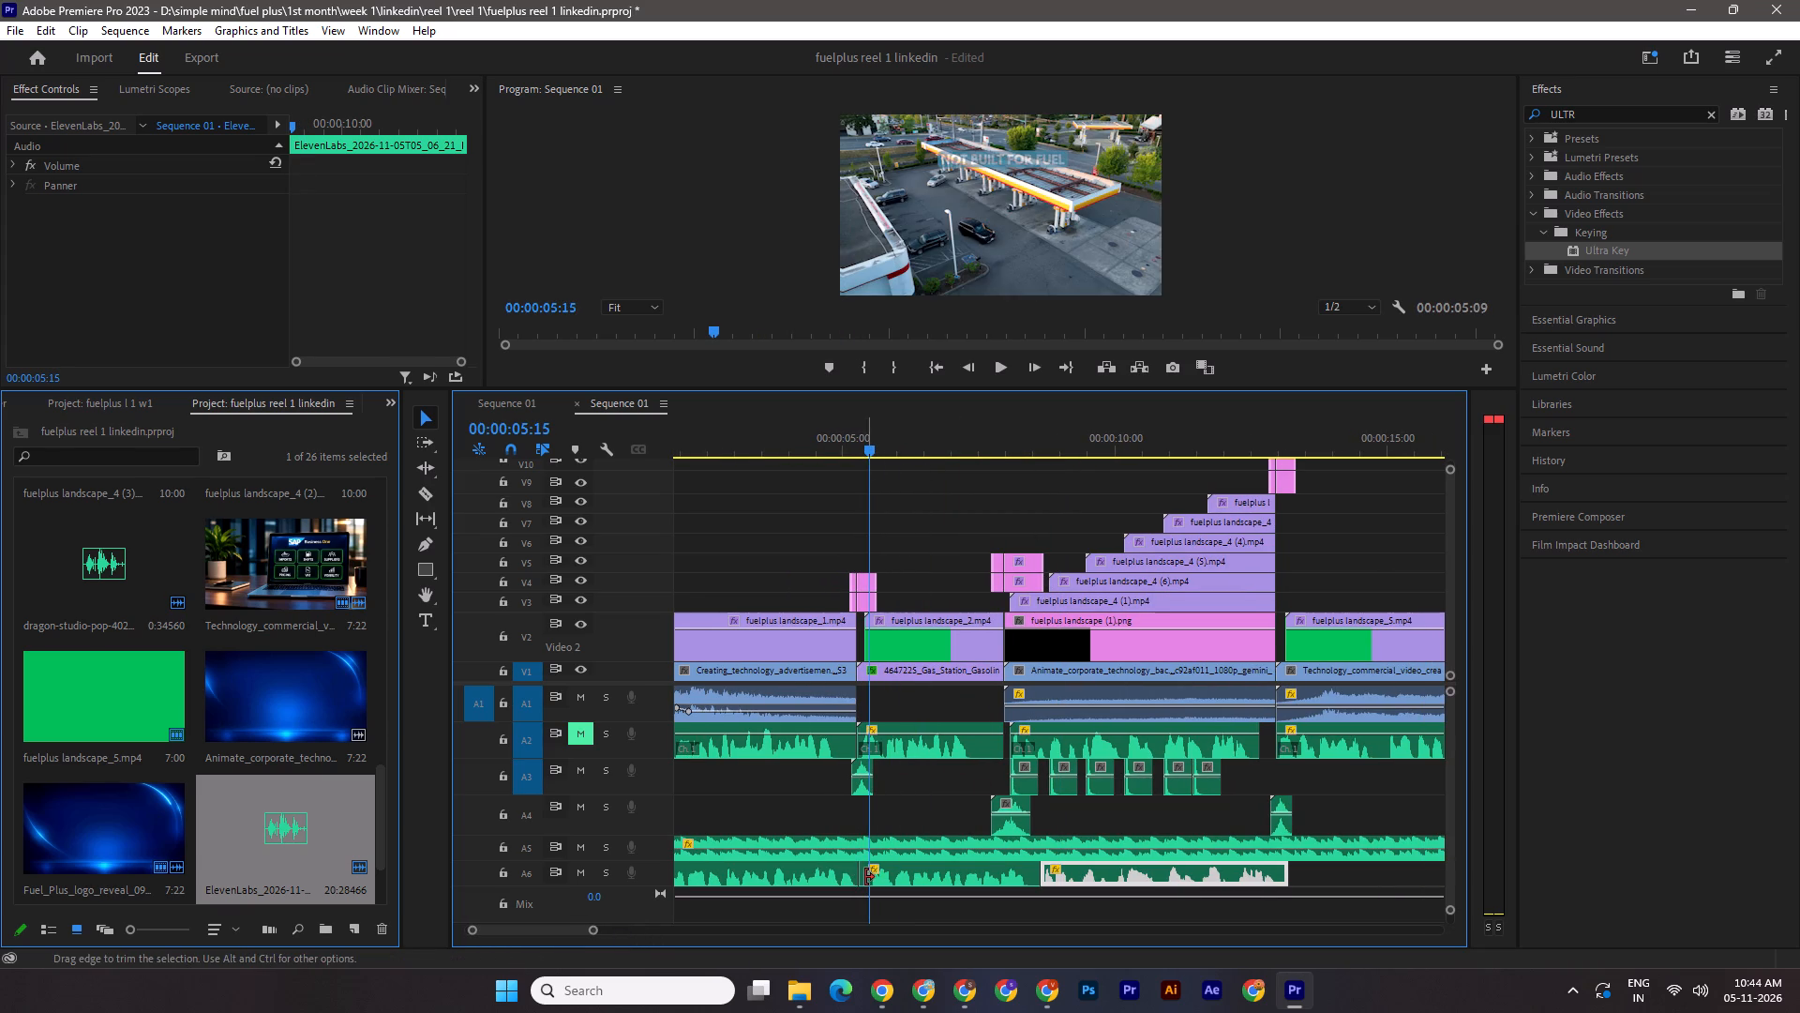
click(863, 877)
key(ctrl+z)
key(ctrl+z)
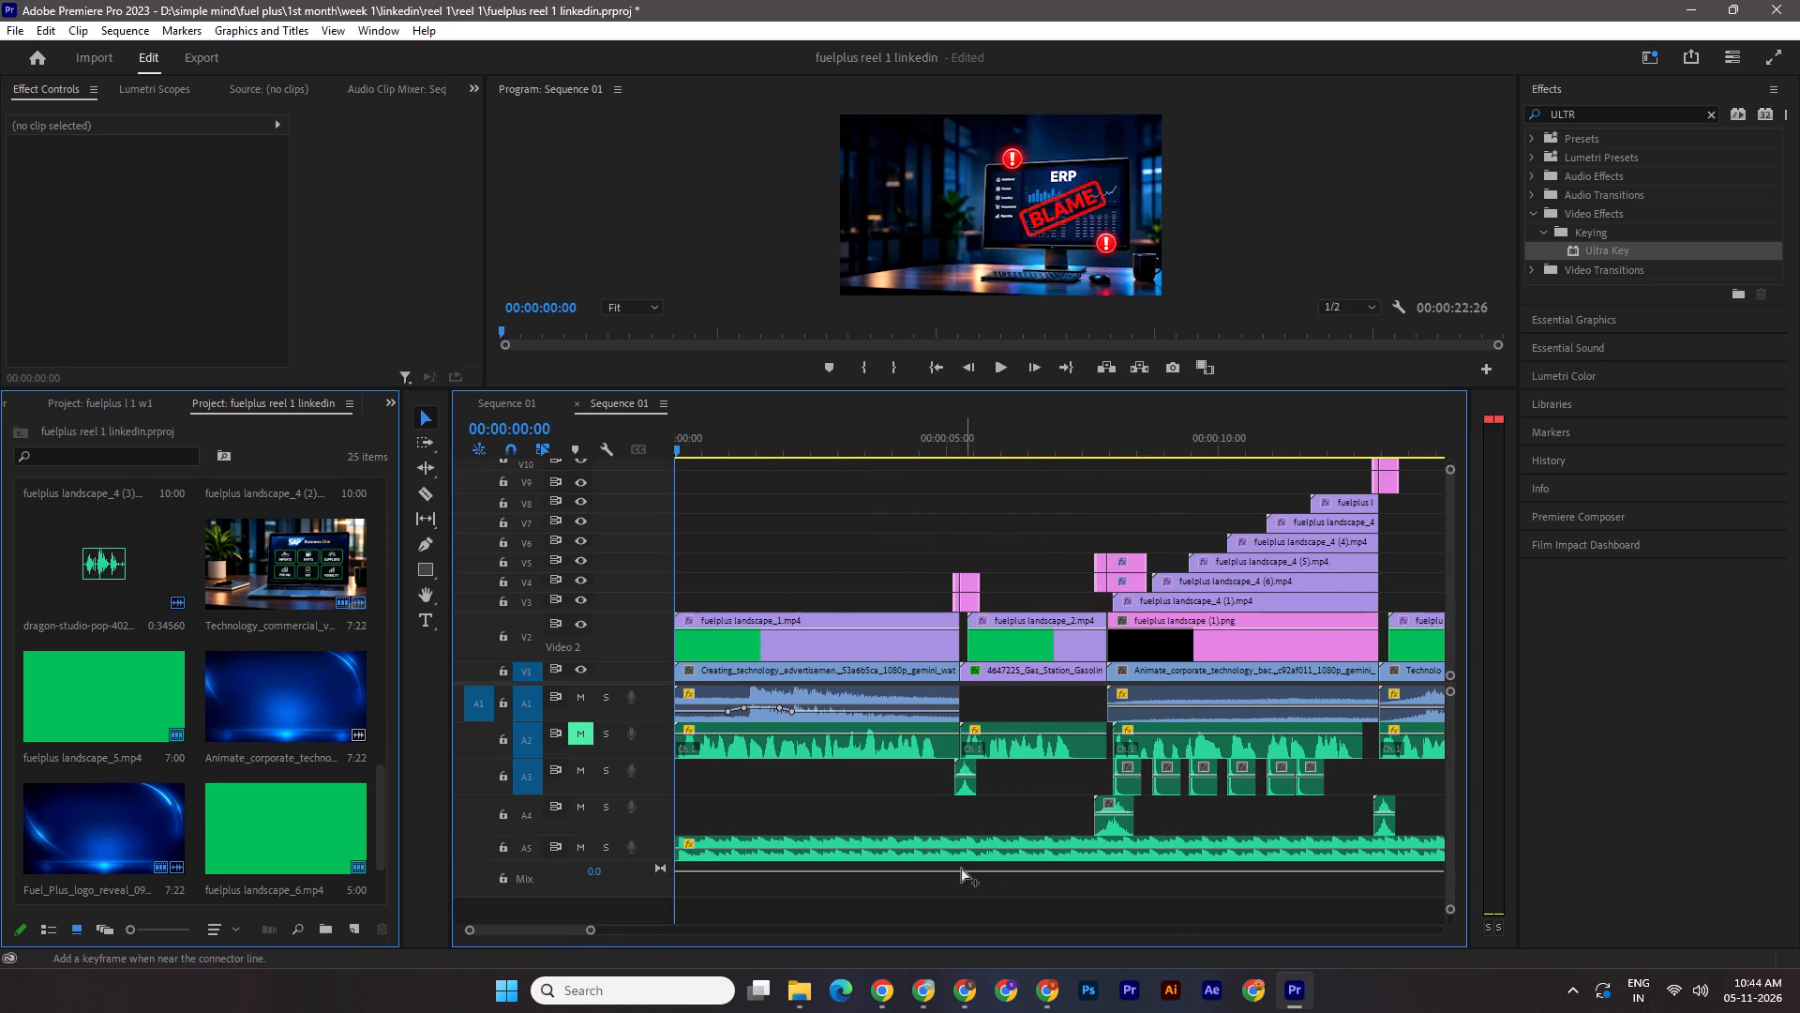
Redo the undone narration paste and its split clips on A6.
key(ctrl+shift+z)
key(ctrl+shift+z)
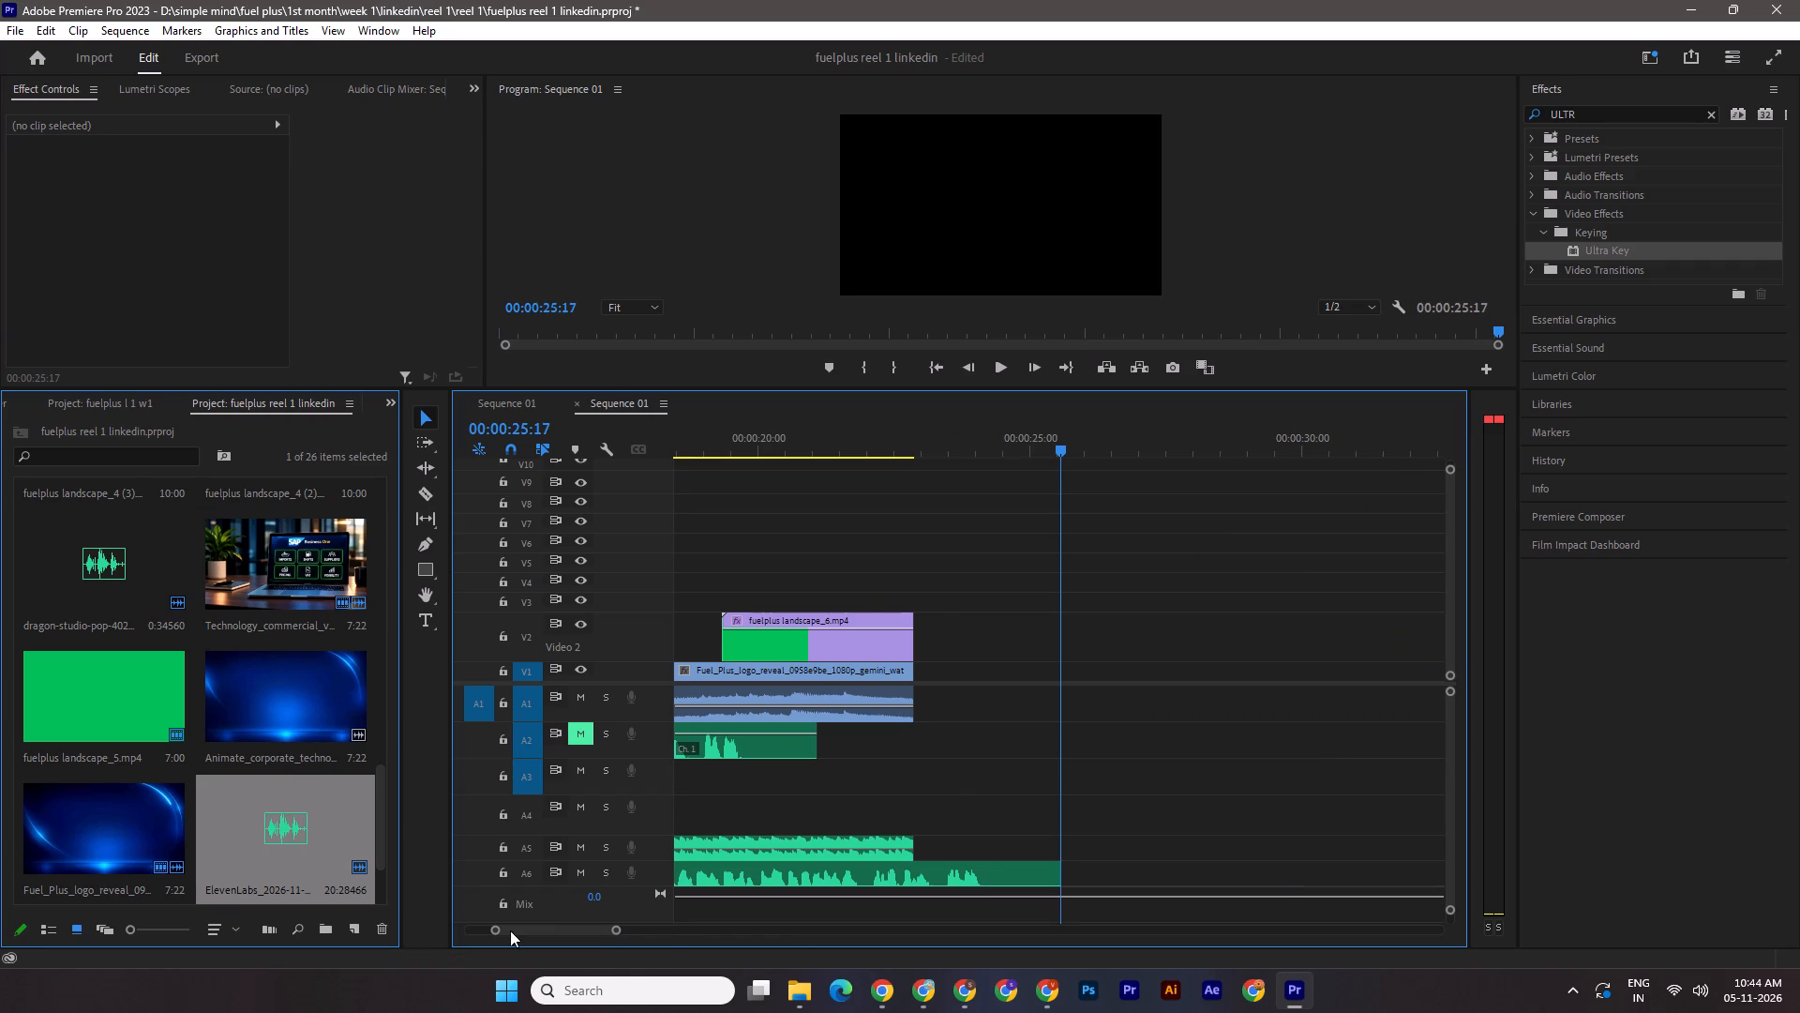
Trim the start of the second A6 voice-over clip to 00:00:05:14 and move it against the first clip's end.
drag(500, 930, 440, 912)
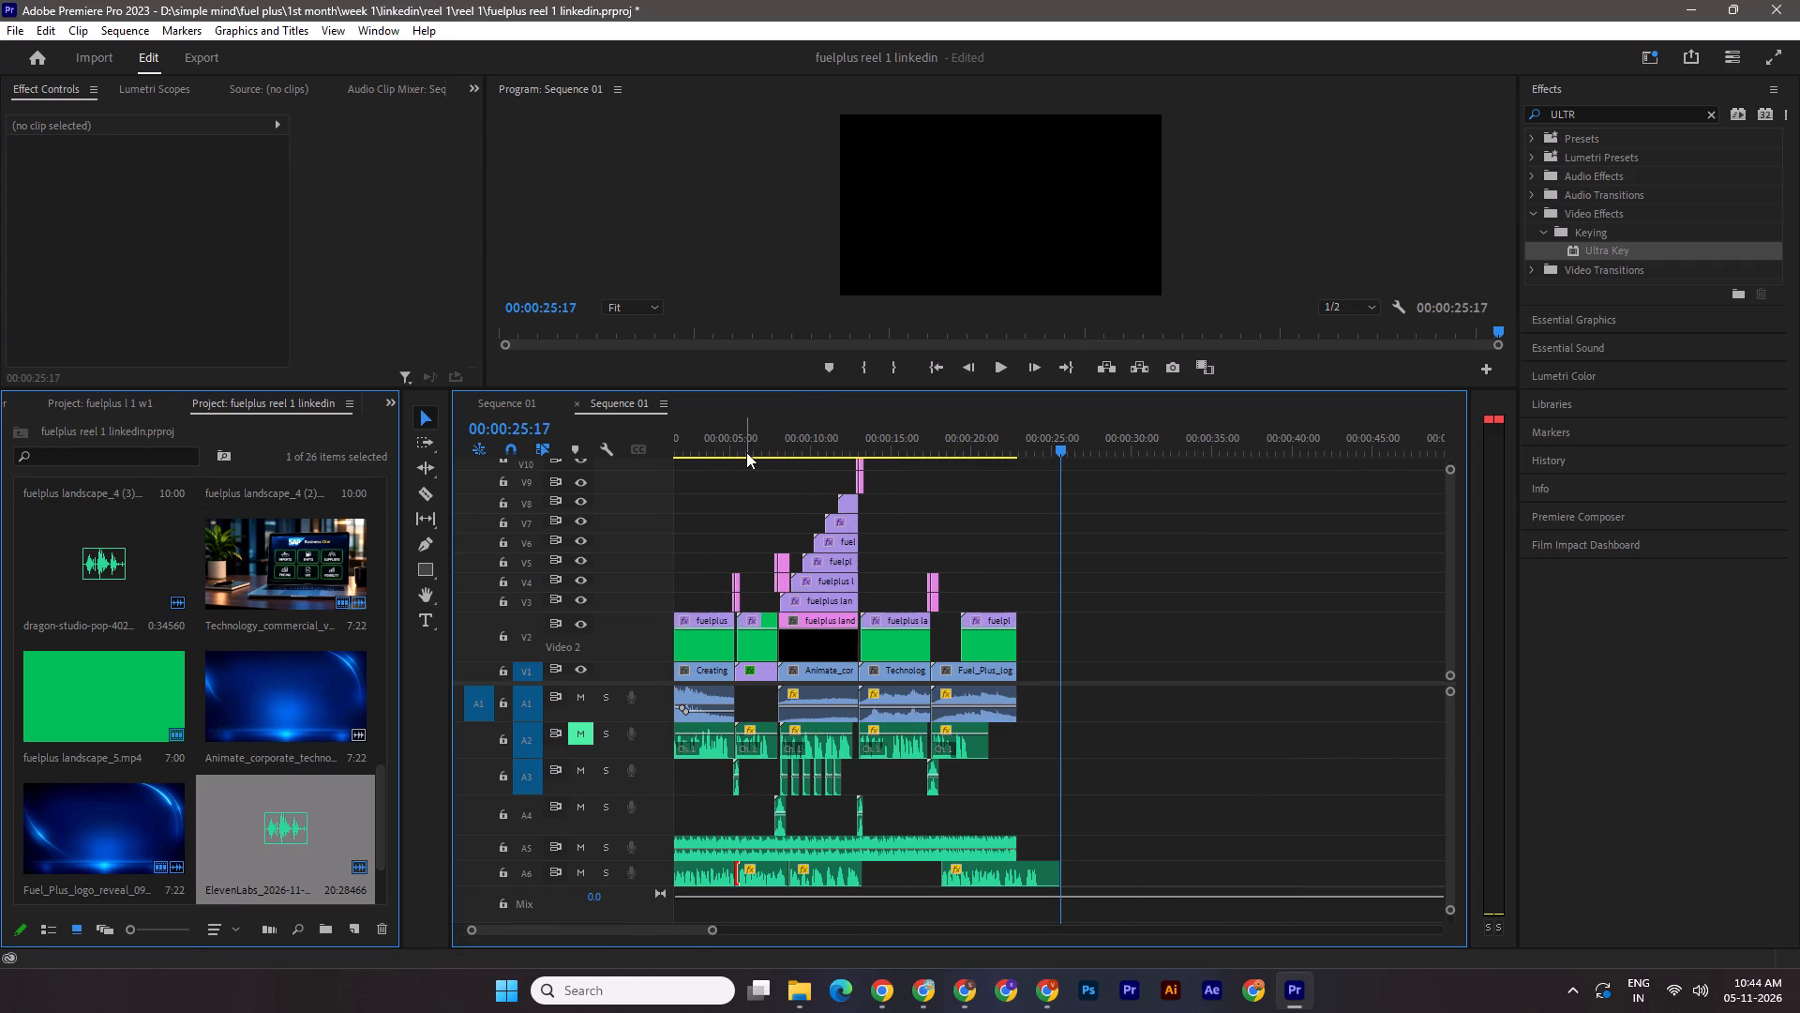
click(745, 452)
drag(713, 930, 648, 918)
drag(958, 450, 935, 453)
drag(929, 874, 940, 873)
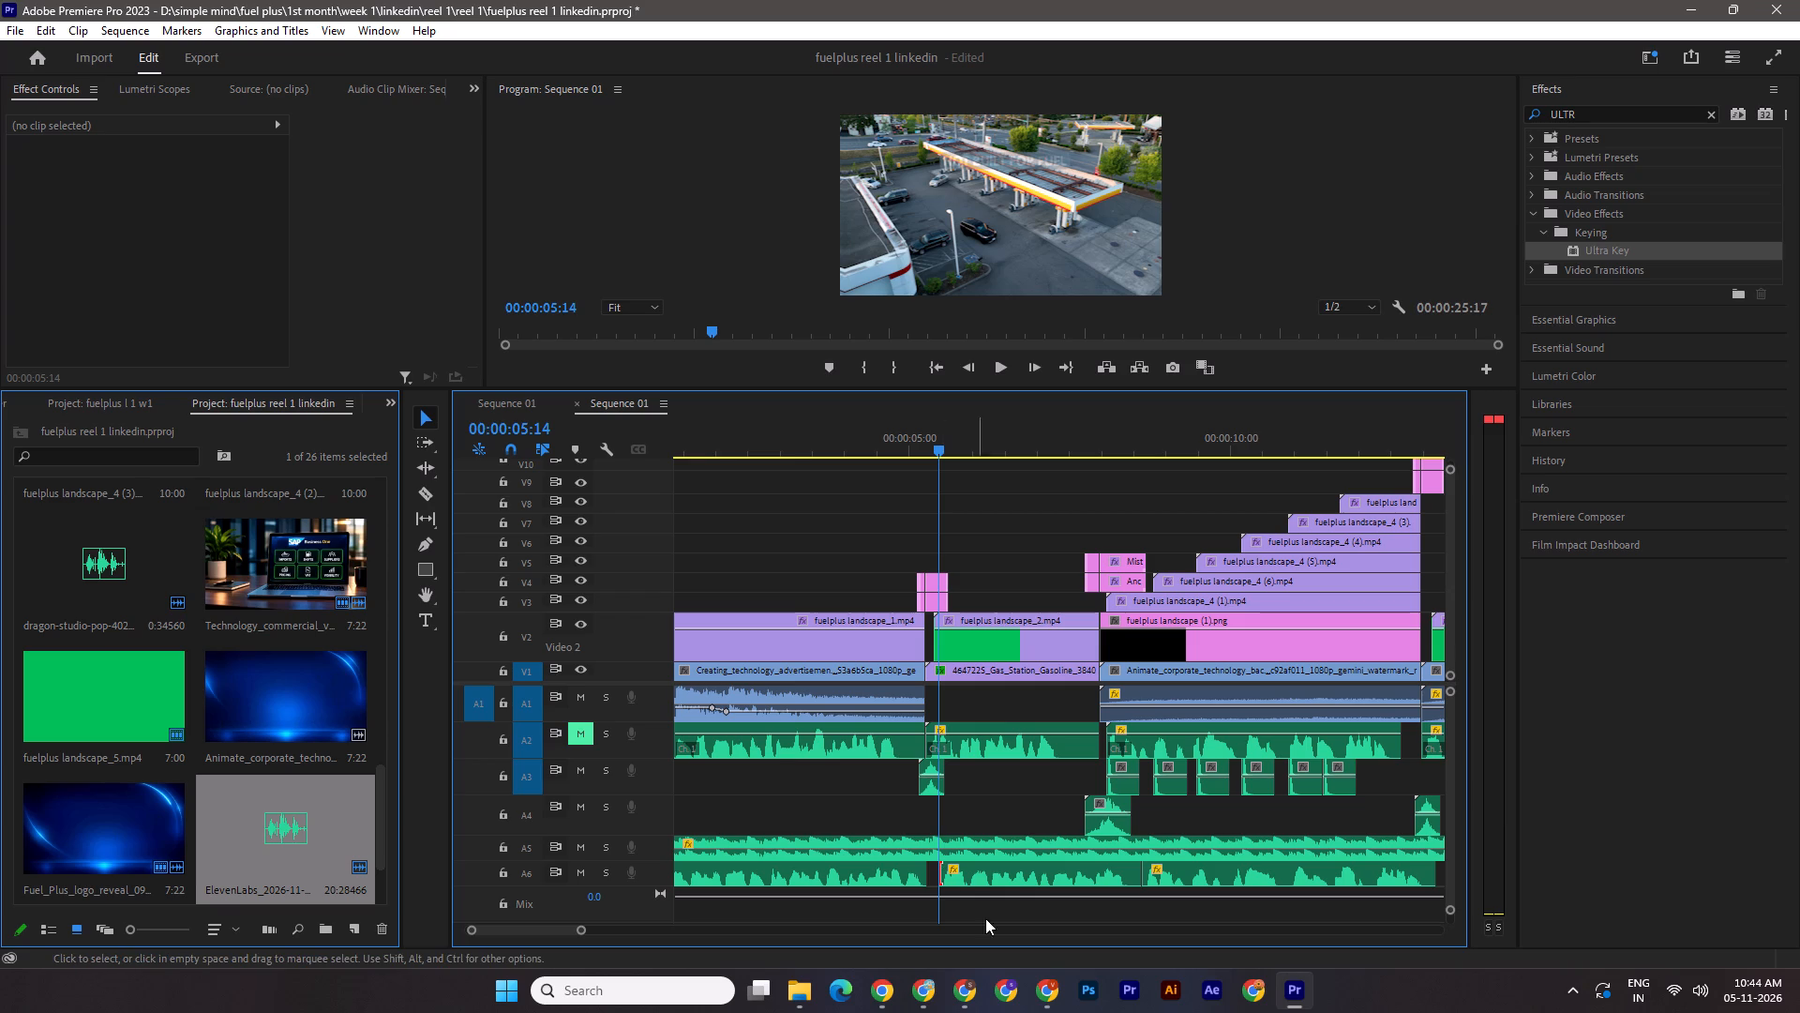
drag(984, 873, 975, 872)
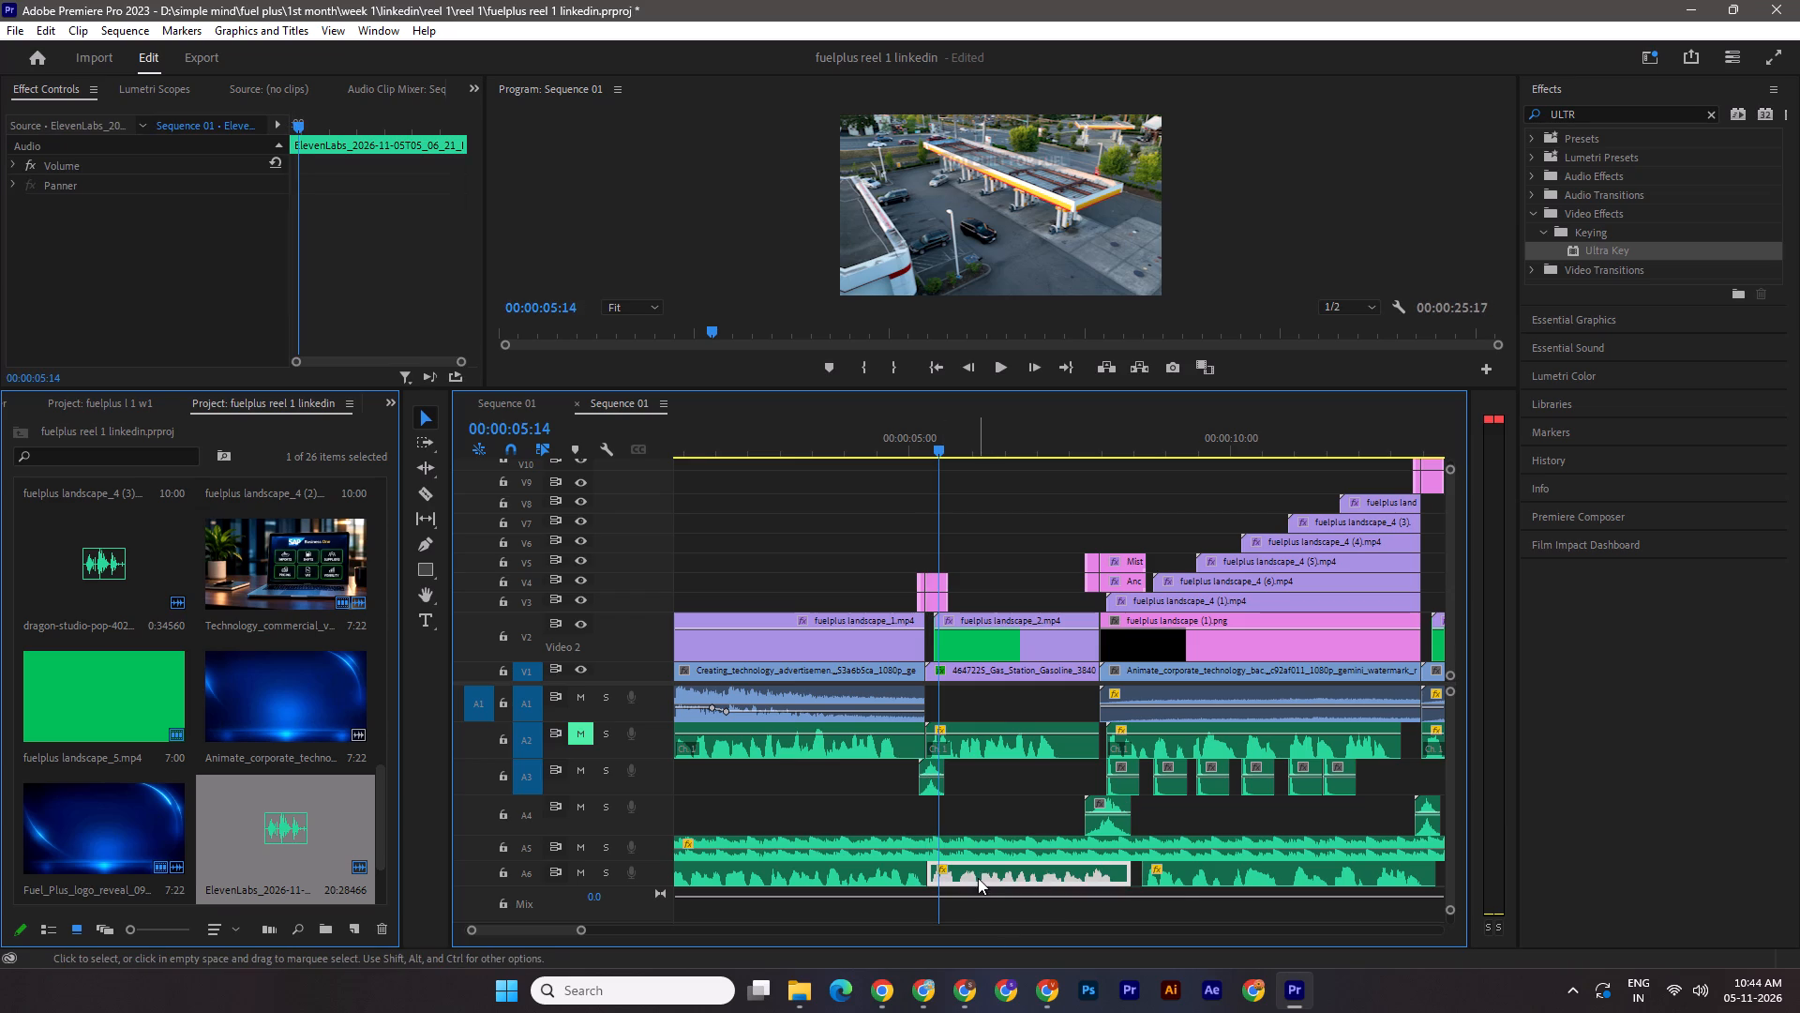
Trim the end of the second A6 voice-over clip to 00:00:08:06 and move the third clip directly against it.
drag(1159, 875, 1147, 873)
click(1124, 876)
drag(1124, 876, 1120, 876)
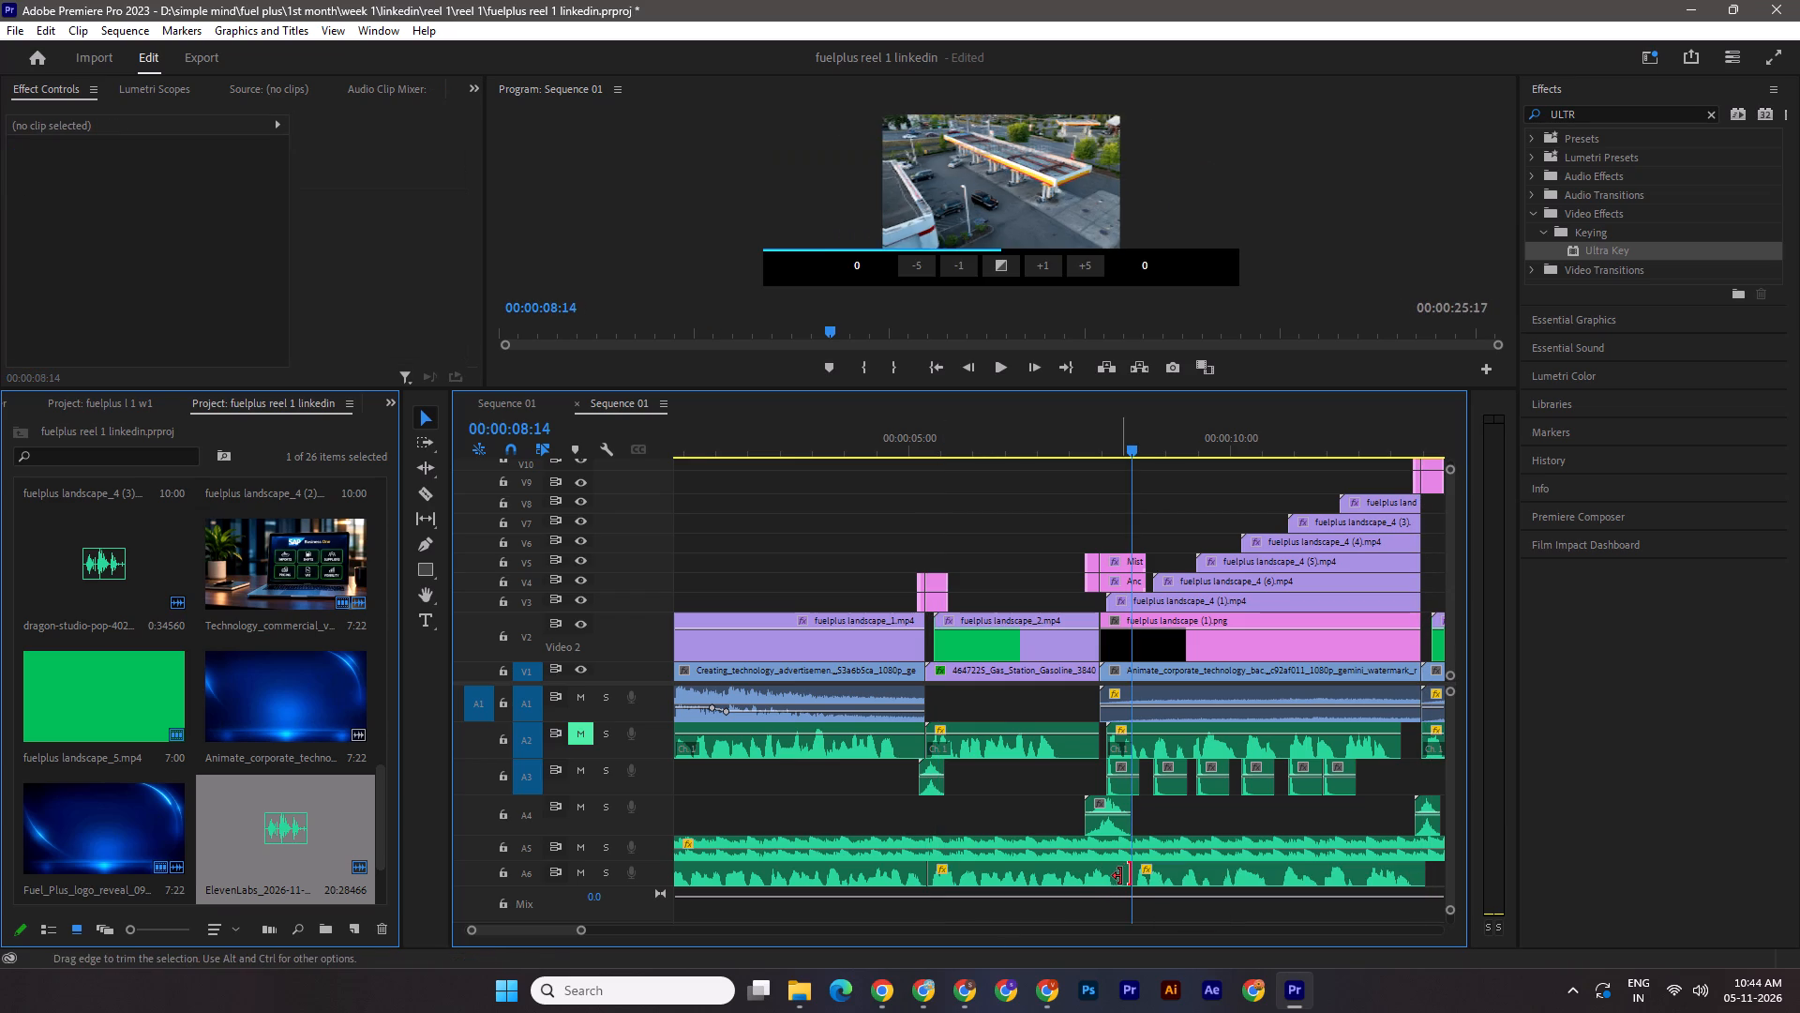
drag(1120, 876, 1113, 876)
drag(1129, 444, 1117, 441)
drag(1126, 870, 1115, 870)
drag(1160, 878, 1142, 877)
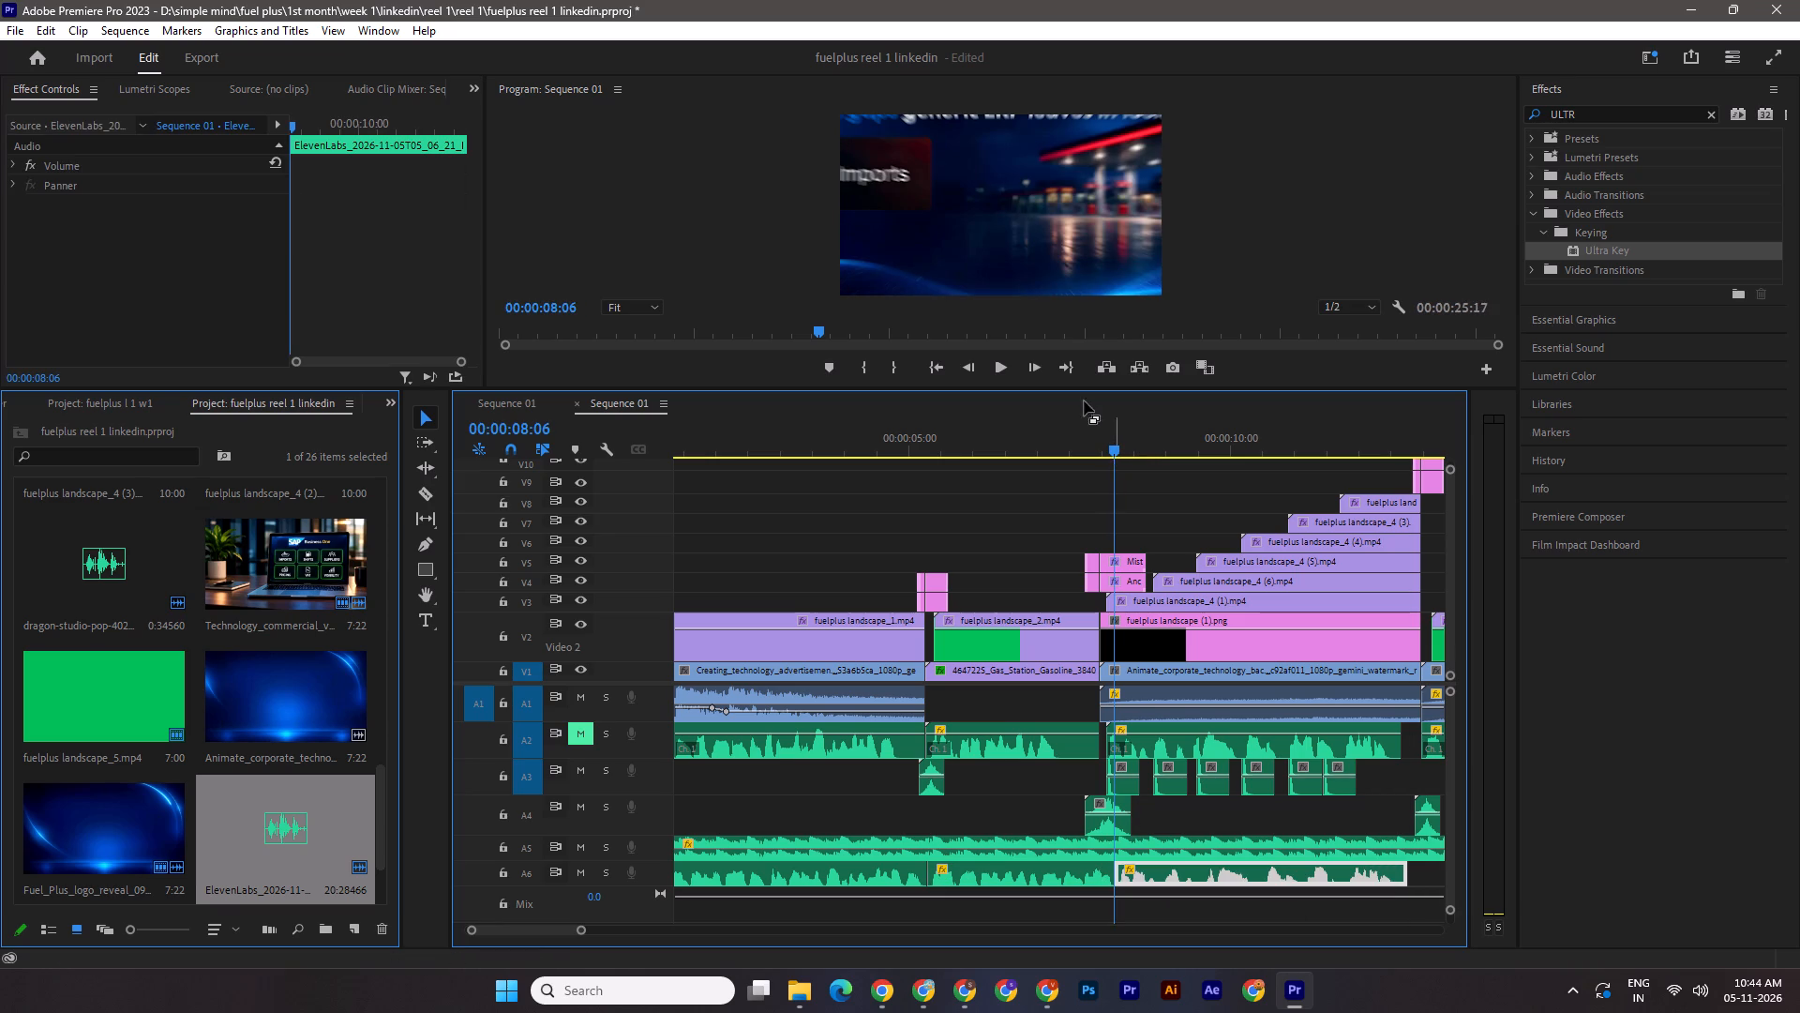
Save the project and play from the opening scene through the fuel station shot into the gap cards.
drag(1108, 442, 832, 470)
key(ctrl+s)
key(space)
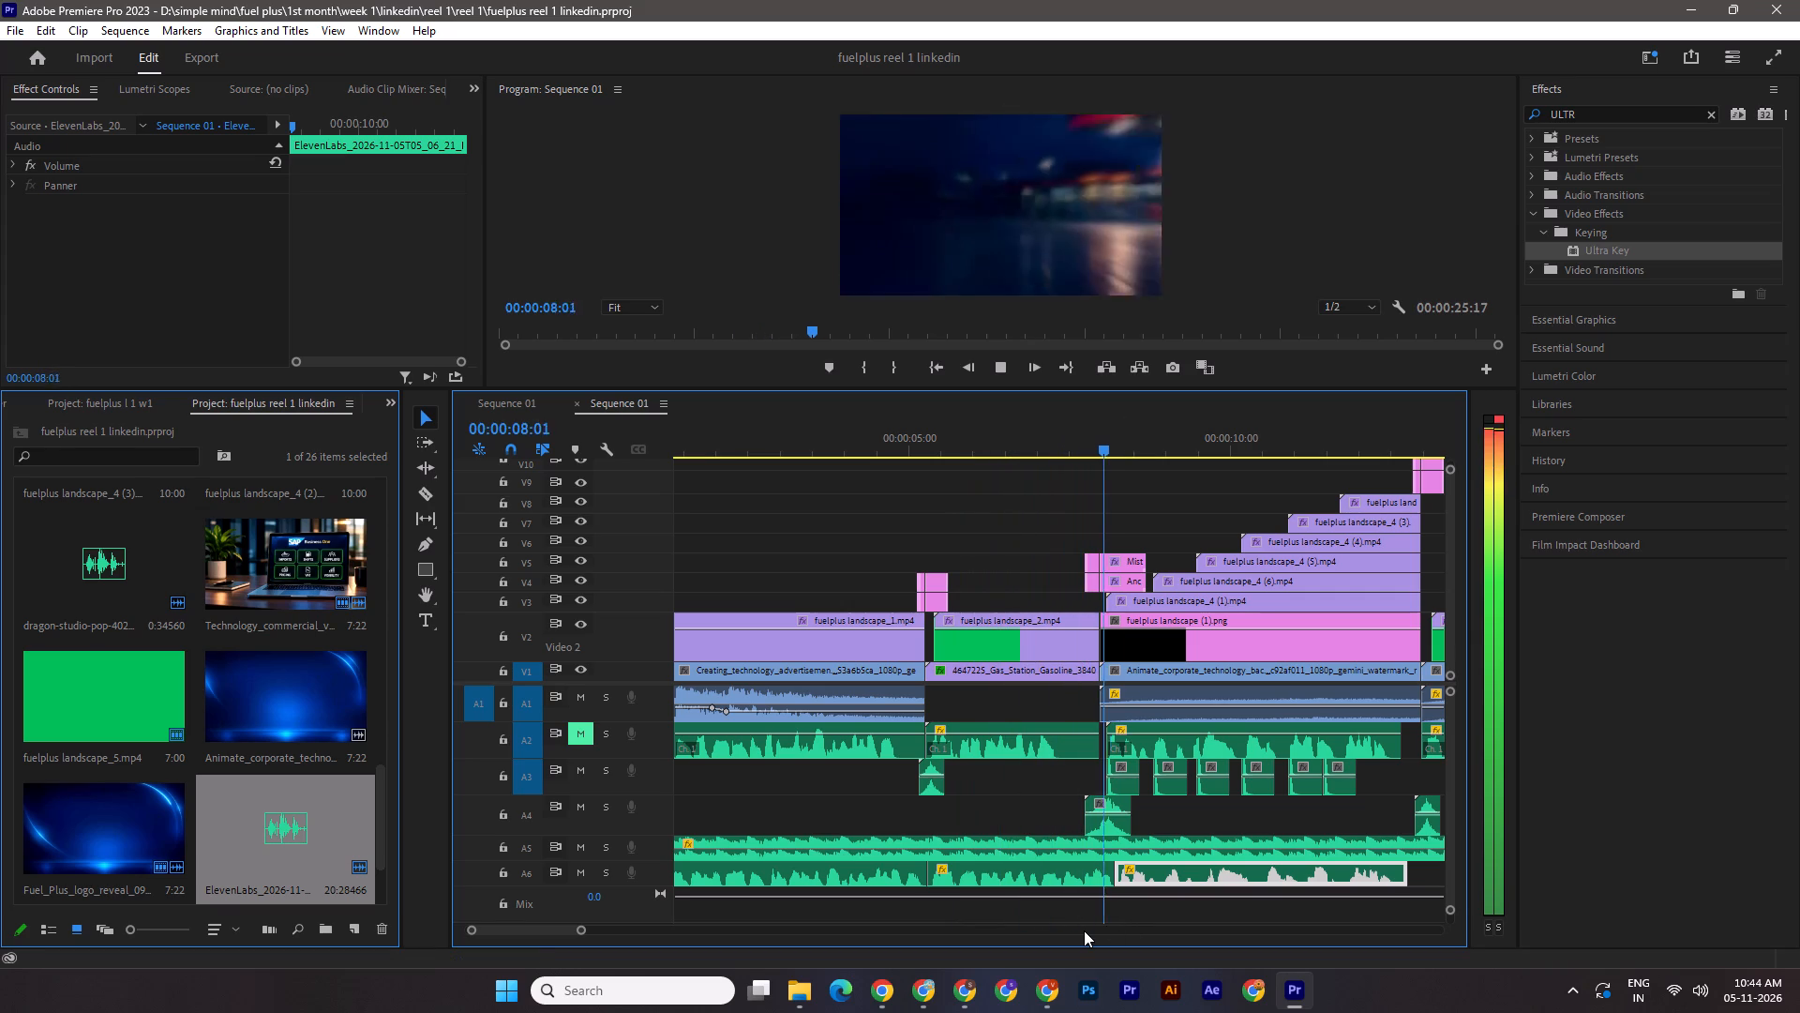
key(space)
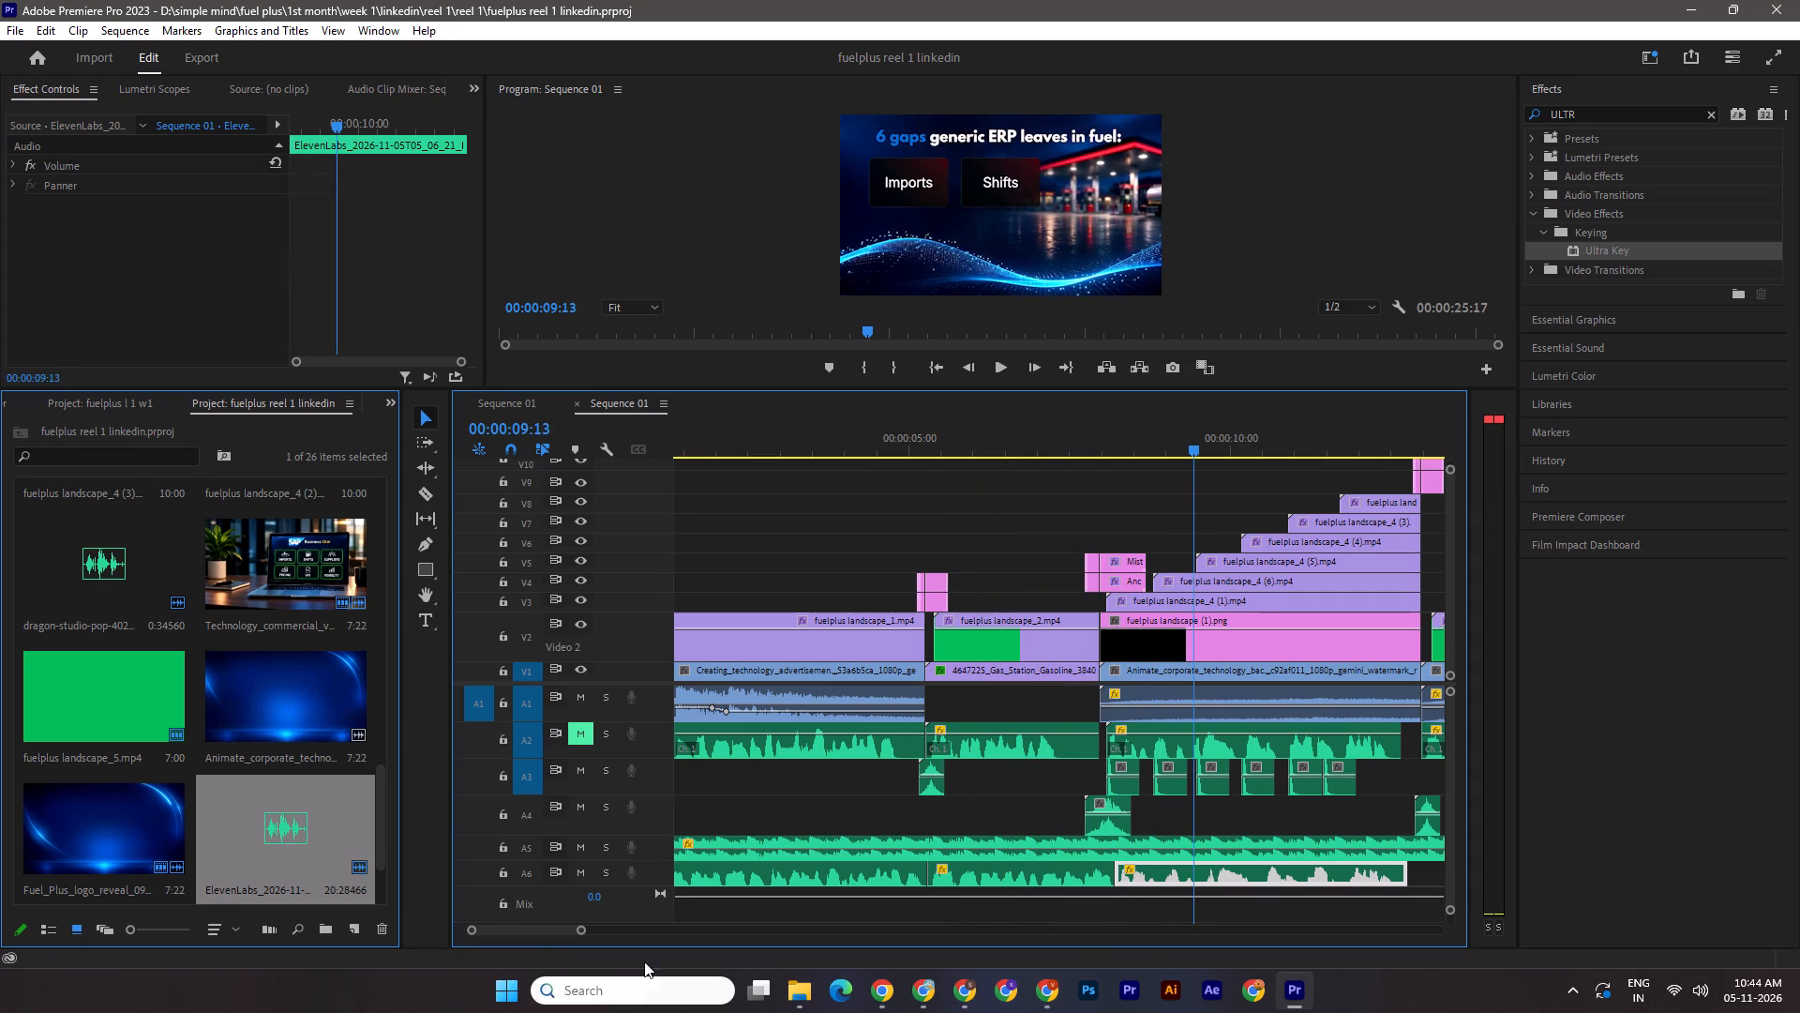
Shift all clips from the gap cards onward, except A5 and A6, later so the scene starts at 00:00:08:08.
drag(579, 930, 630, 933)
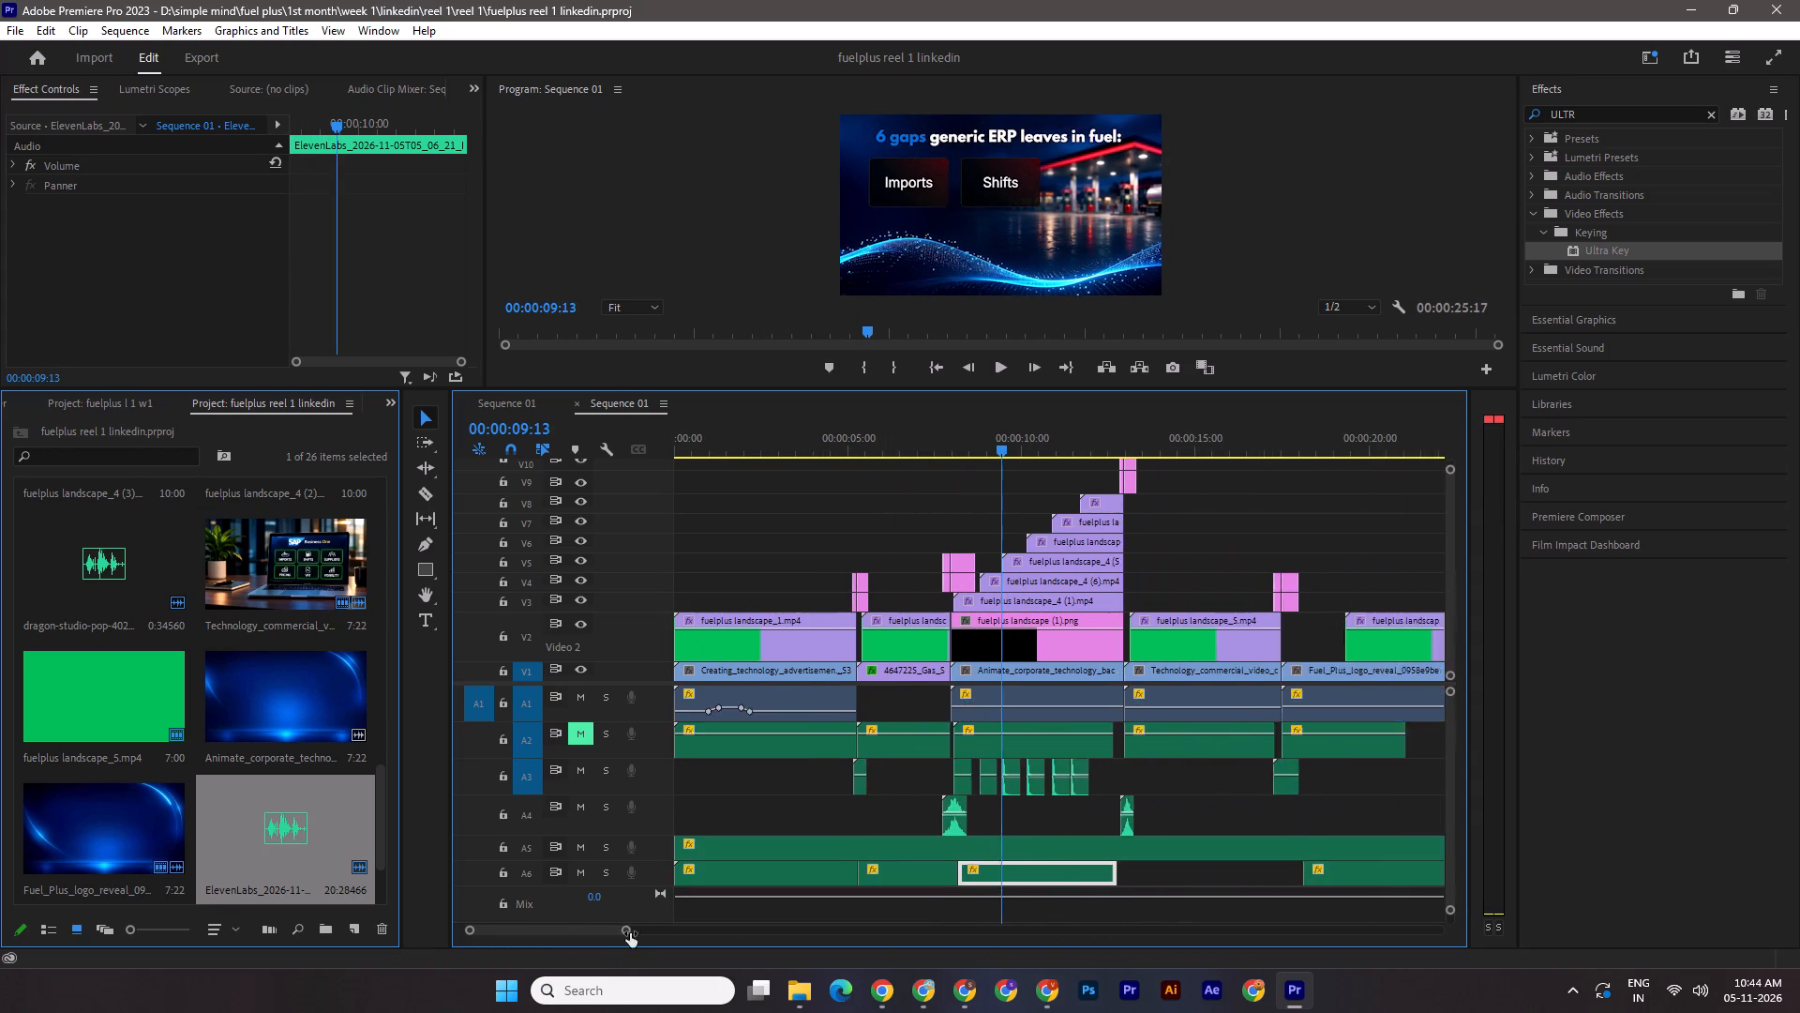
drag(630, 933, 643, 933)
drag(929, 451, 898, 453)
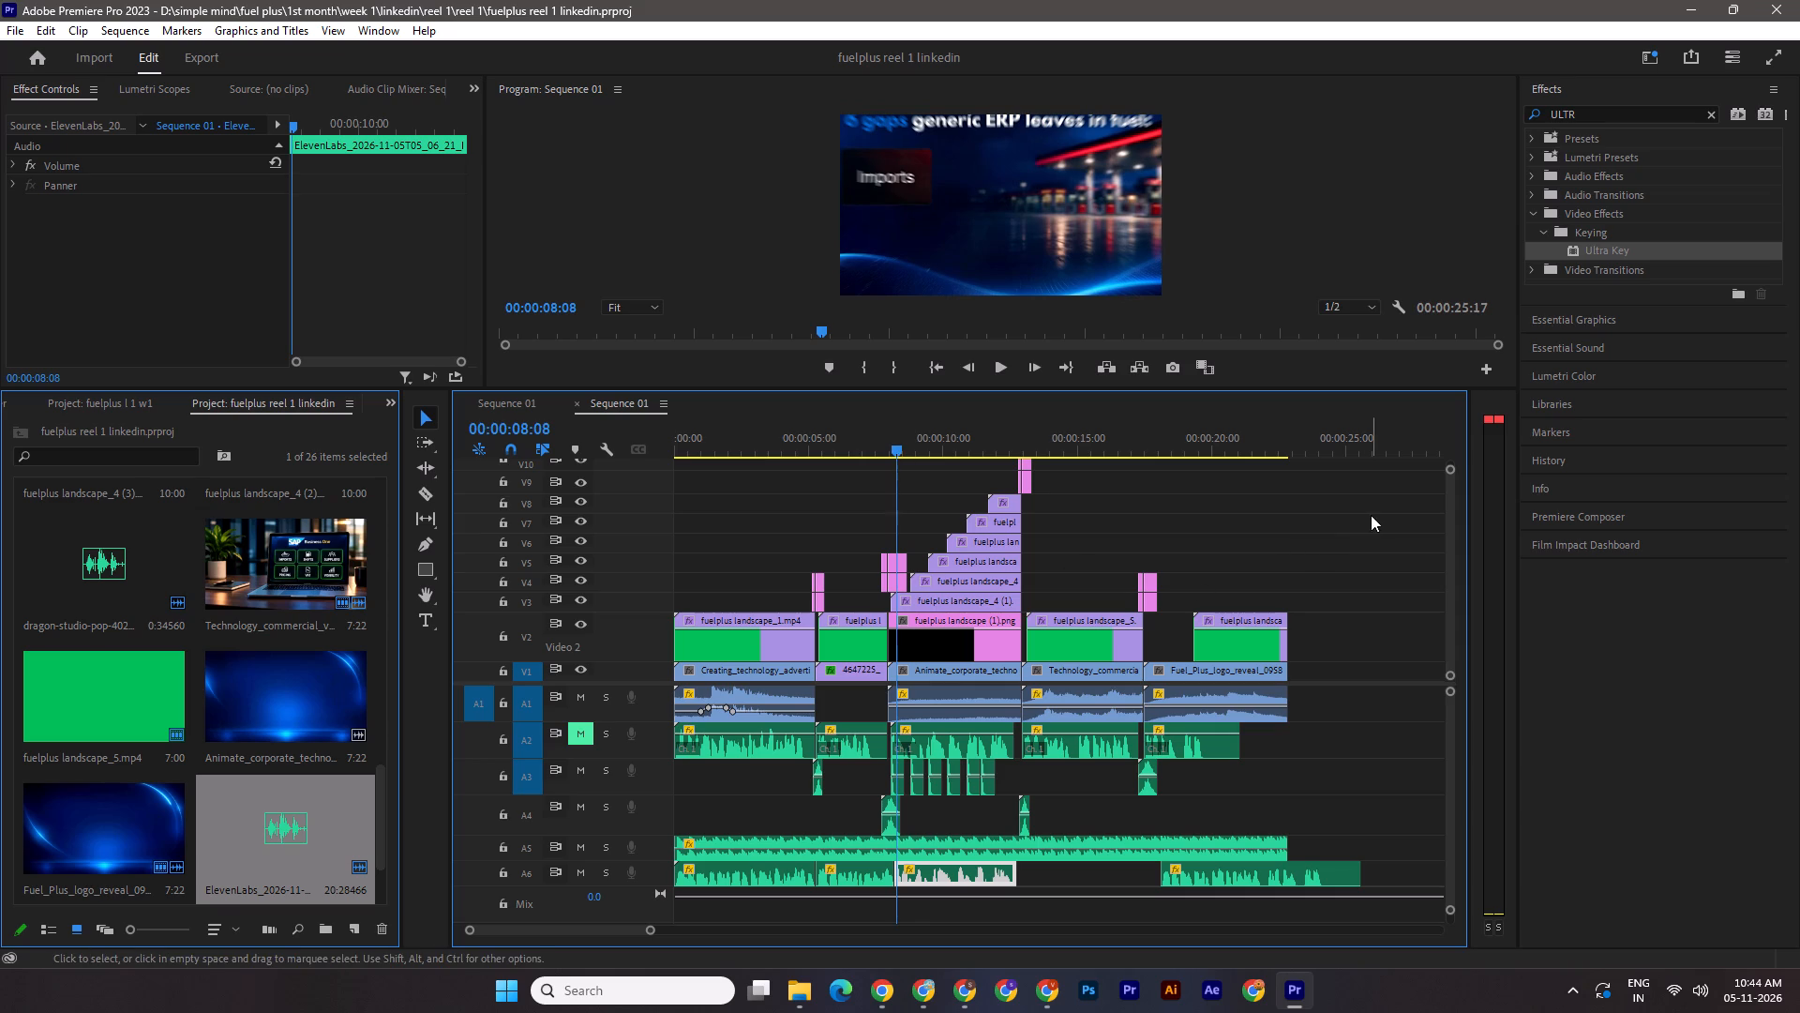
drag(1360, 499, 956, 780)
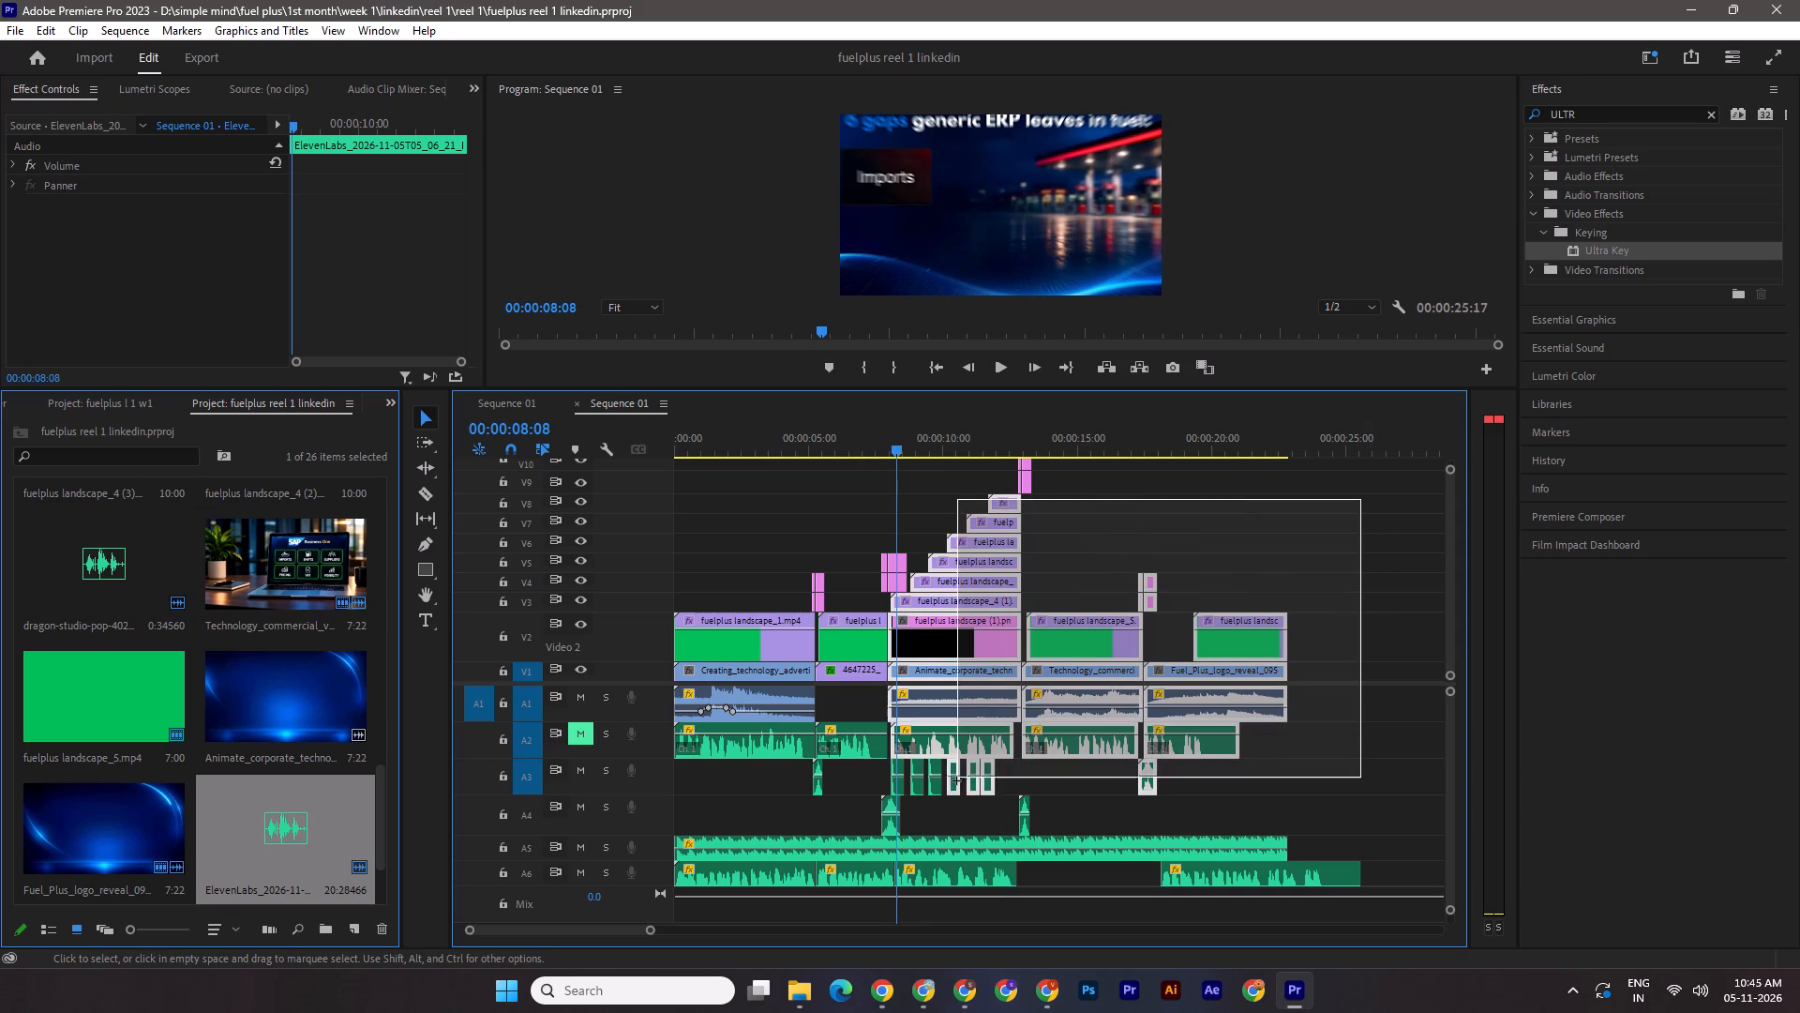
drag(956, 780, 894, 825)
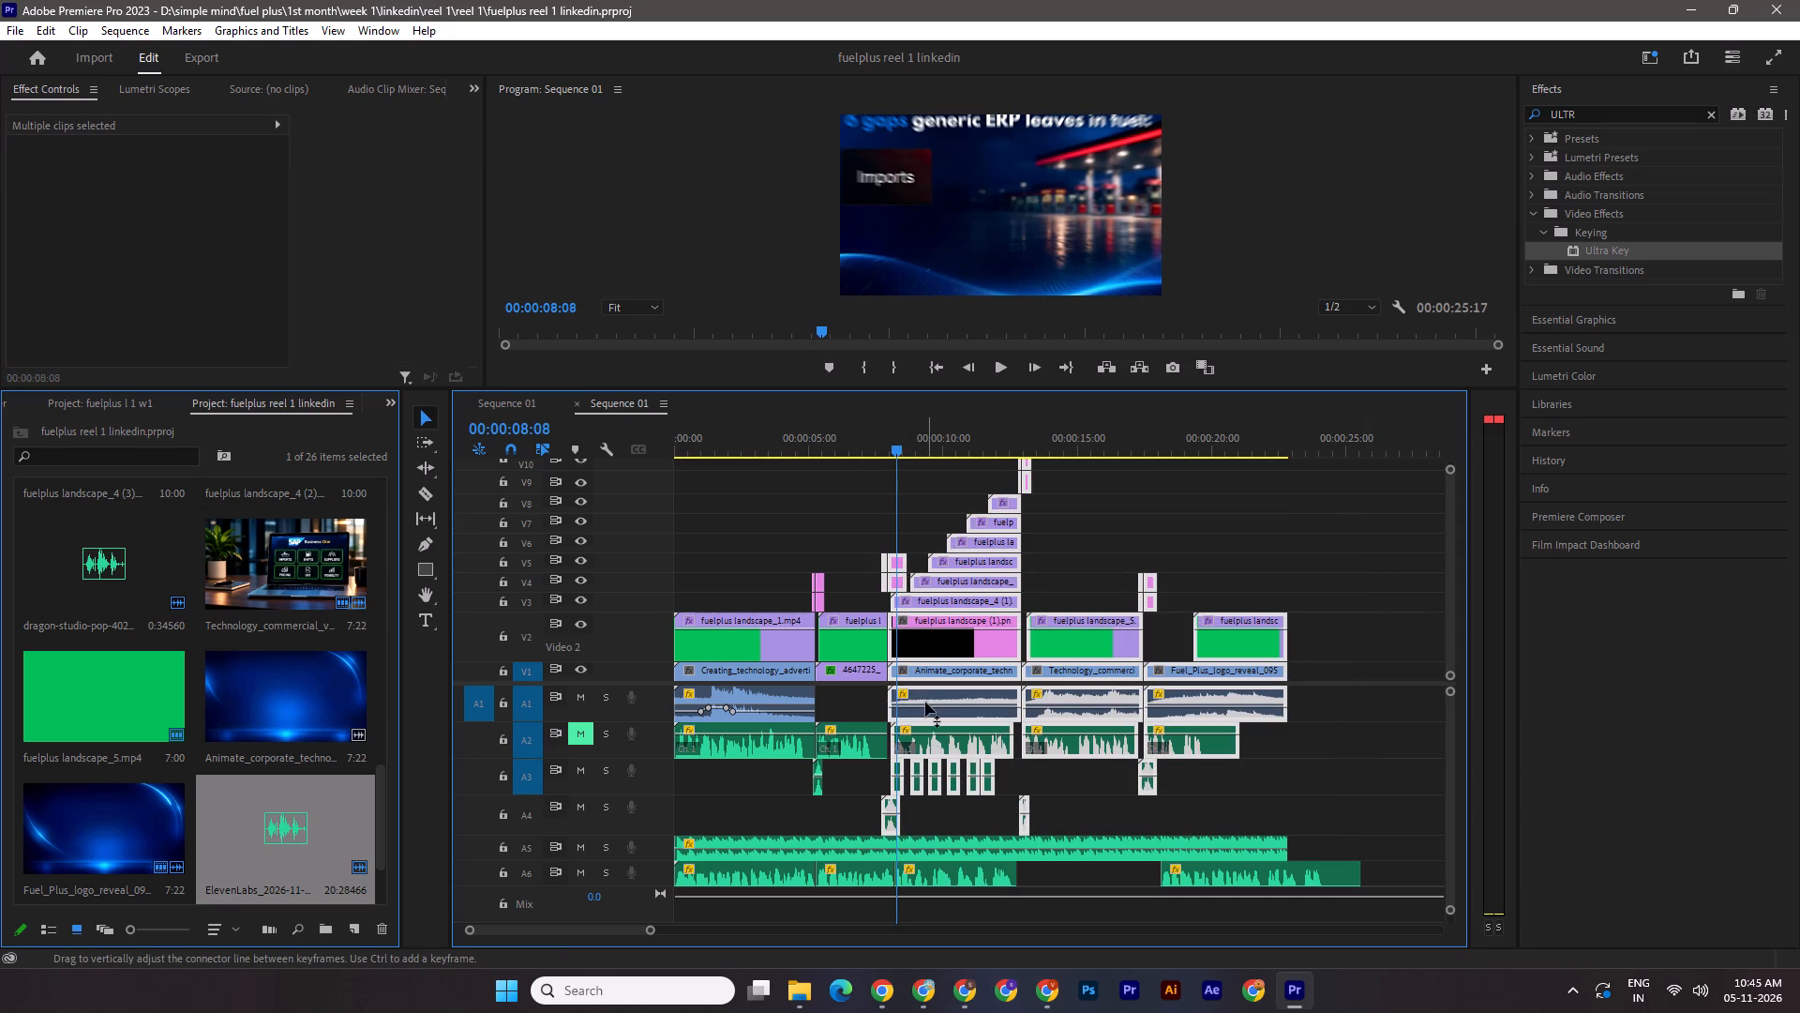
drag(925, 702, 937, 700)
key(ctrl+z)
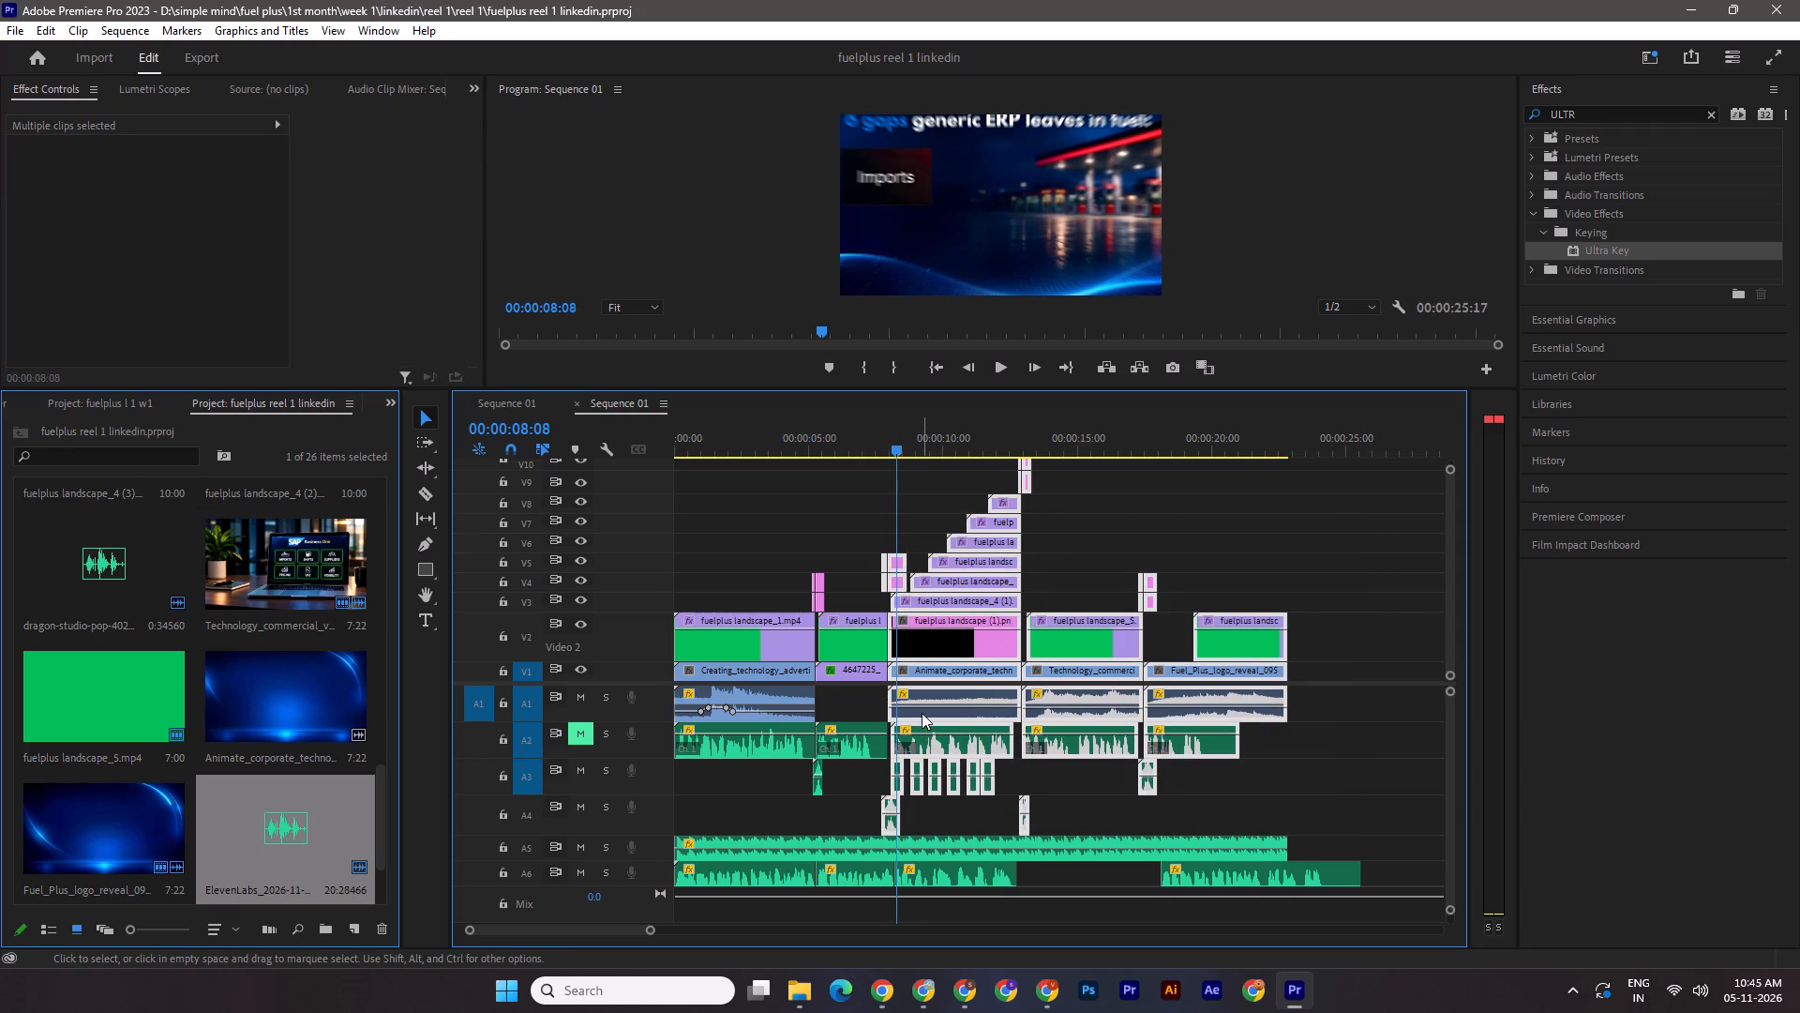
drag(922, 713, 930, 712)
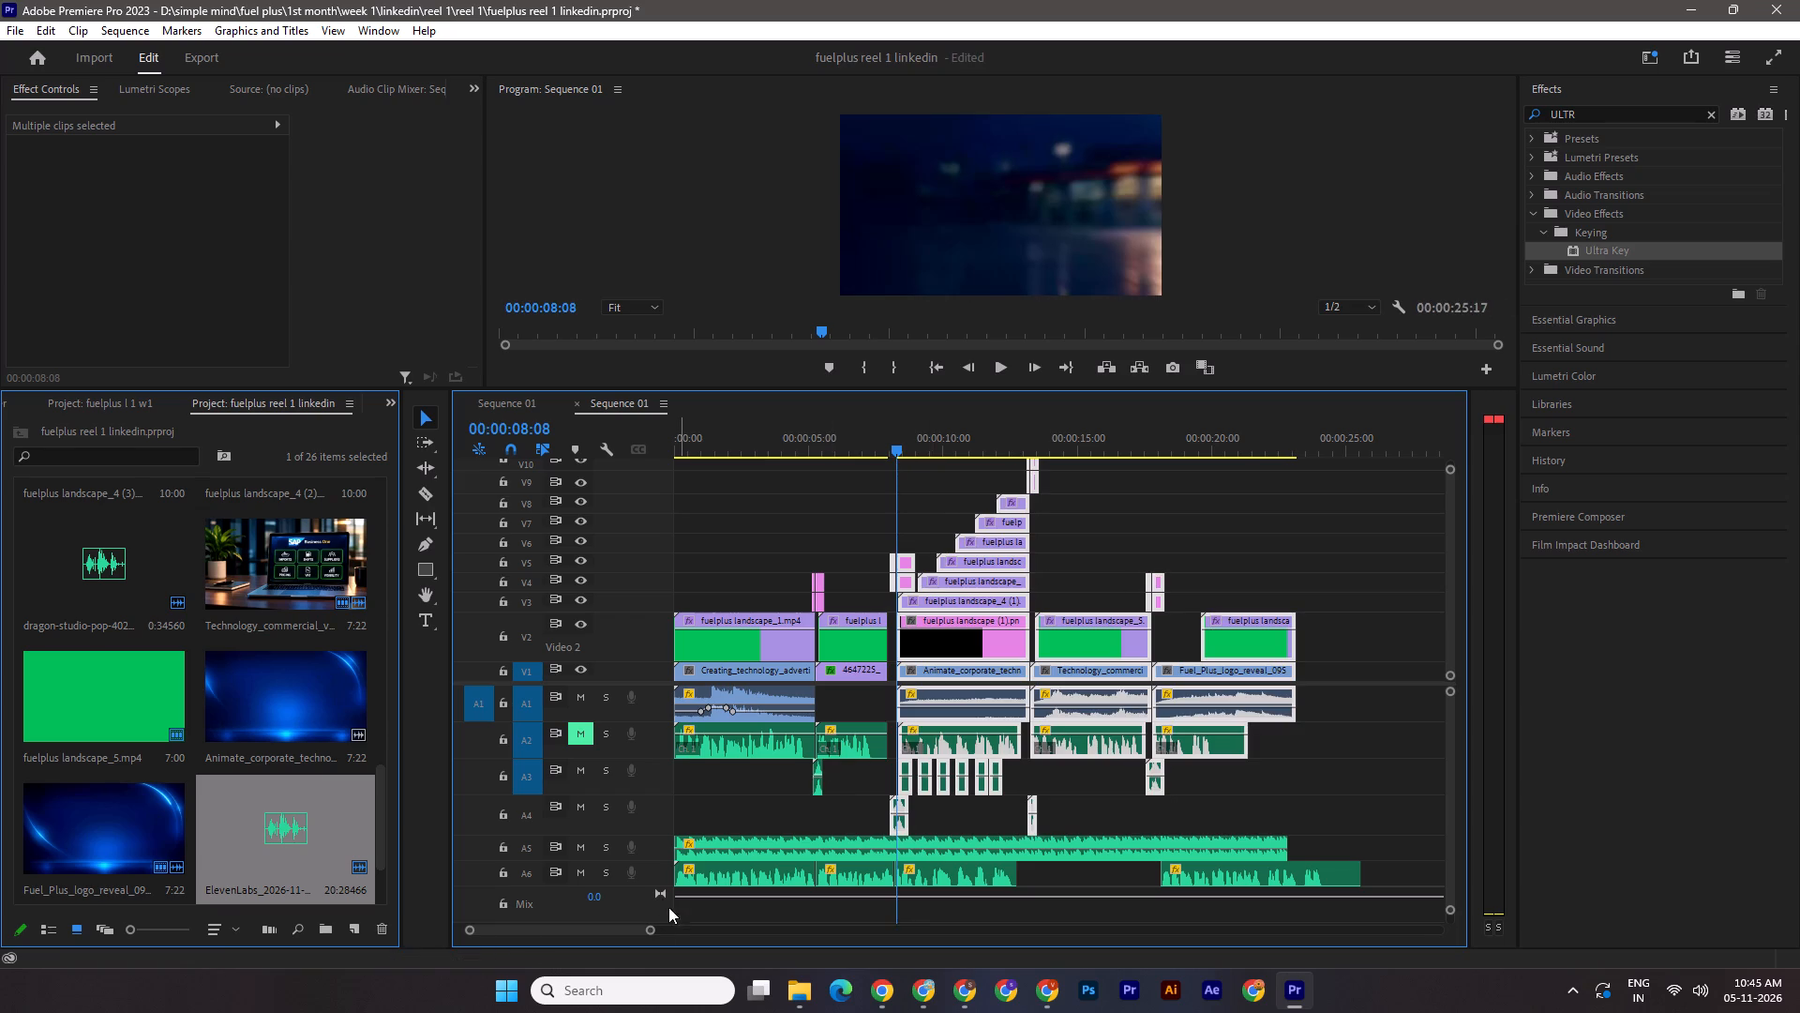
Extend the gas station clip on V1 and fuelplus landscape_2.mp4 on V2 to the start of the gap cards.
drag(652, 929, 601, 926)
drag(1057, 434, 1055, 439)
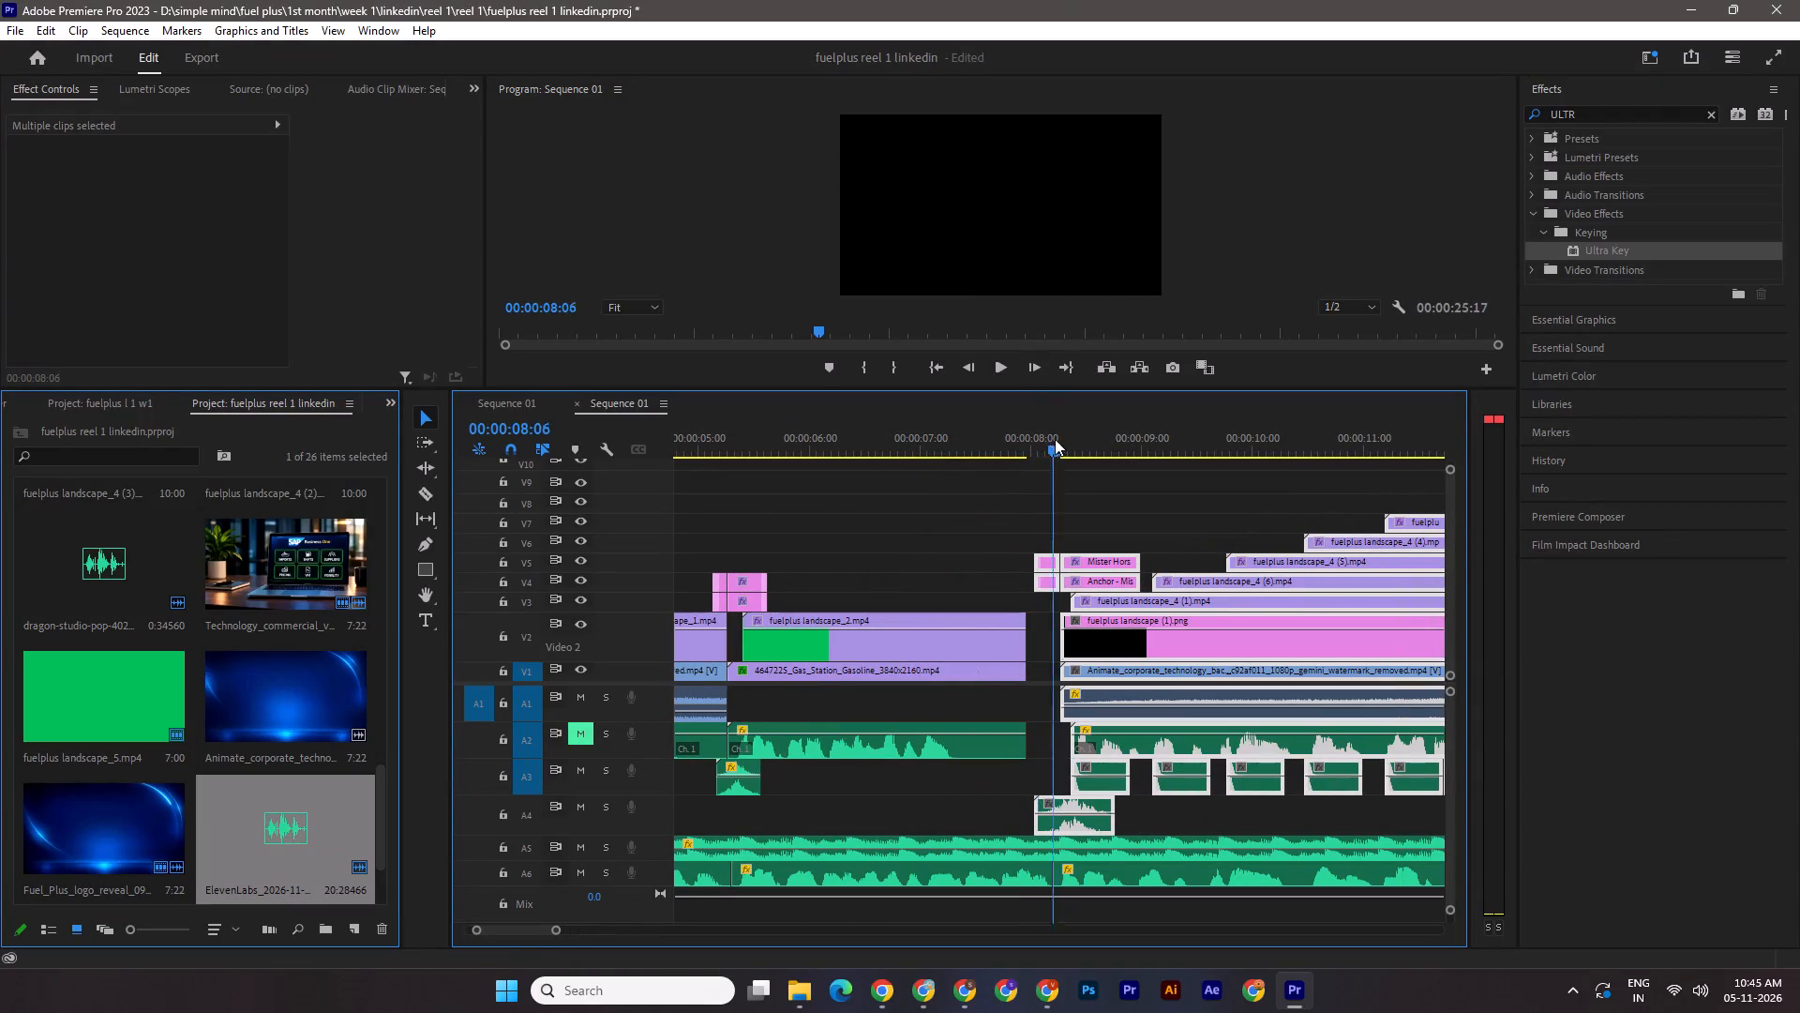
drag(1055, 439, 1022, 446)
drag(1028, 678, 1056, 677)
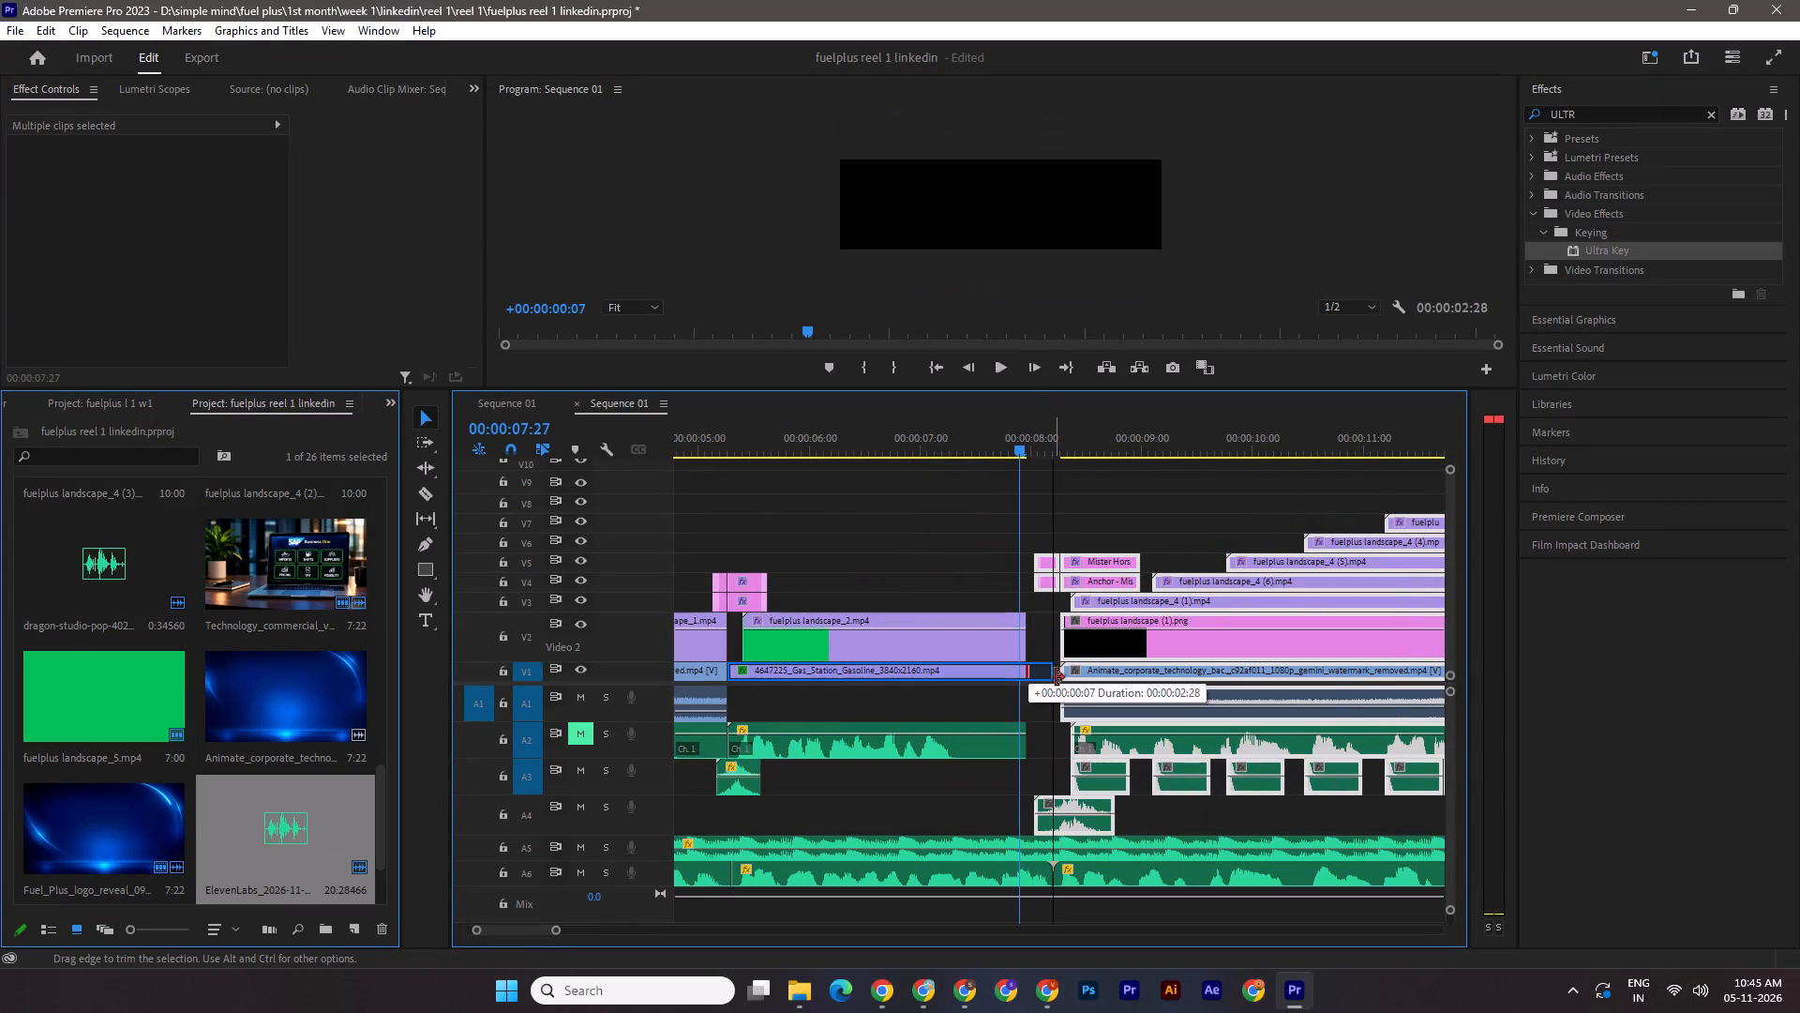
drag(1056, 677, 1062, 677)
drag(1026, 640, 1063, 646)
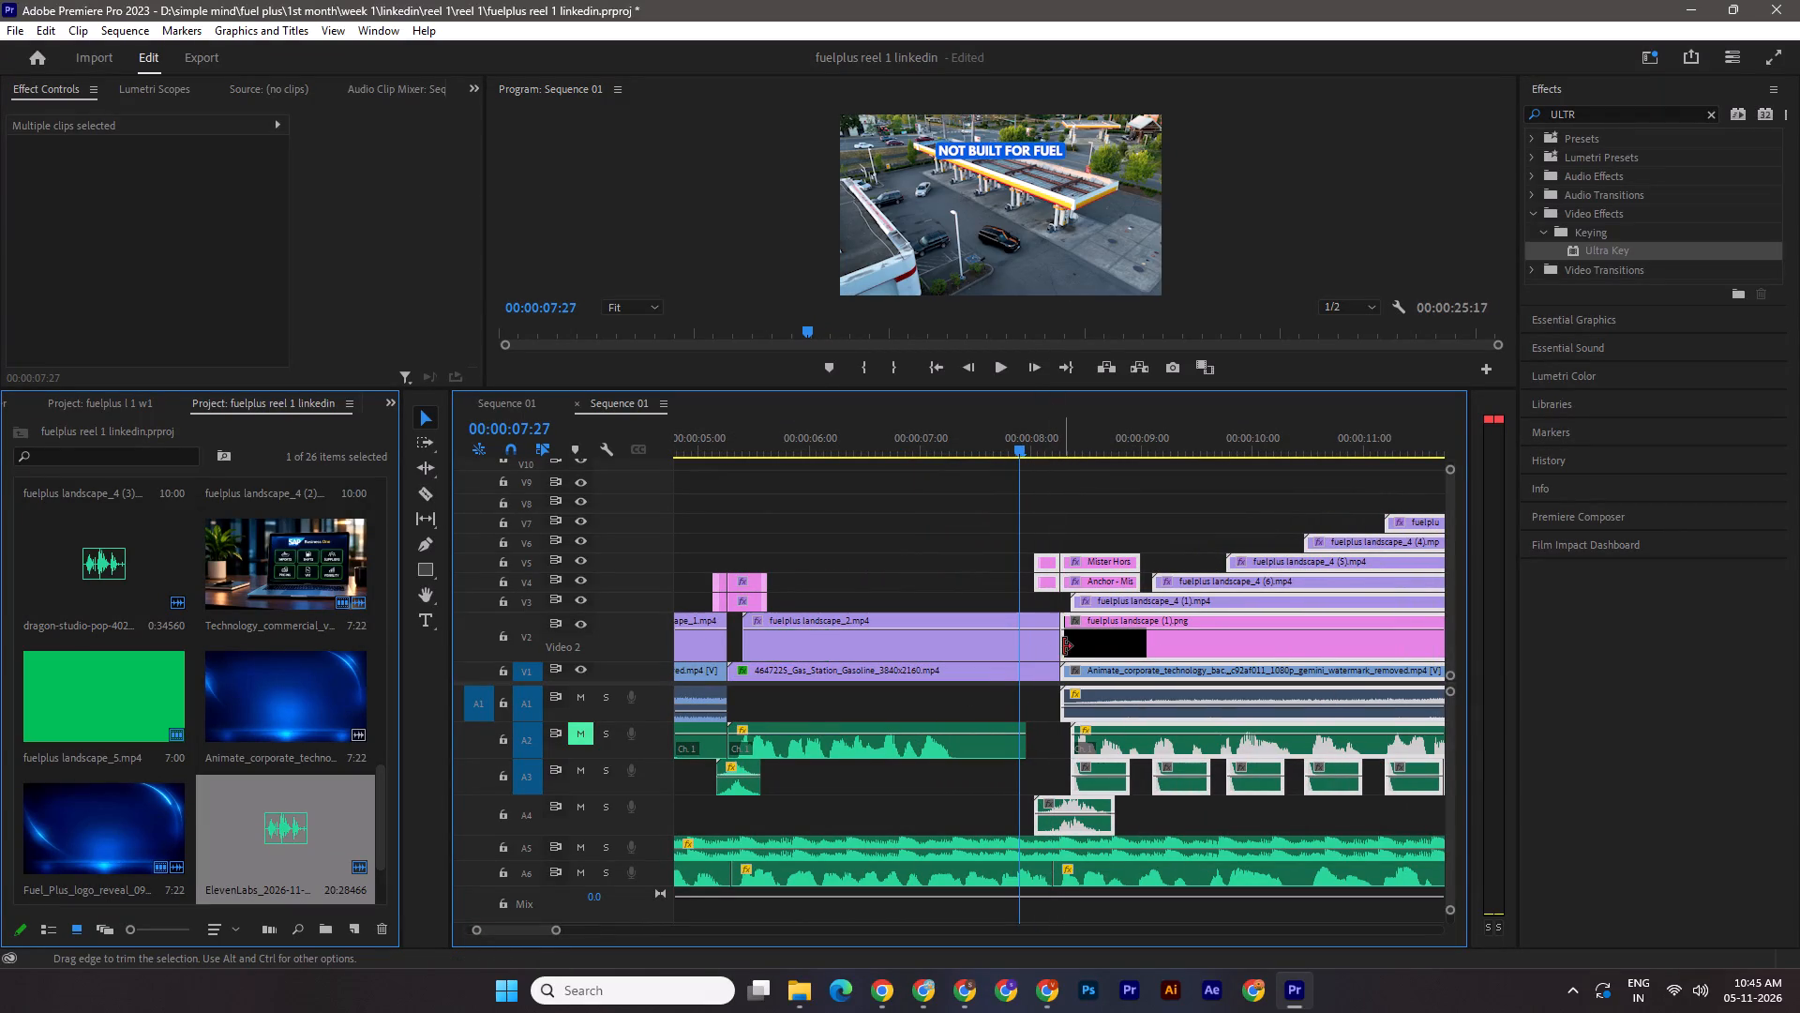
Save the project and play back the cut from the fuel station shot through the gap cards.
key(ctrl+s)
key(space)
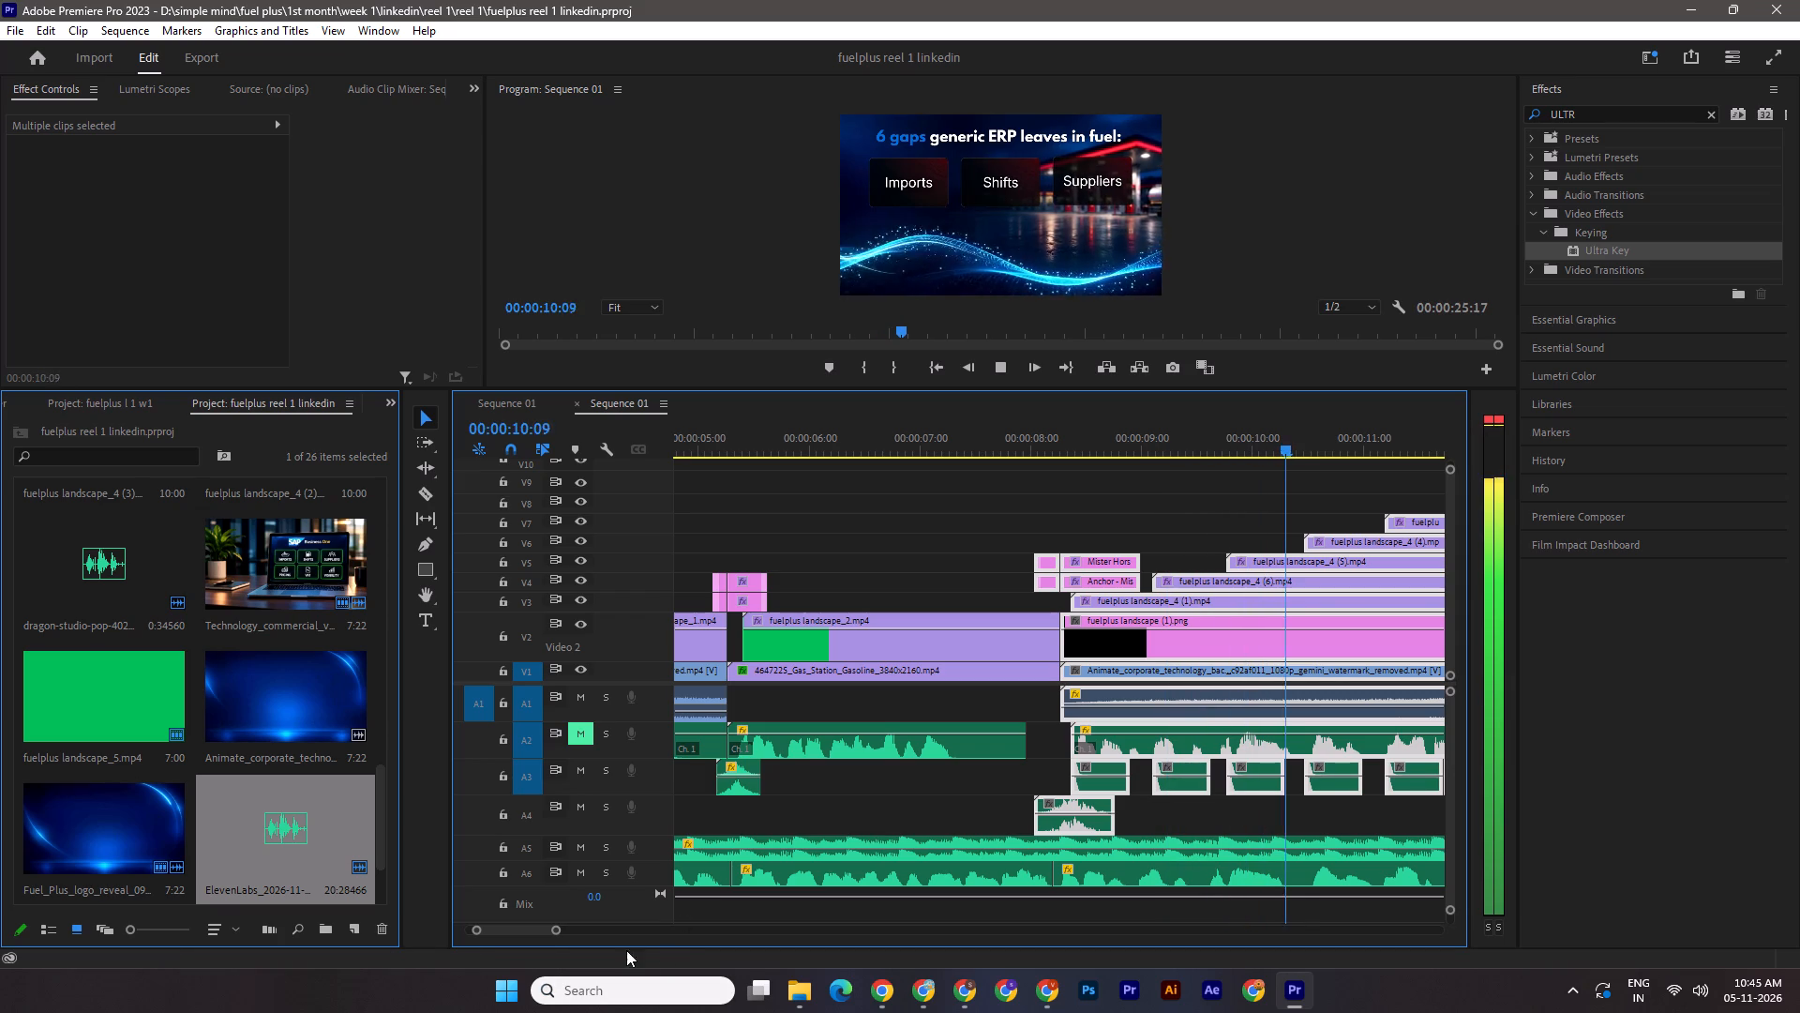
drag(551, 930, 592, 932)
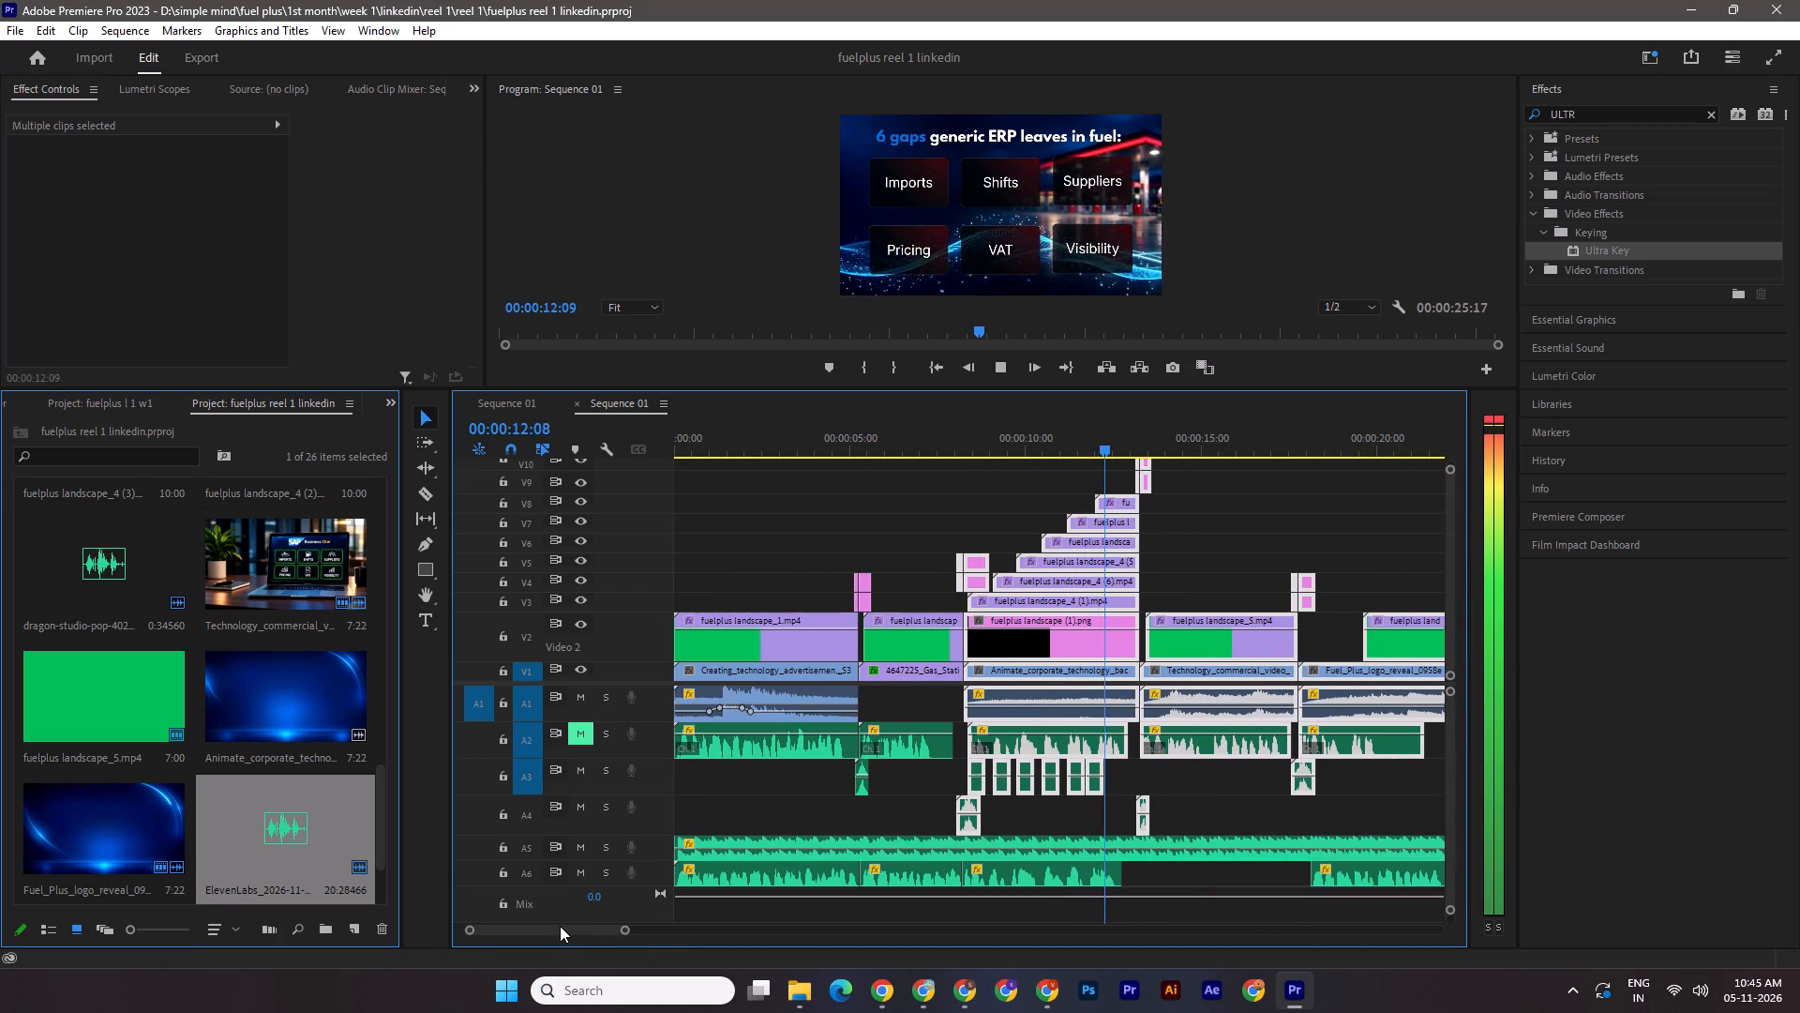
key(ctrl+s)
key(space)
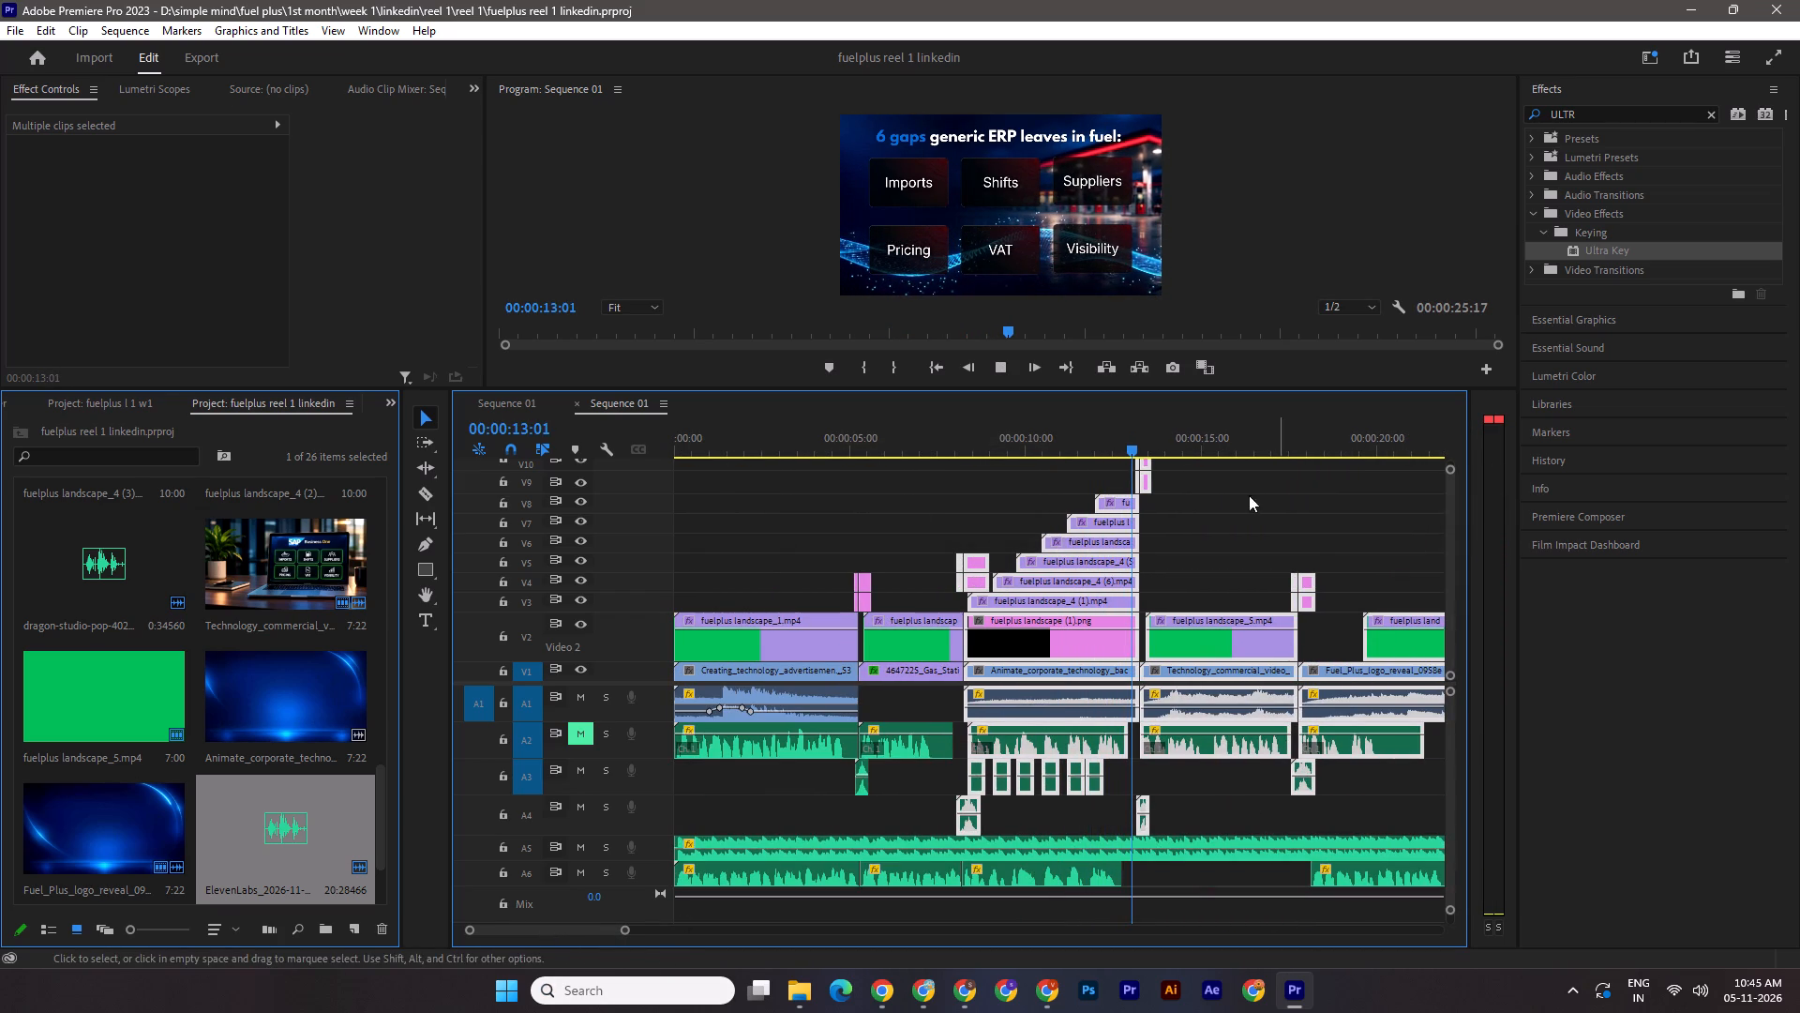
Move the last A6 voice-over clip earlier to the start of fuelplus landscape_5.mp4 in the SAP Business One scene.
click(1214, 498)
key(space)
key(space)
drag(1350, 876, 1244, 871)
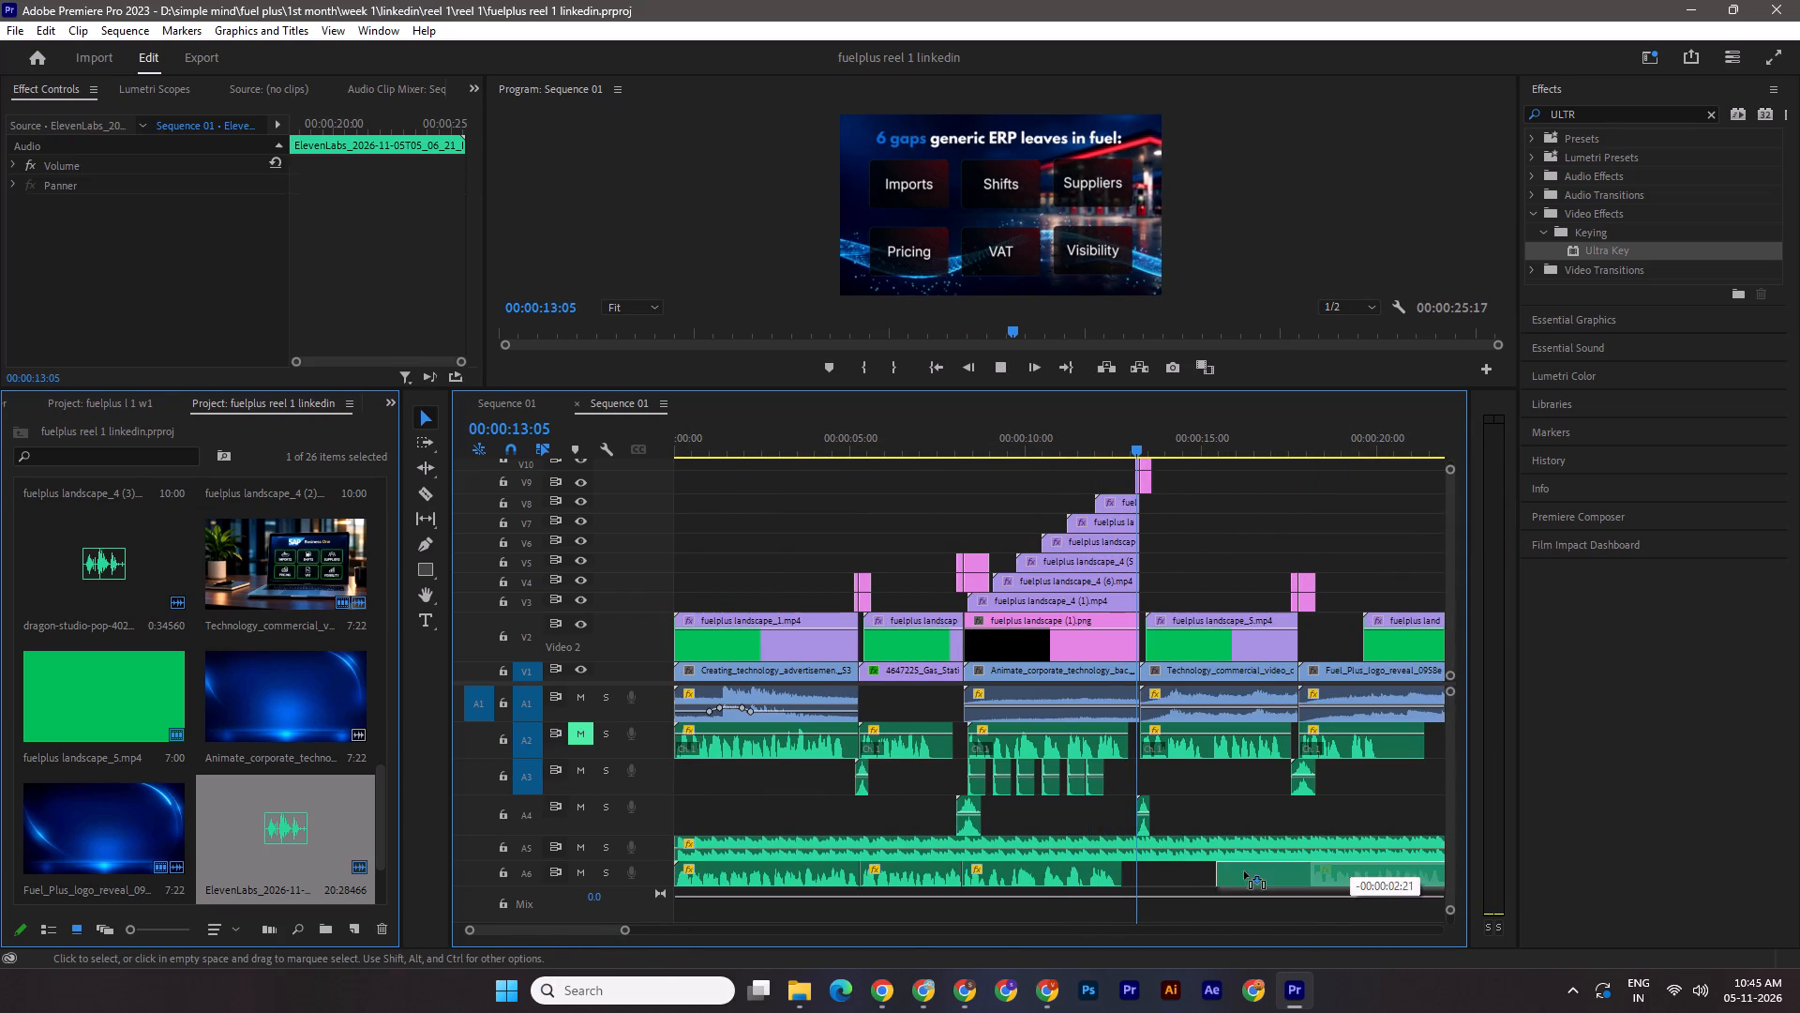
drag(1244, 871, 1183, 872)
key(space)
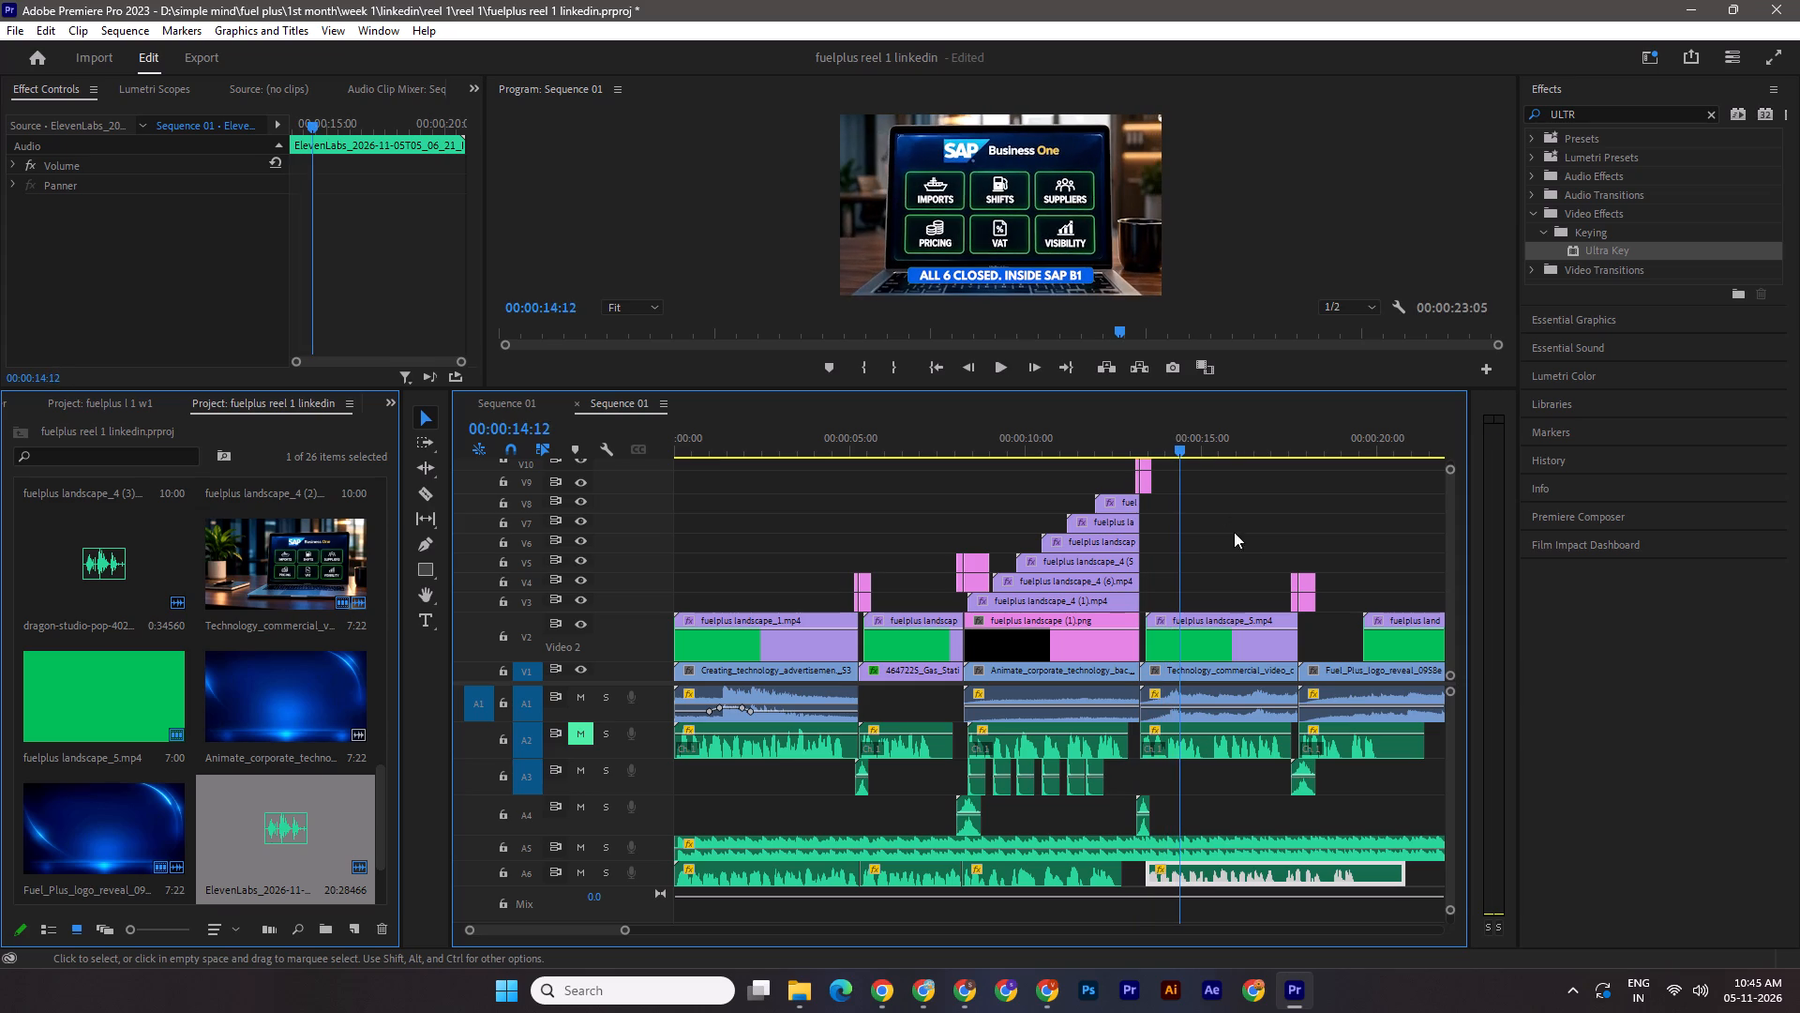
Play through the SAP Business One scene and split its A6 voice-over clip at 00:00:17:12.
drag(1176, 450, 1131, 449)
key(space)
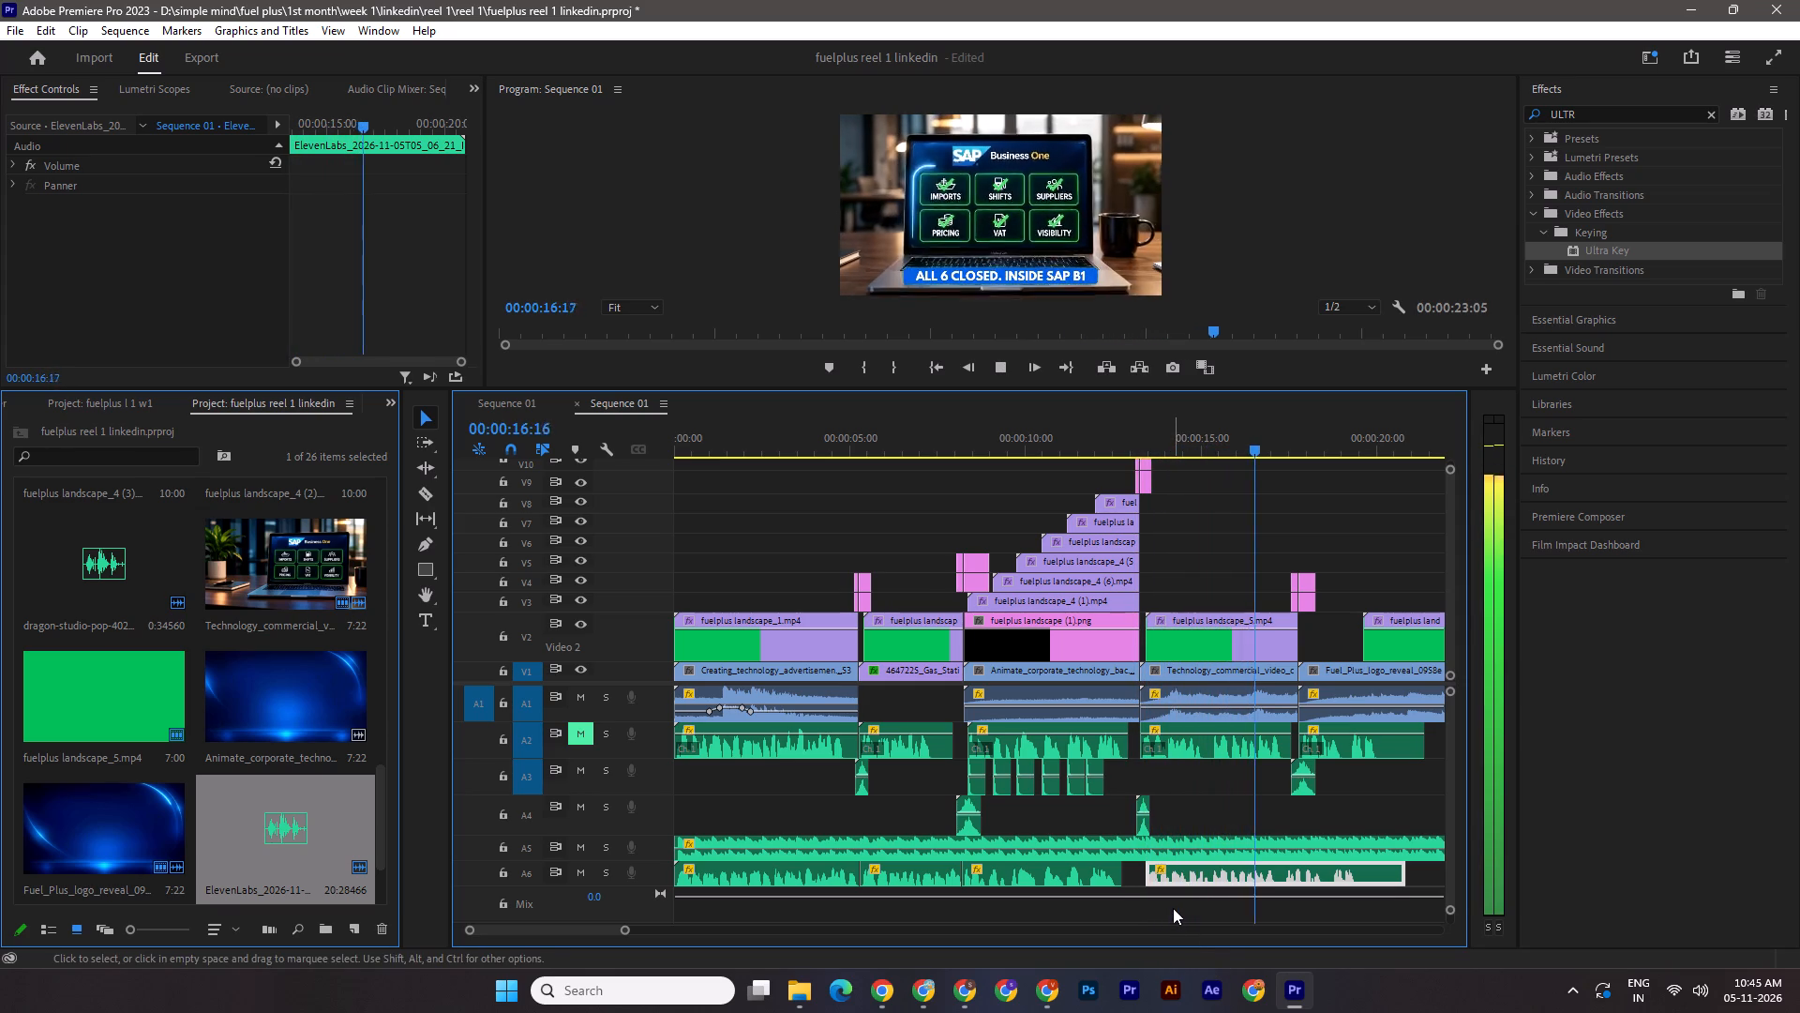
key(space)
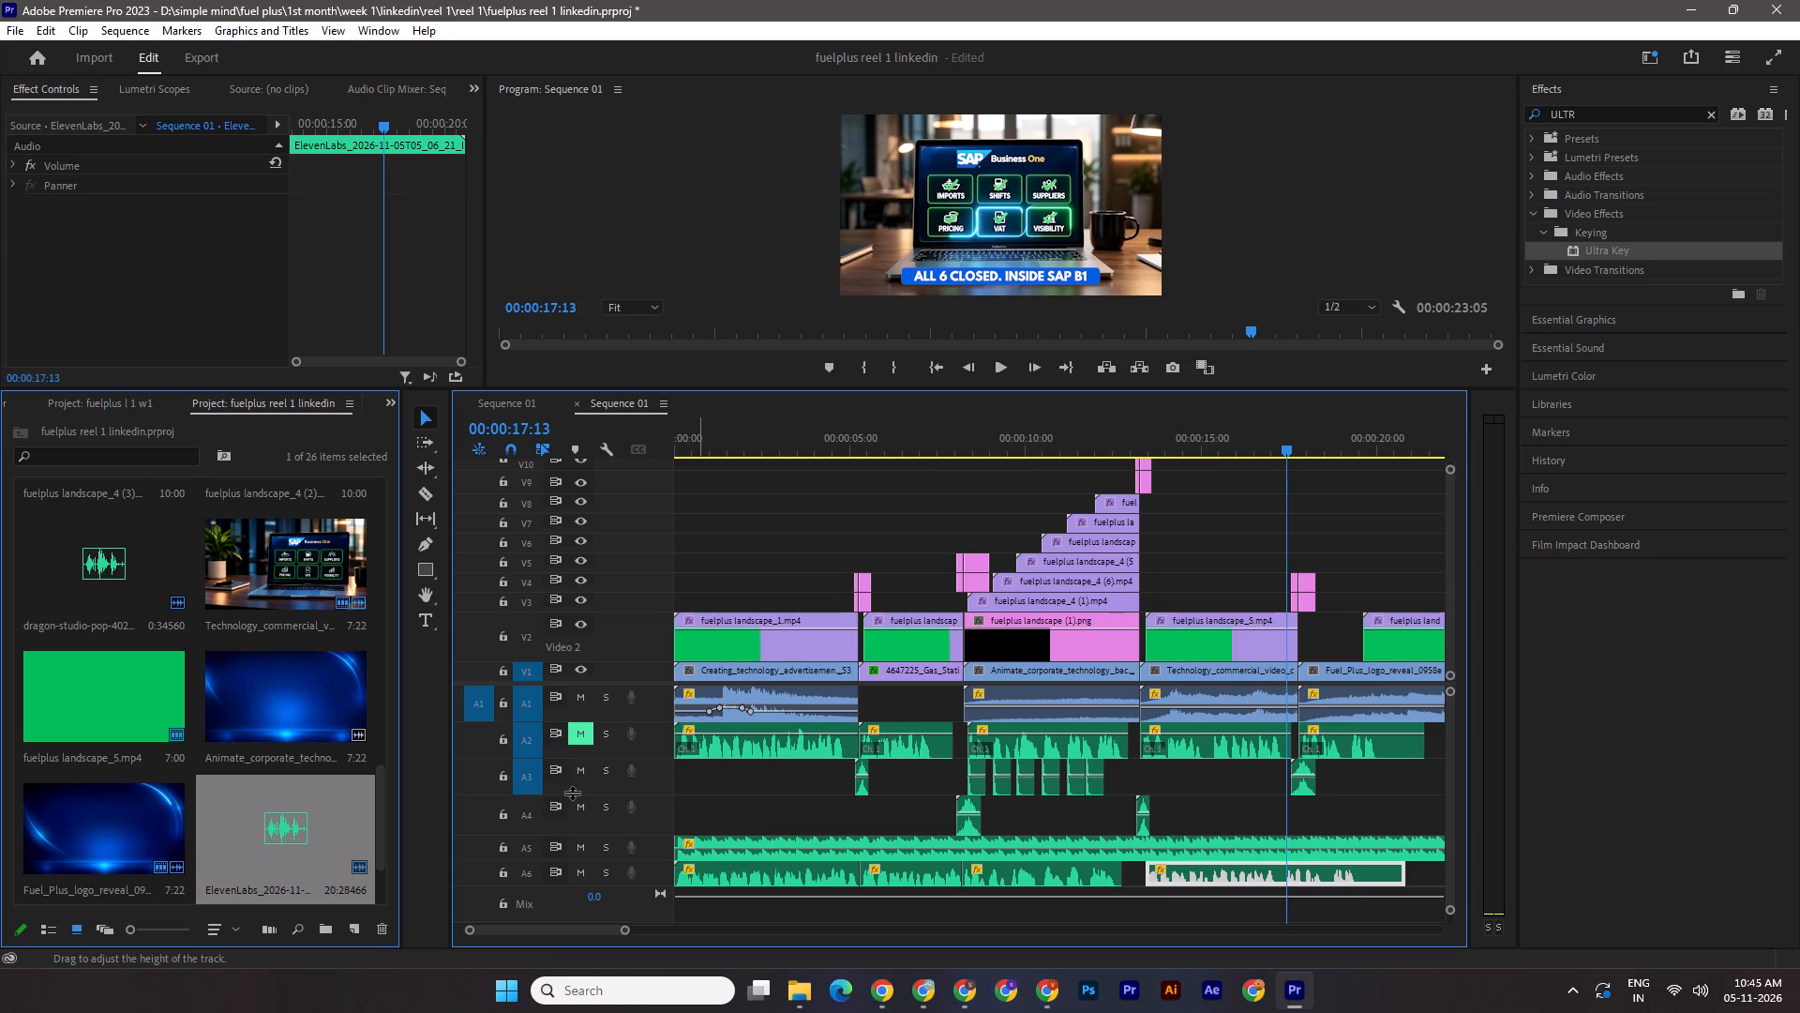
key(Left)
click(426, 492)
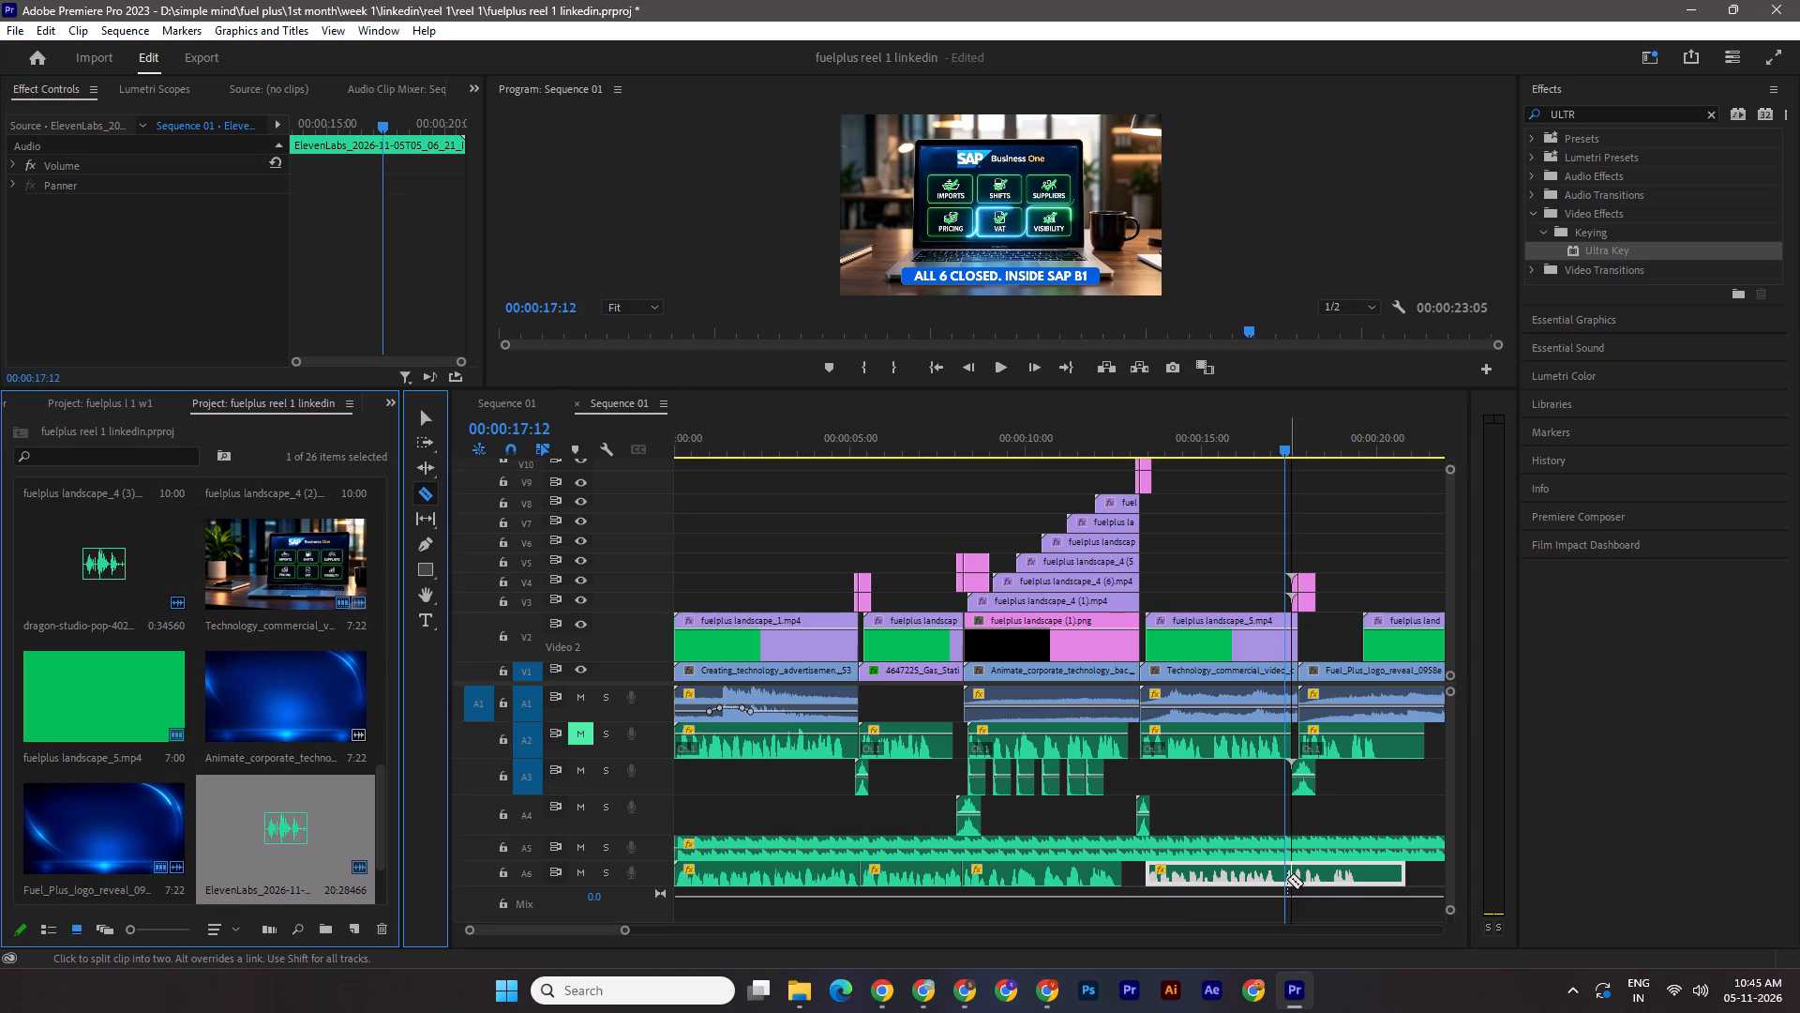
click(1284, 878)
click(430, 411)
Play into the logo reveal and move the last A6 voice-over piece later, to the end of the A3 transition sound.
key(space)
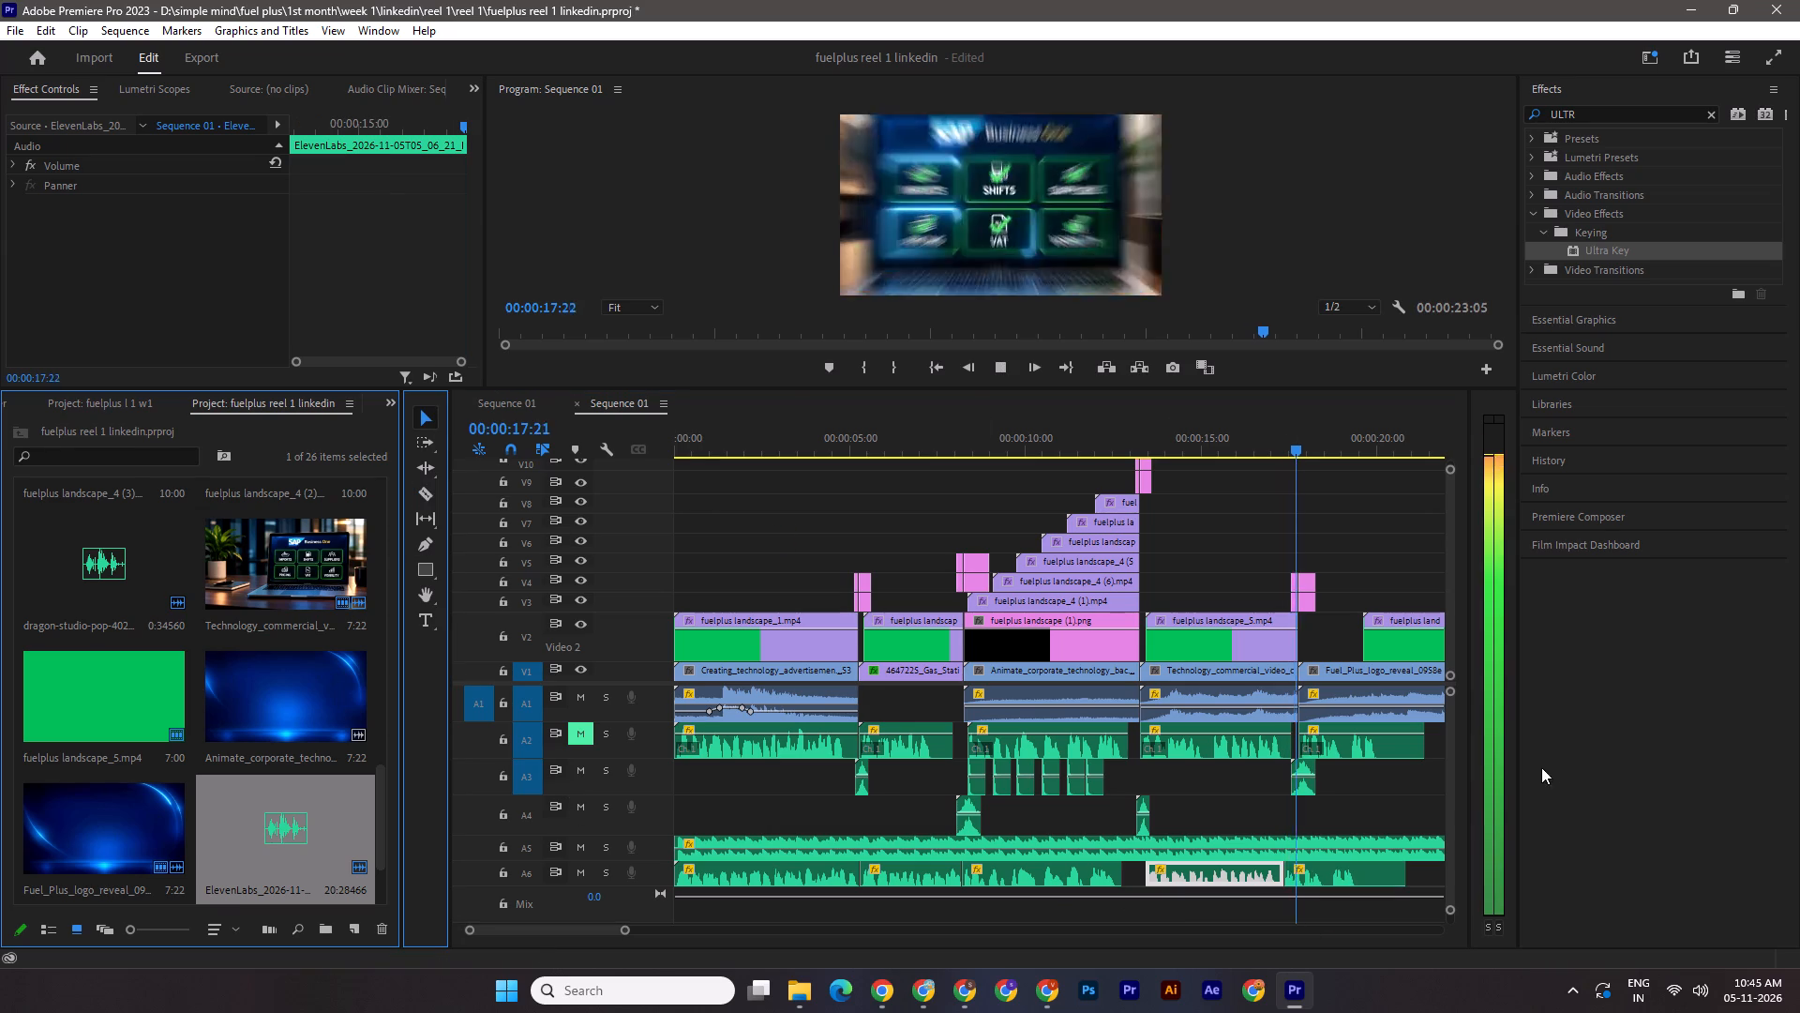
key(space)
key(space)
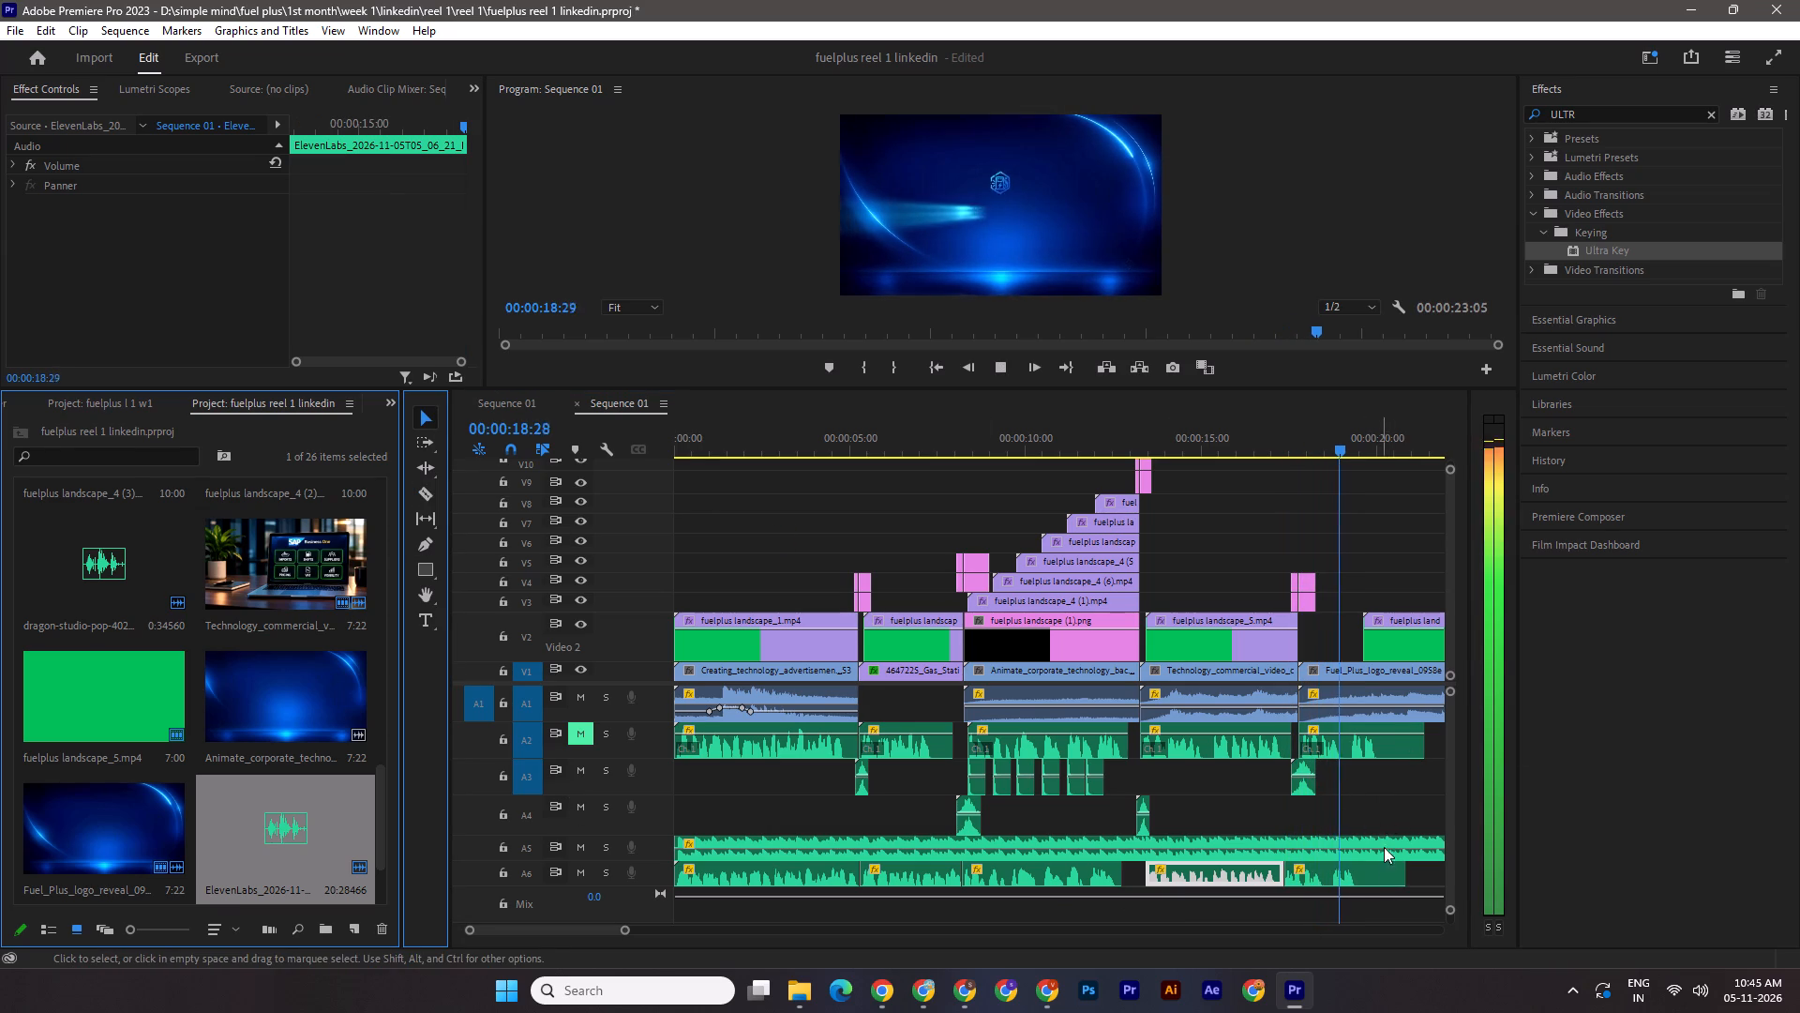
key(space)
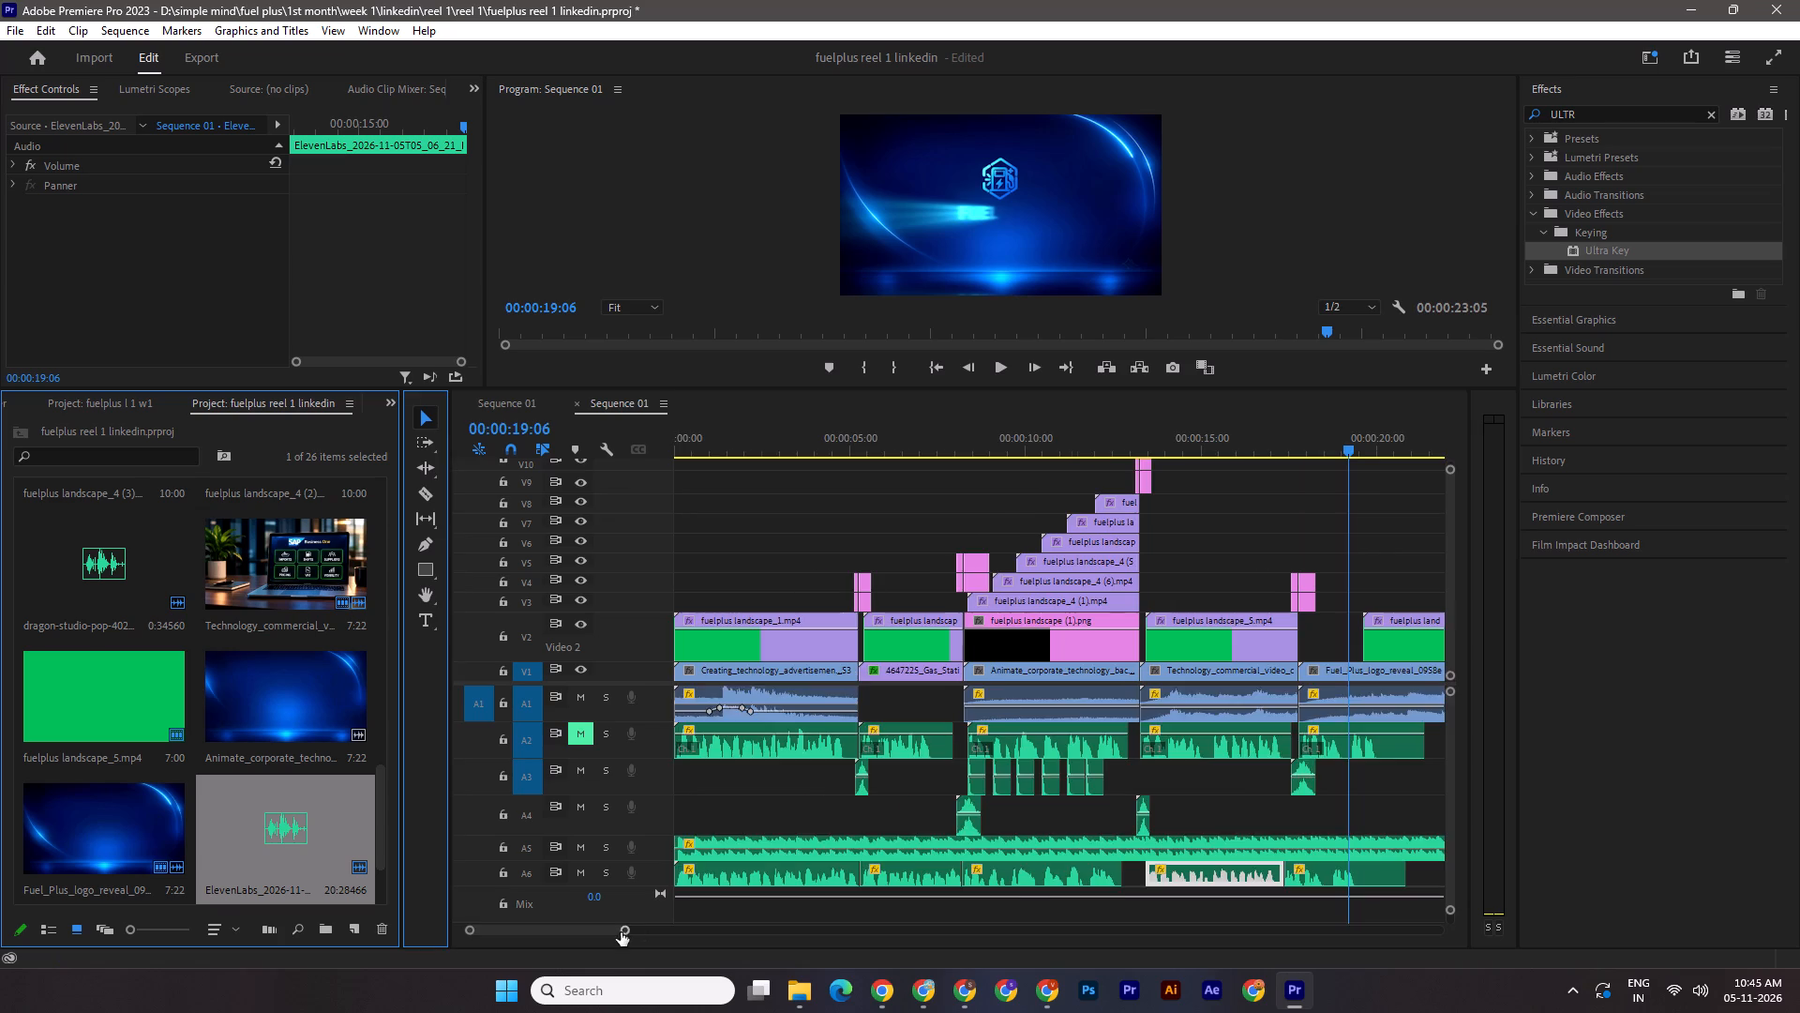
drag(621, 932, 607, 930)
drag(1094, 876, 1123, 877)
drag(1117, 877, 1145, 877)
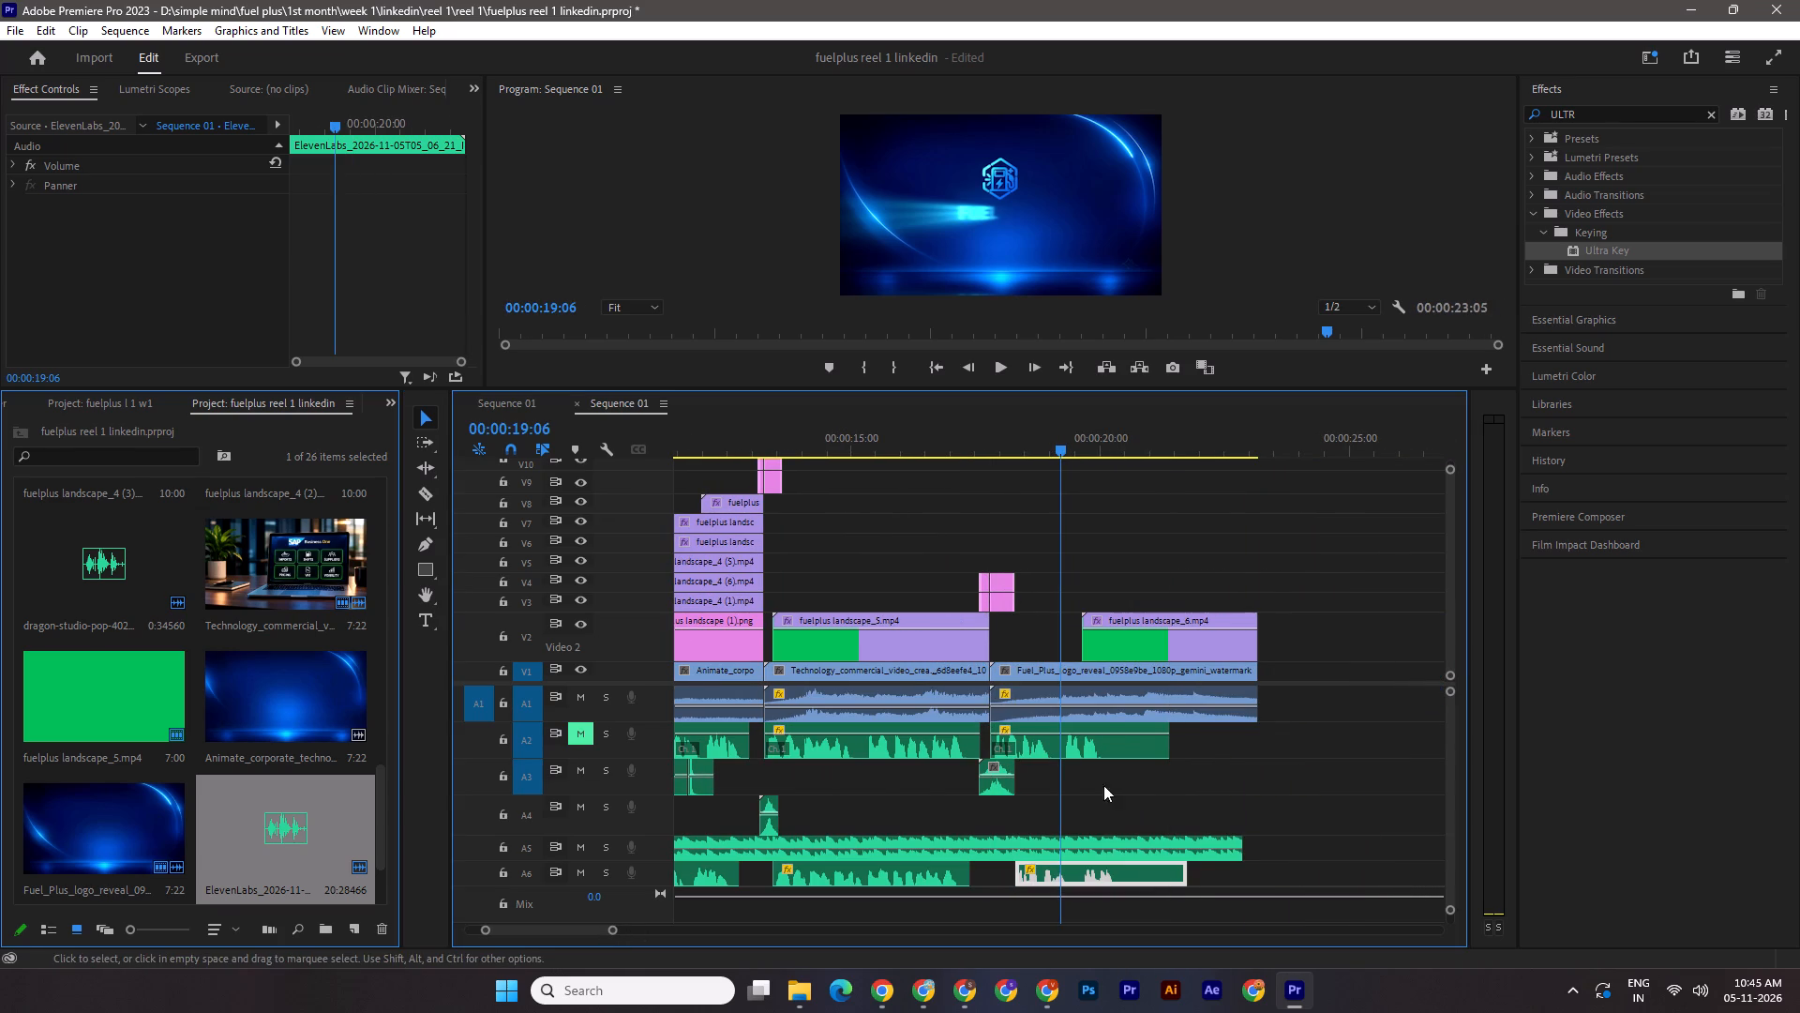
Save the project, play the logo reveal ending, and scrub the reel from its opening into the gap cards.
drag(1069, 443, 1006, 443)
key(ctrl+s)
key(space)
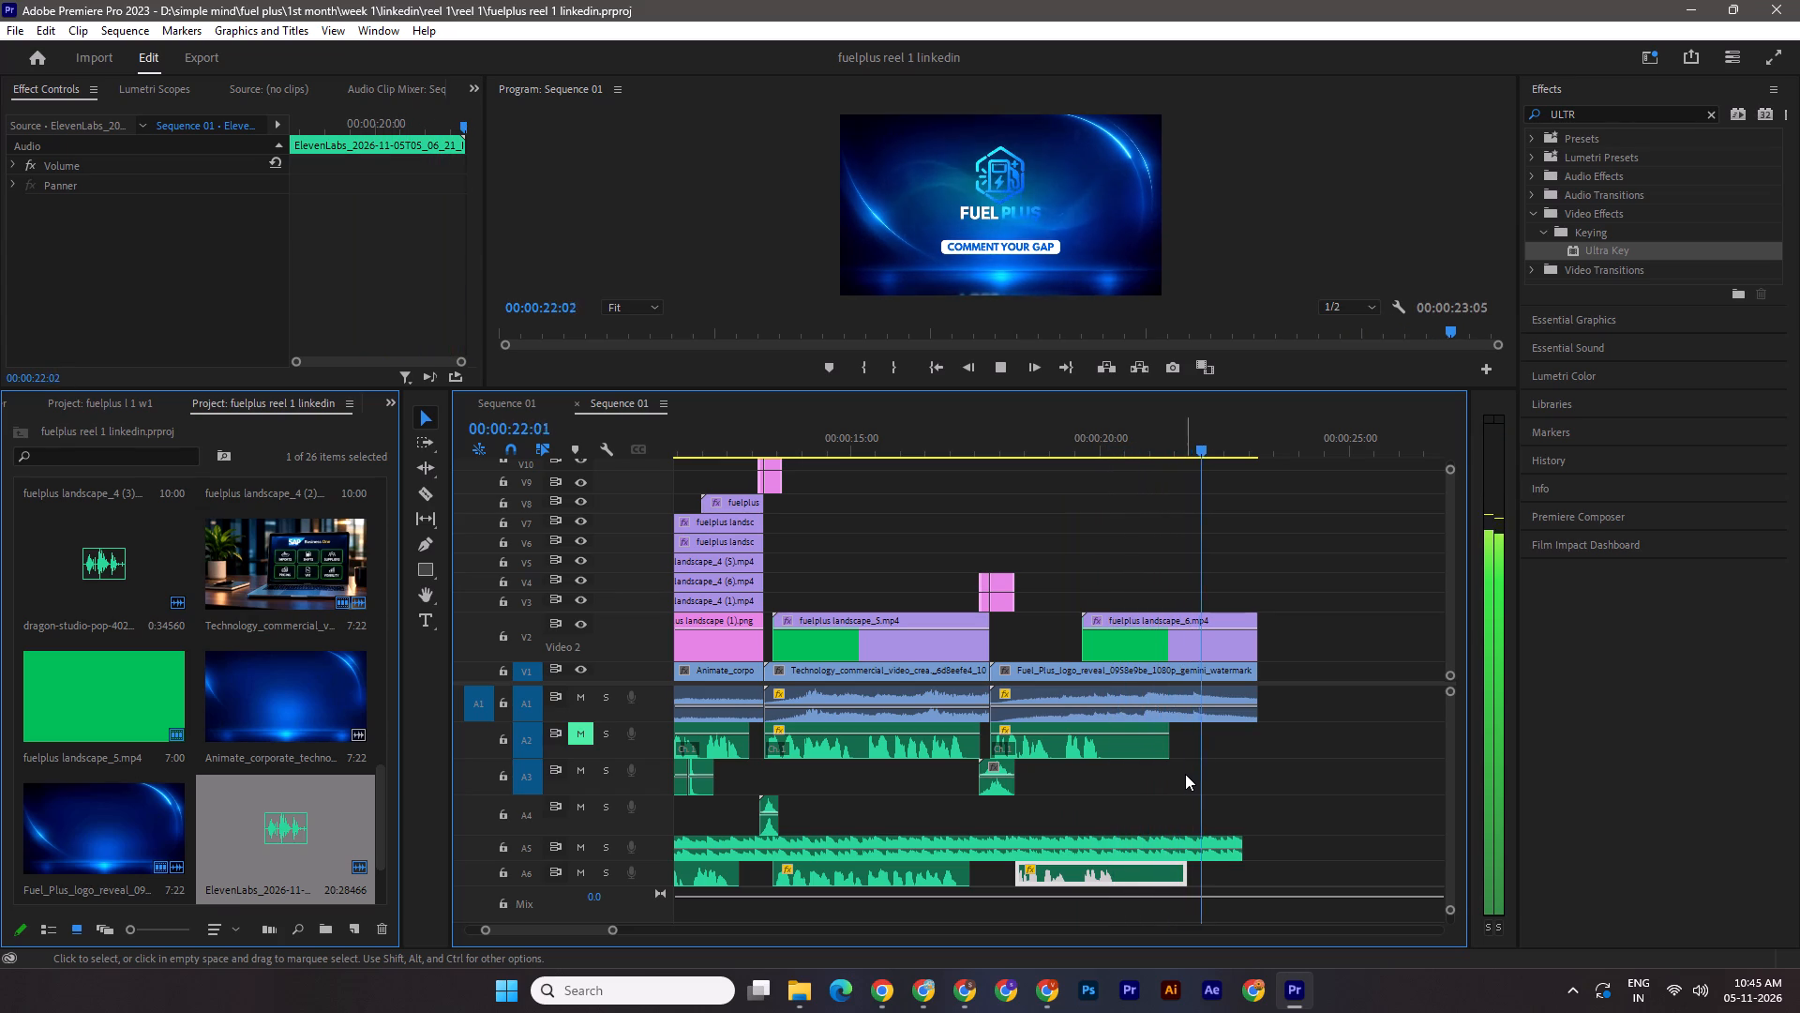
key(space)
key(ctrl+s)
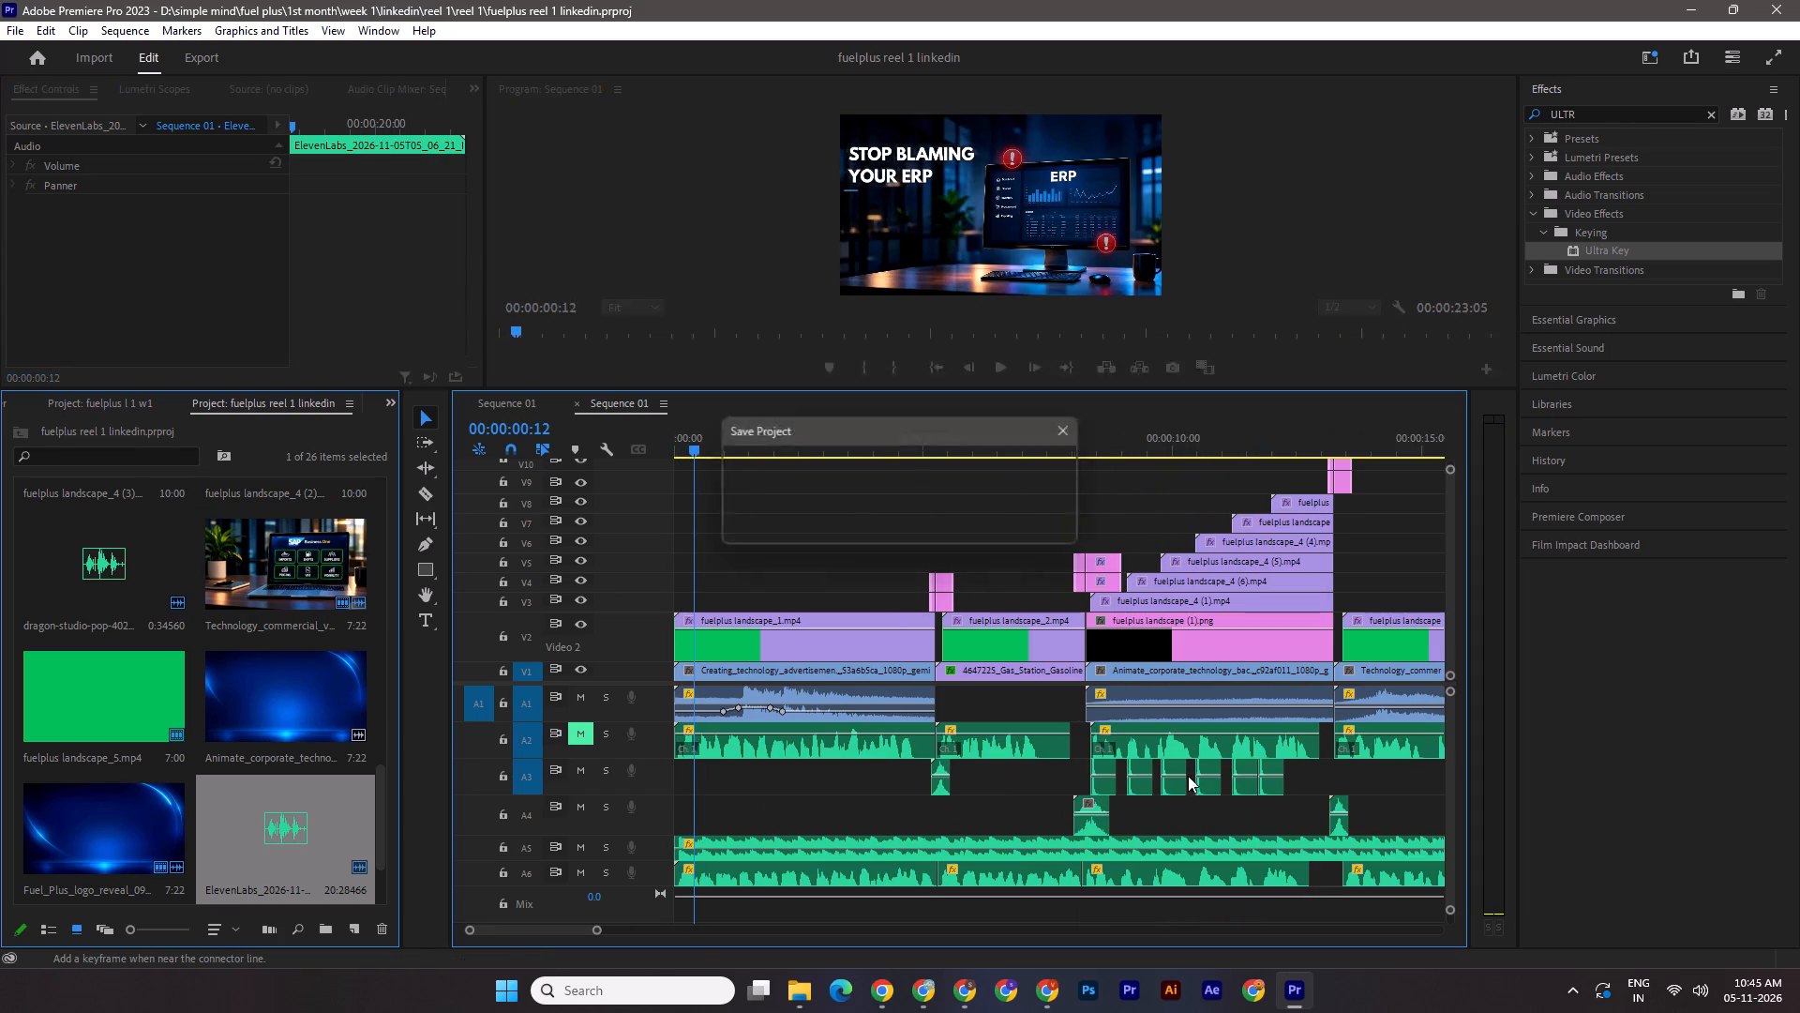
drag(602, 930, 659, 929)
drag(683, 443, 847, 455)
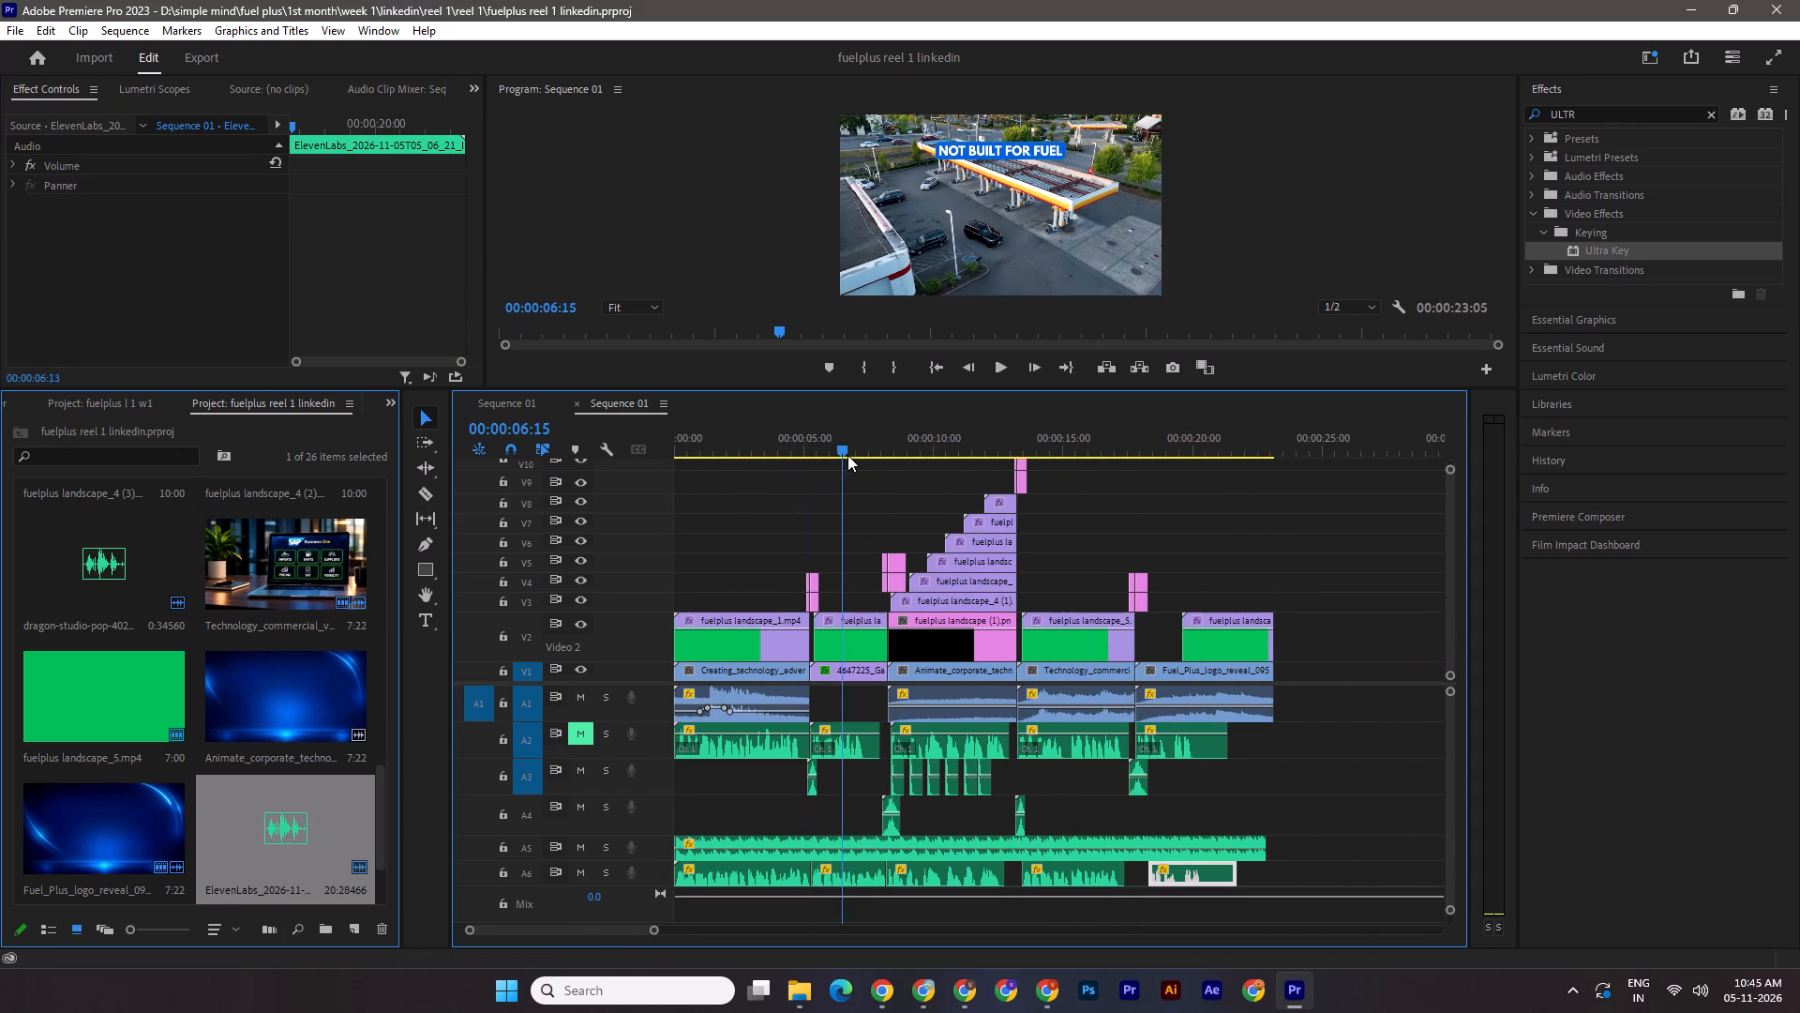
drag(847, 455, 953, 470)
click(967, 997)
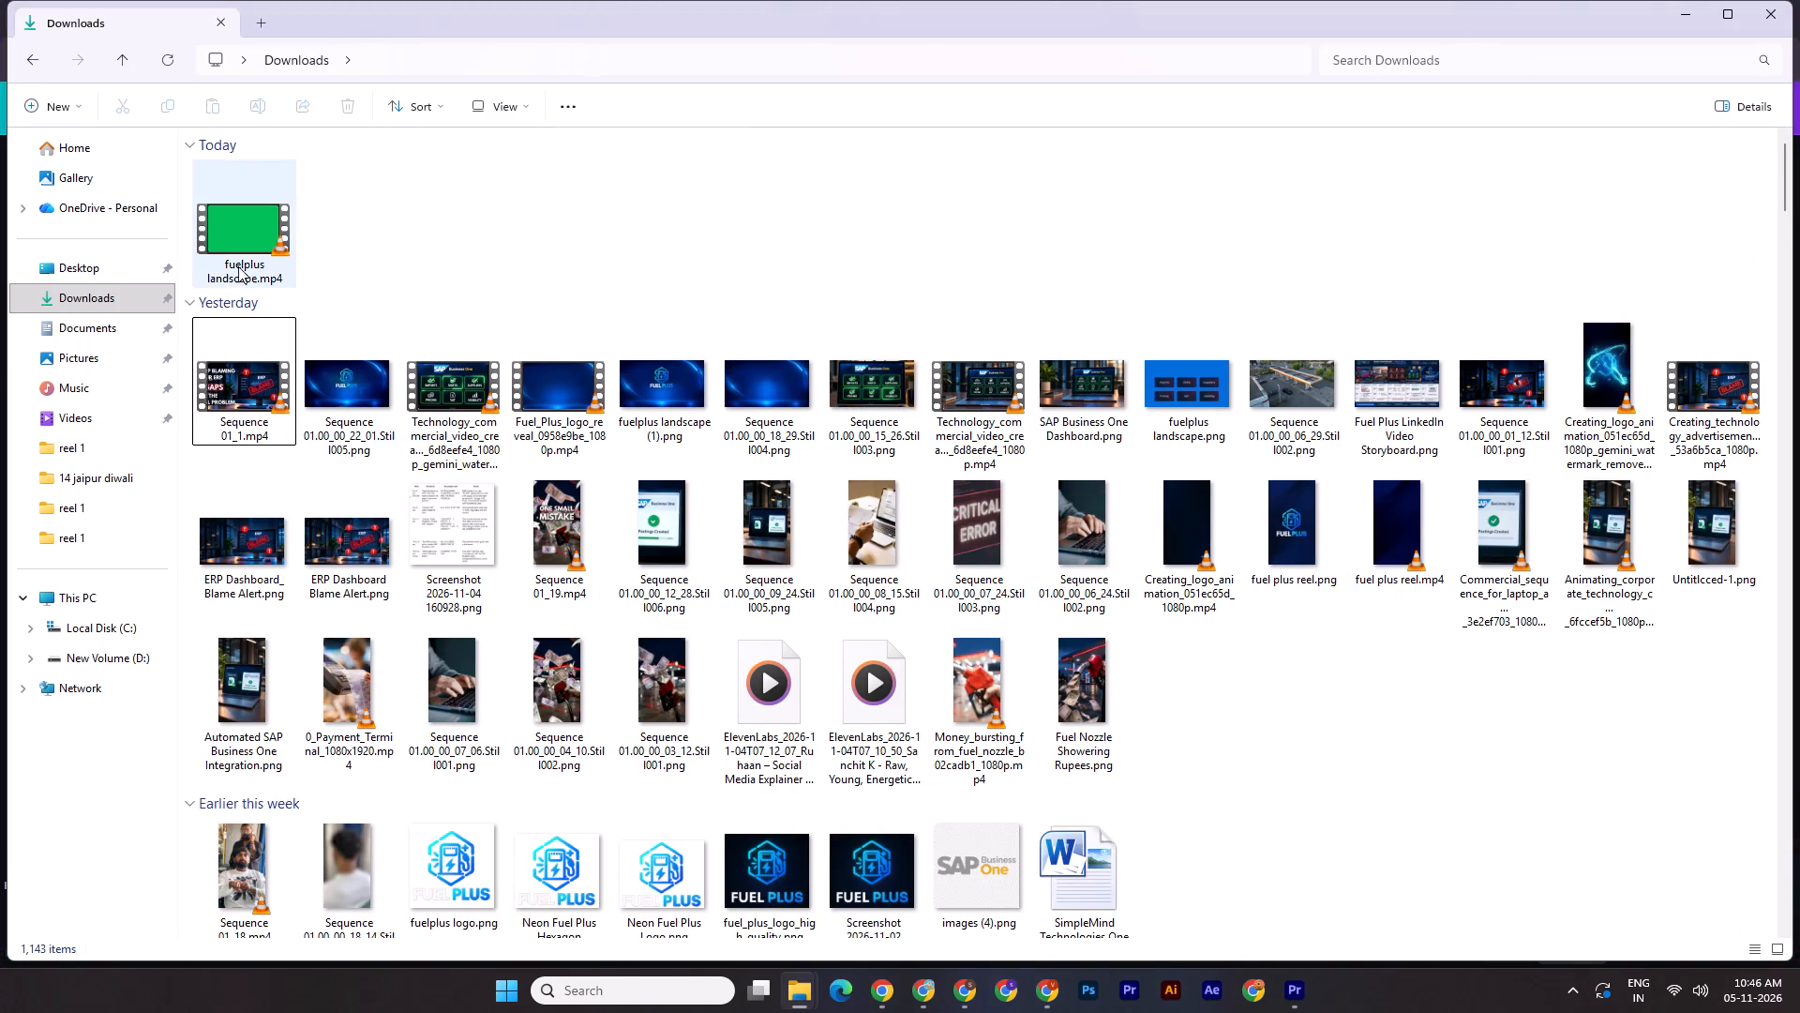
click(248, 280)
click(254, 281)
click(255, 278)
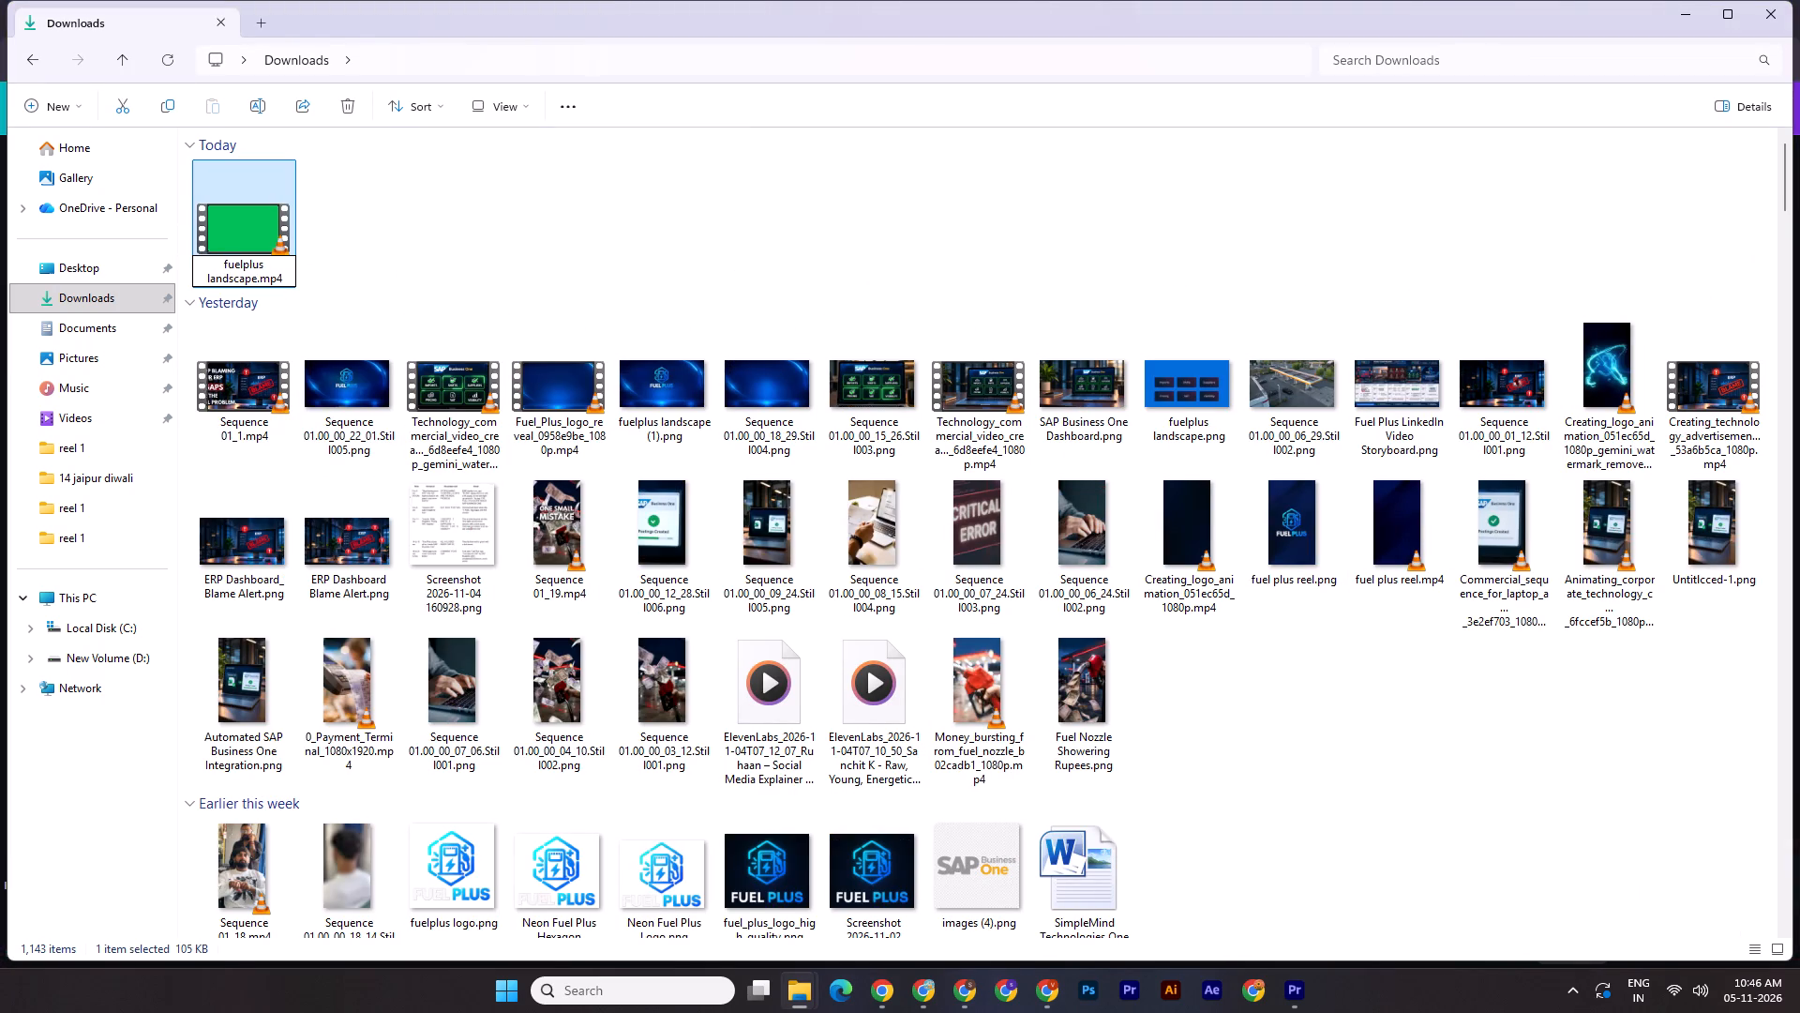
text(_7)
key(Return)
Move fuelplus landscape_7.mp4 from Downloads into the reel 1 project folder.
key(ctrl+x)
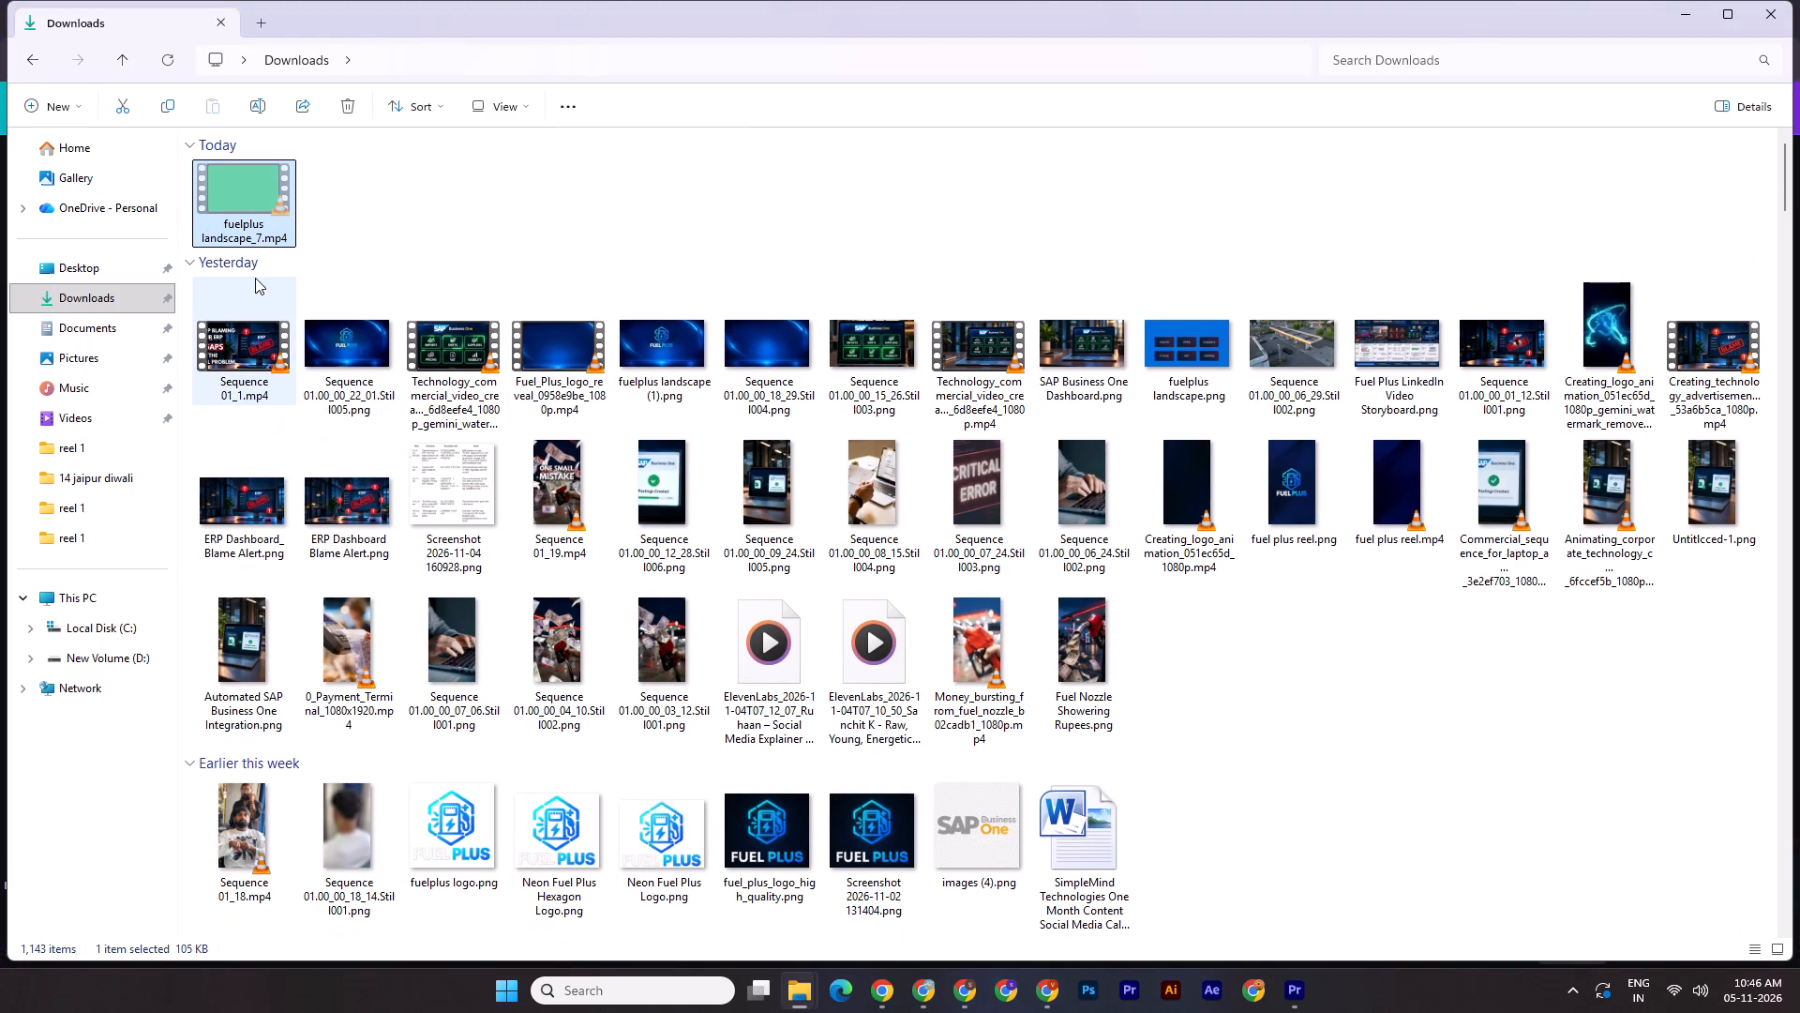
click(792, 980)
click(1012, 869)
click(955, 885)
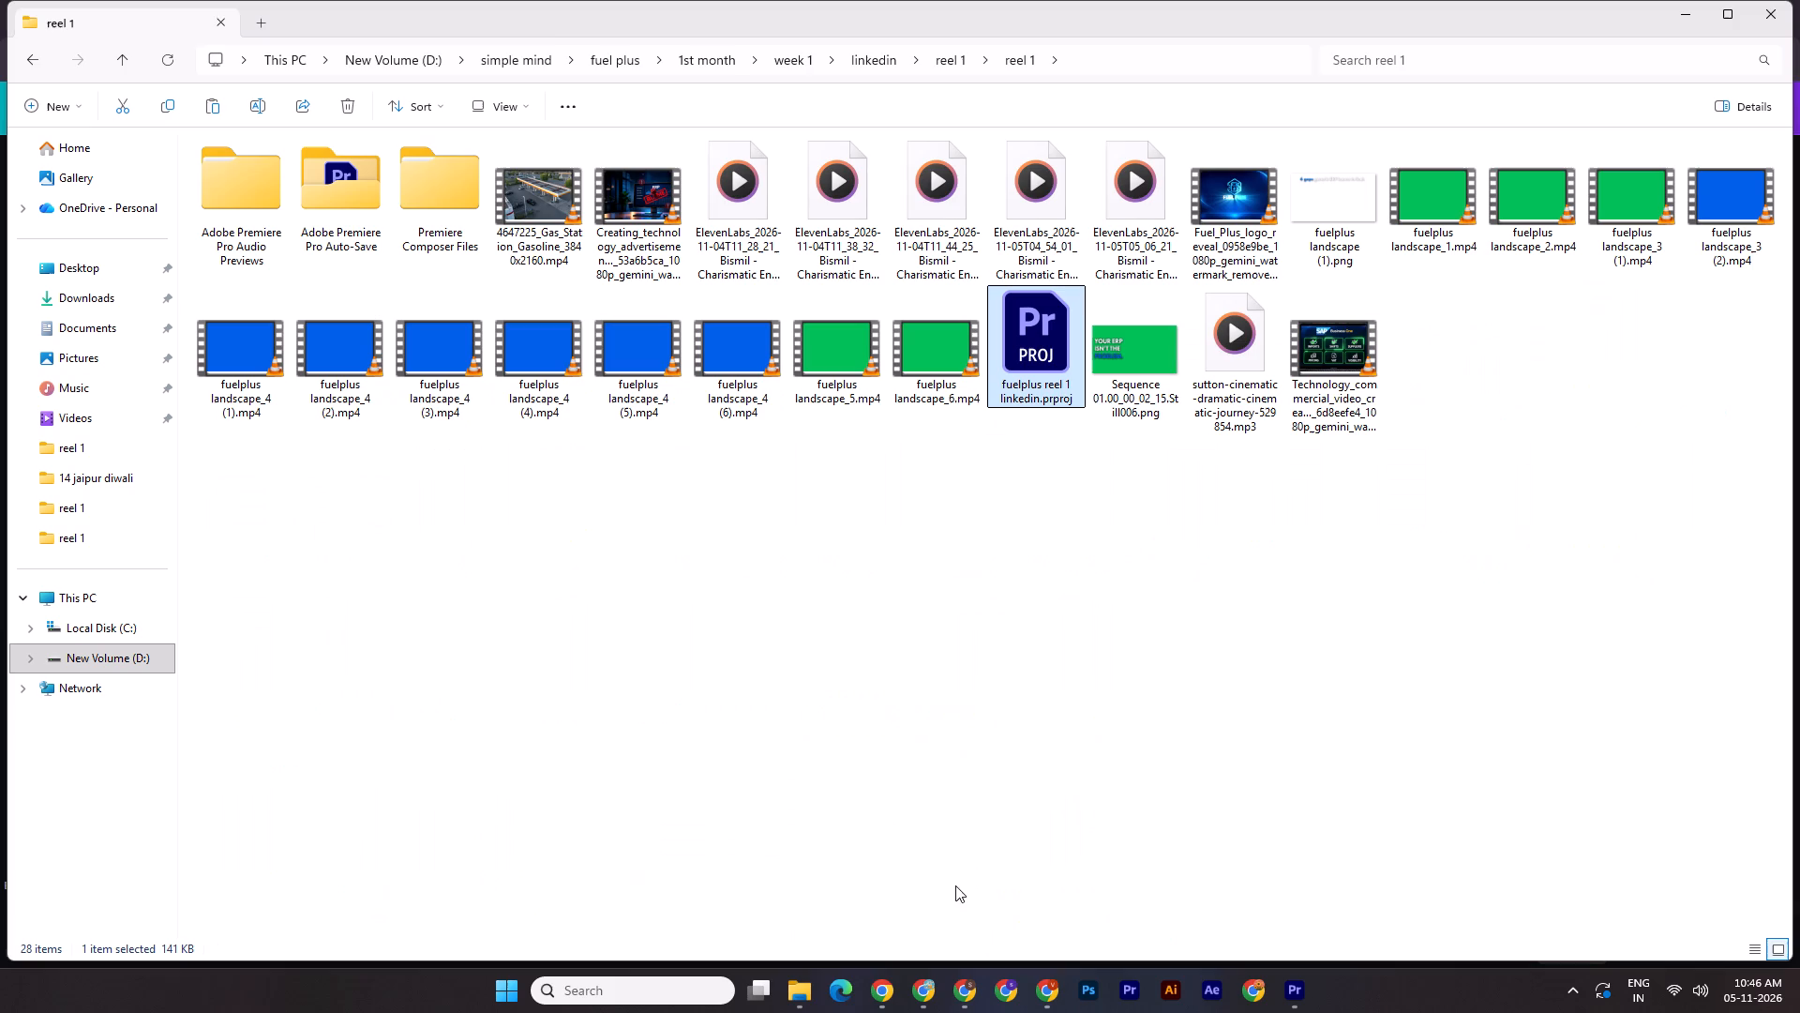
key(ctrl+v)
Bring fuelplus landscape_7.mp4 into the Premiere Pro sequence, on empty space of track V5 above the logo reveal.
drag(1422, 372, 1276, 992)
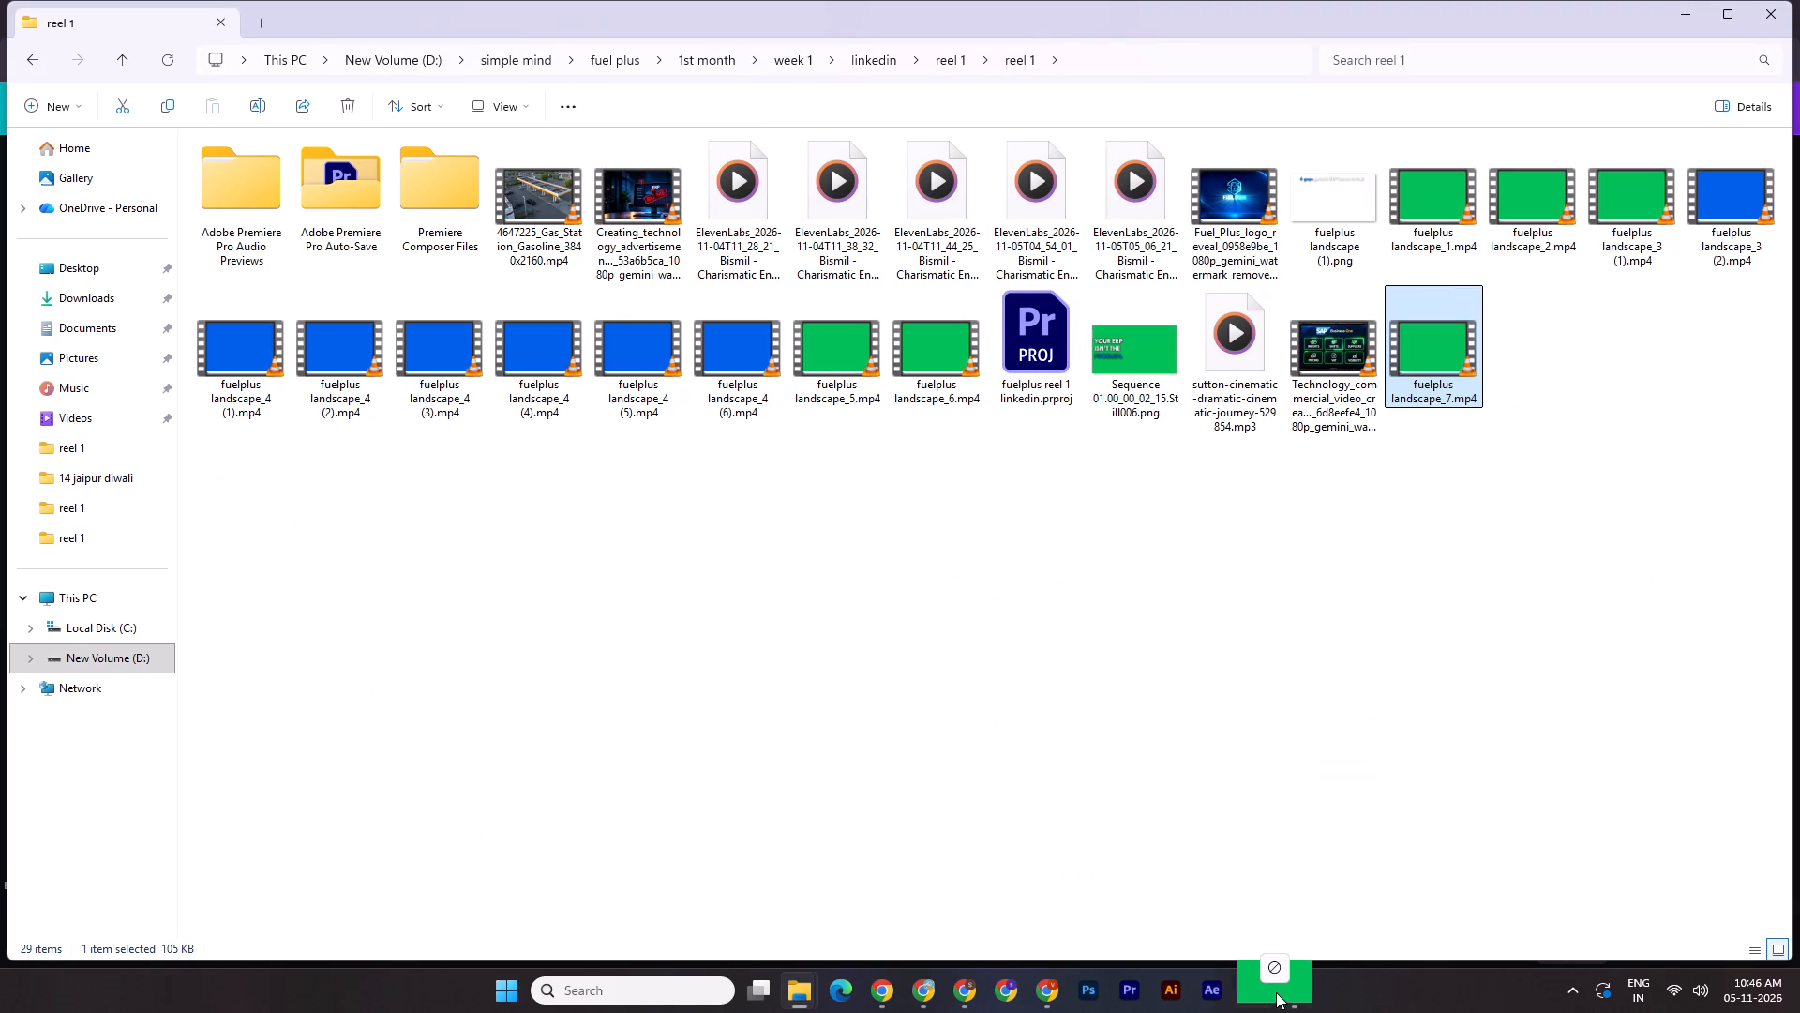
drag(1276, 992, 1217, 556)
Examine the gap cards scene to identify which track and clip carry the 6 gaps headline.
drag(951, 442, 925, 443)
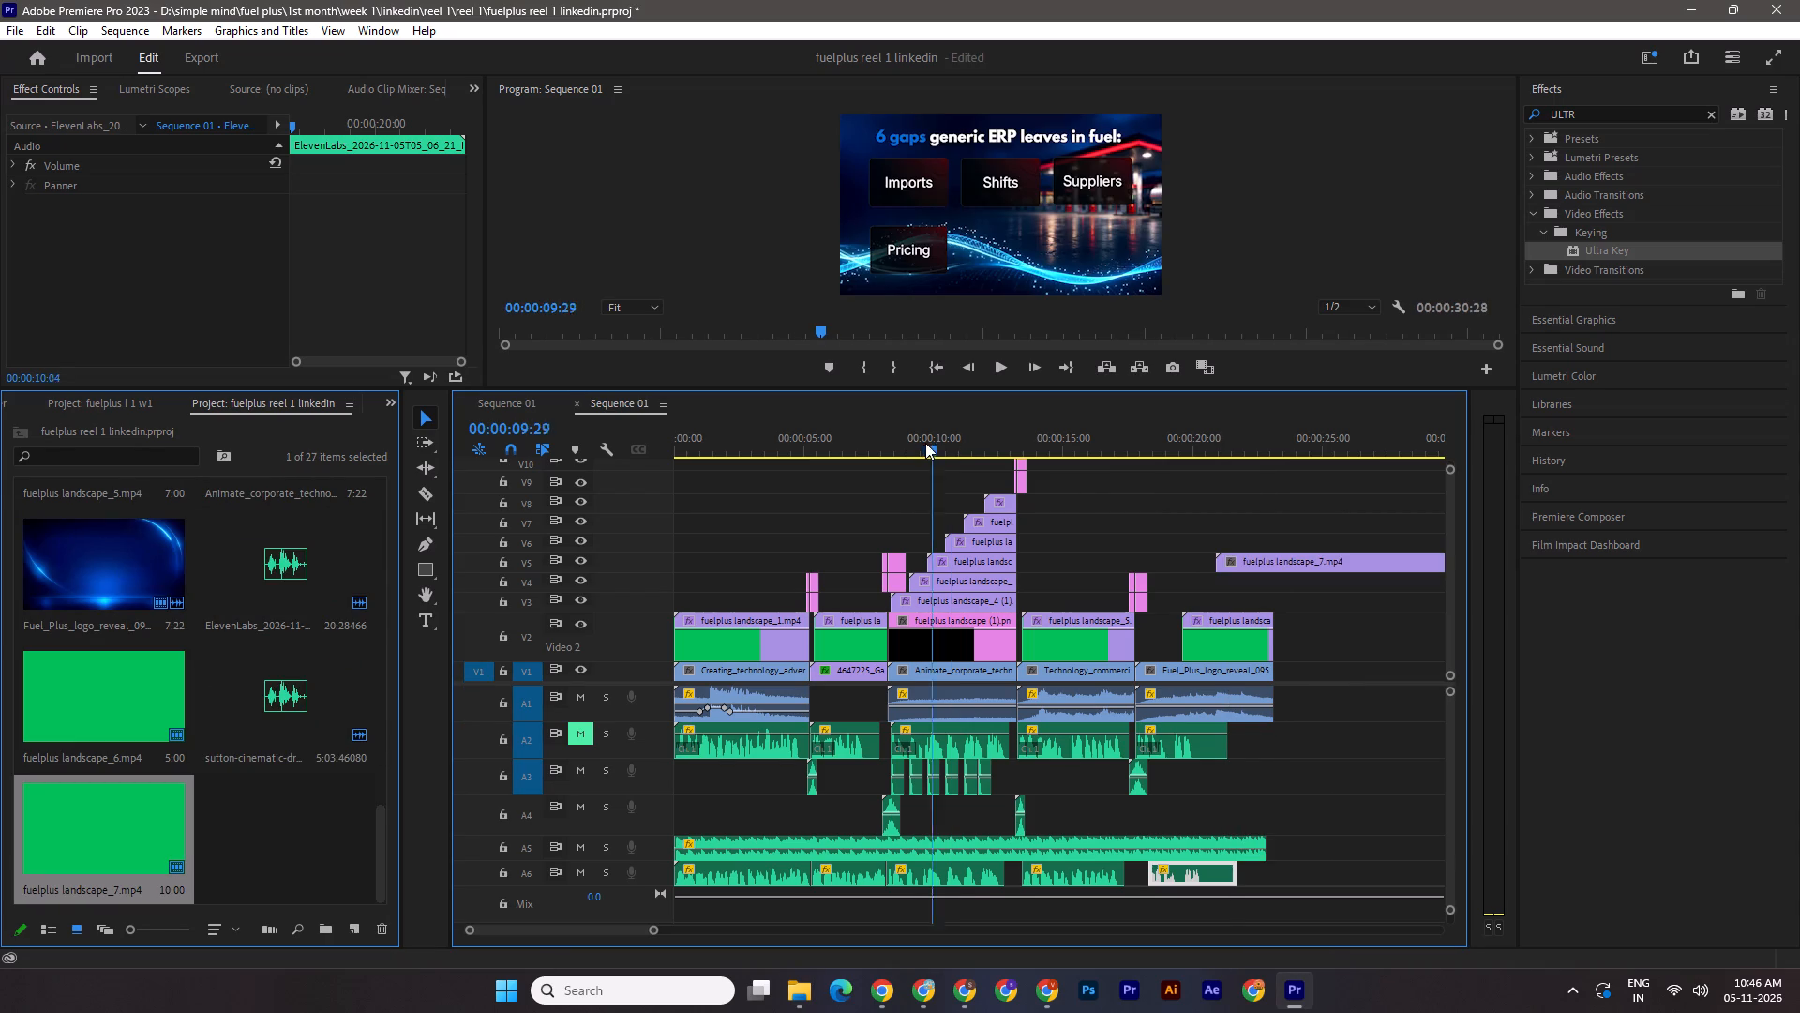
drag(925, 443, 915, 441)
drag(927, 607, 1119, 525)
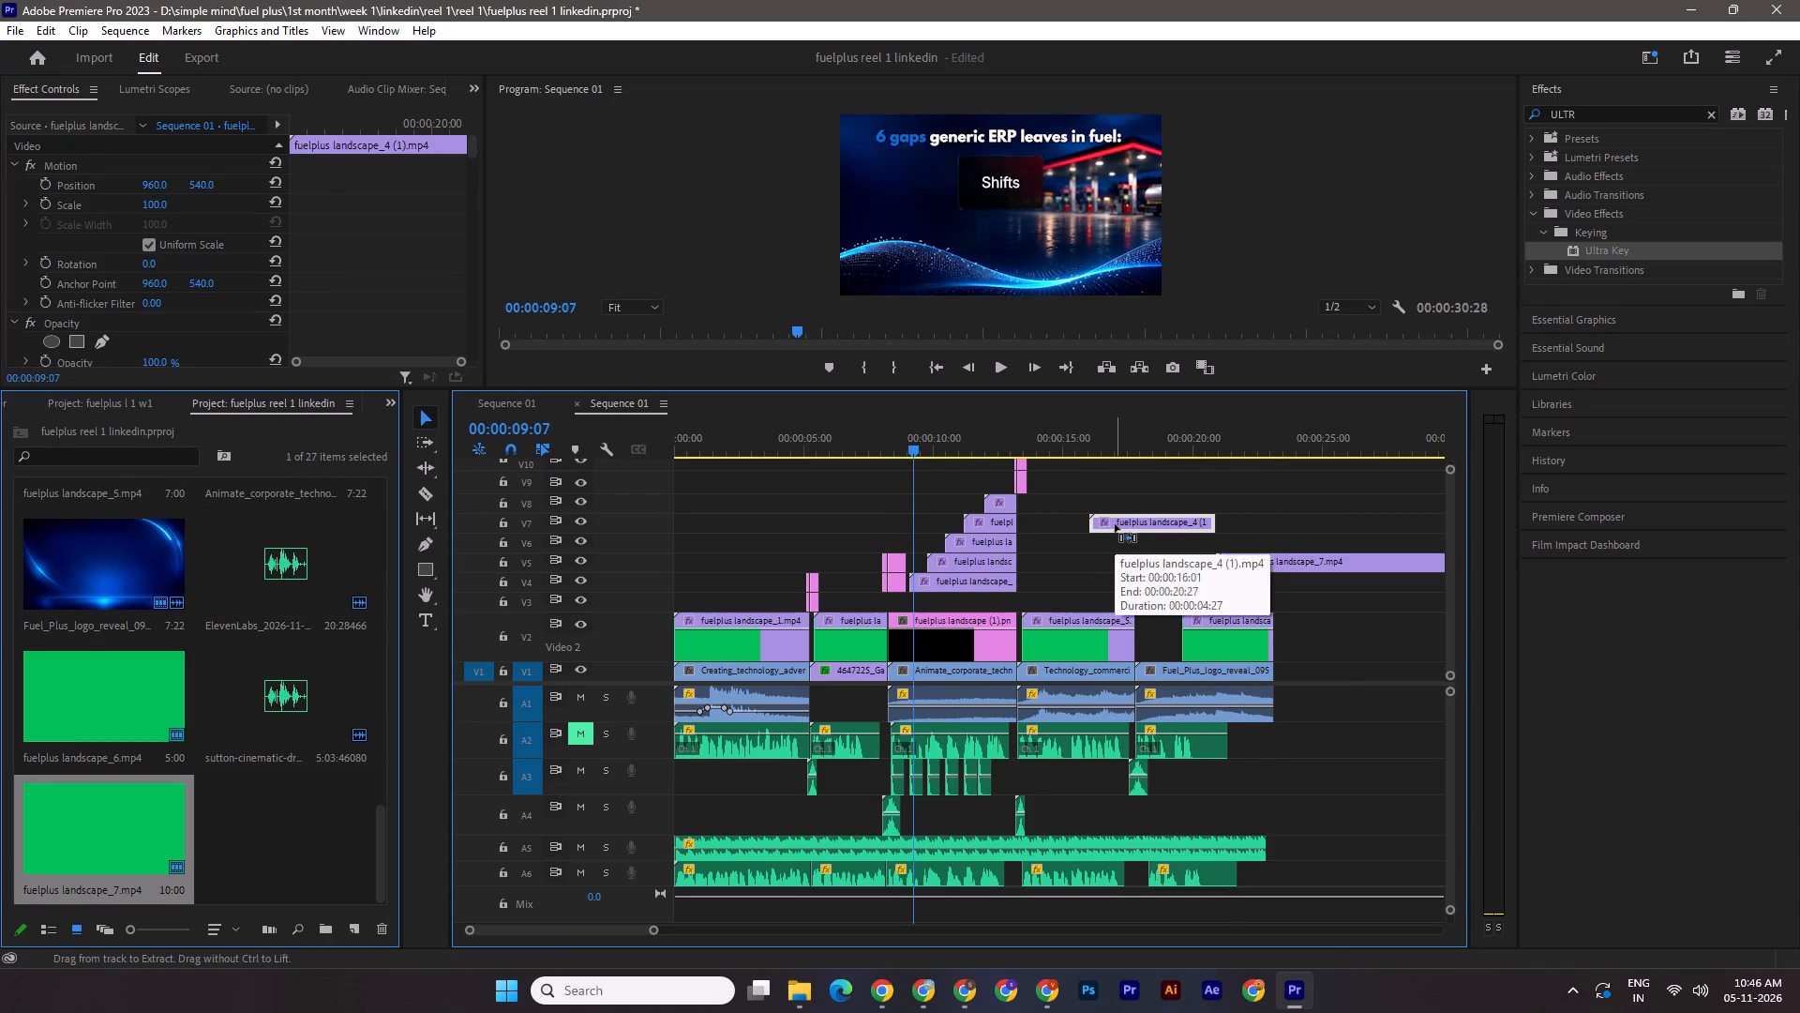
key(ctrl+z)
click(934, 586)
click(926, 624)
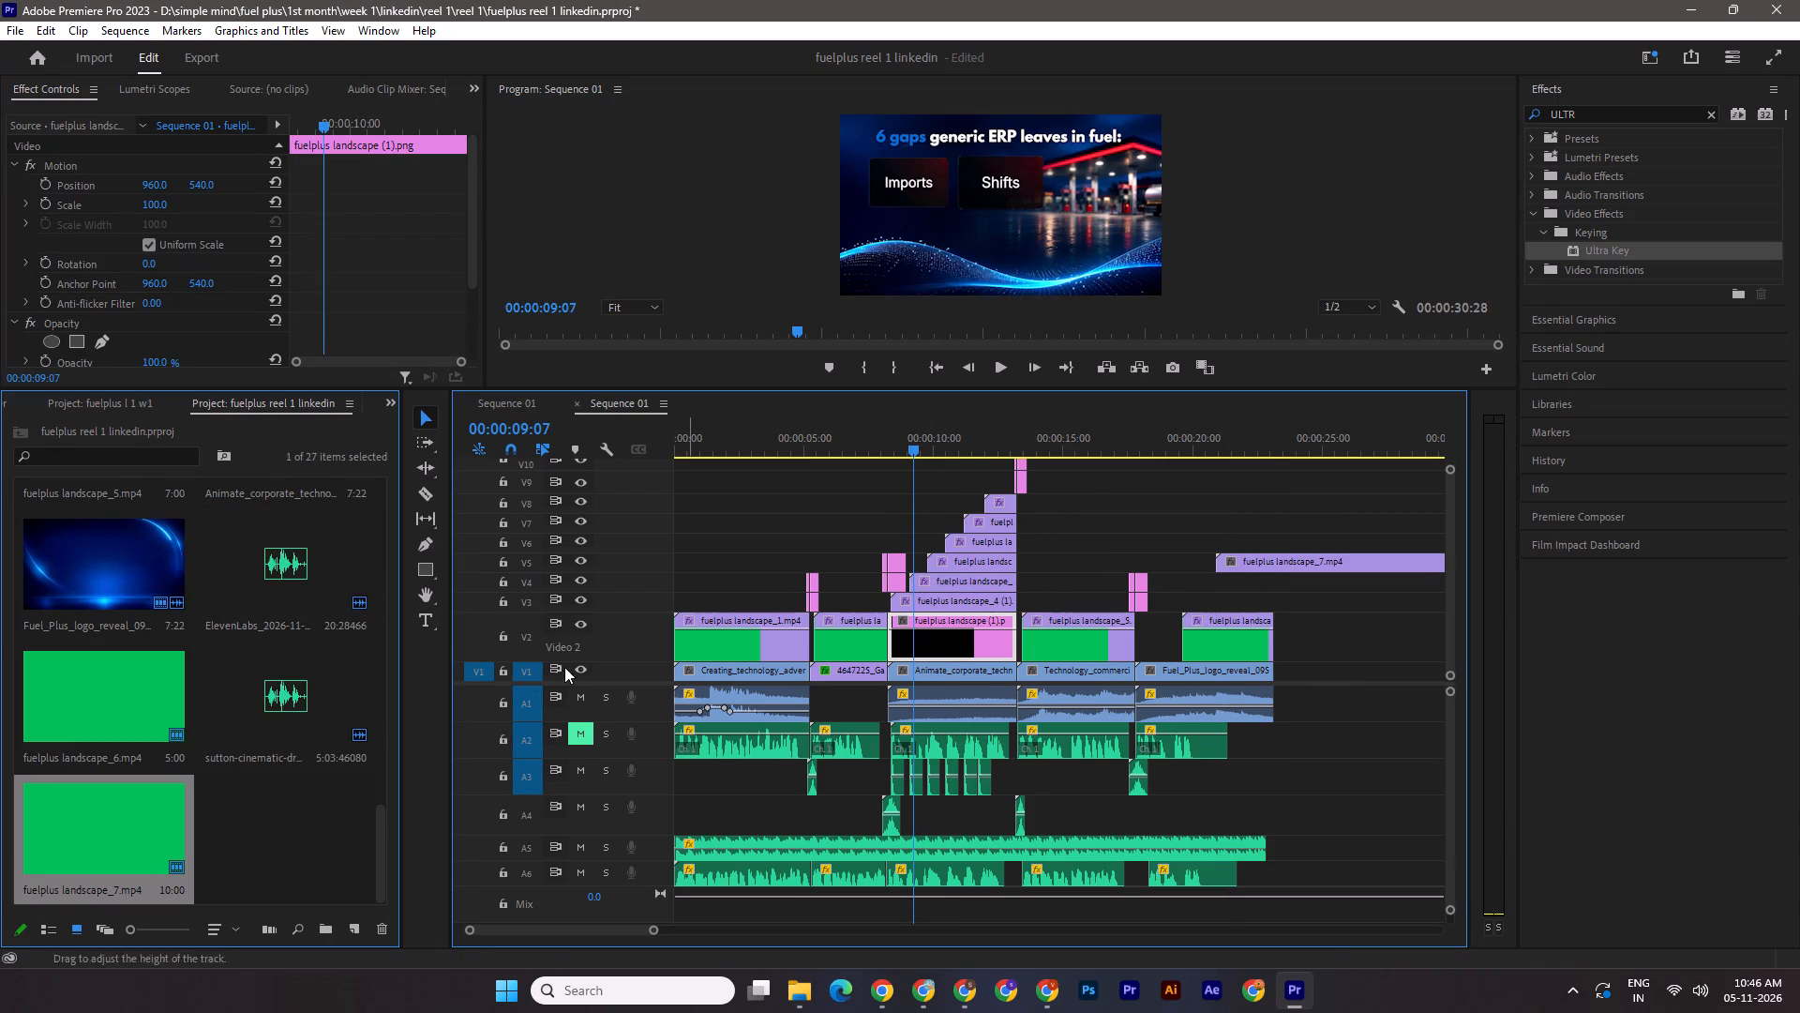
click(578, 624)
click(578, 624)
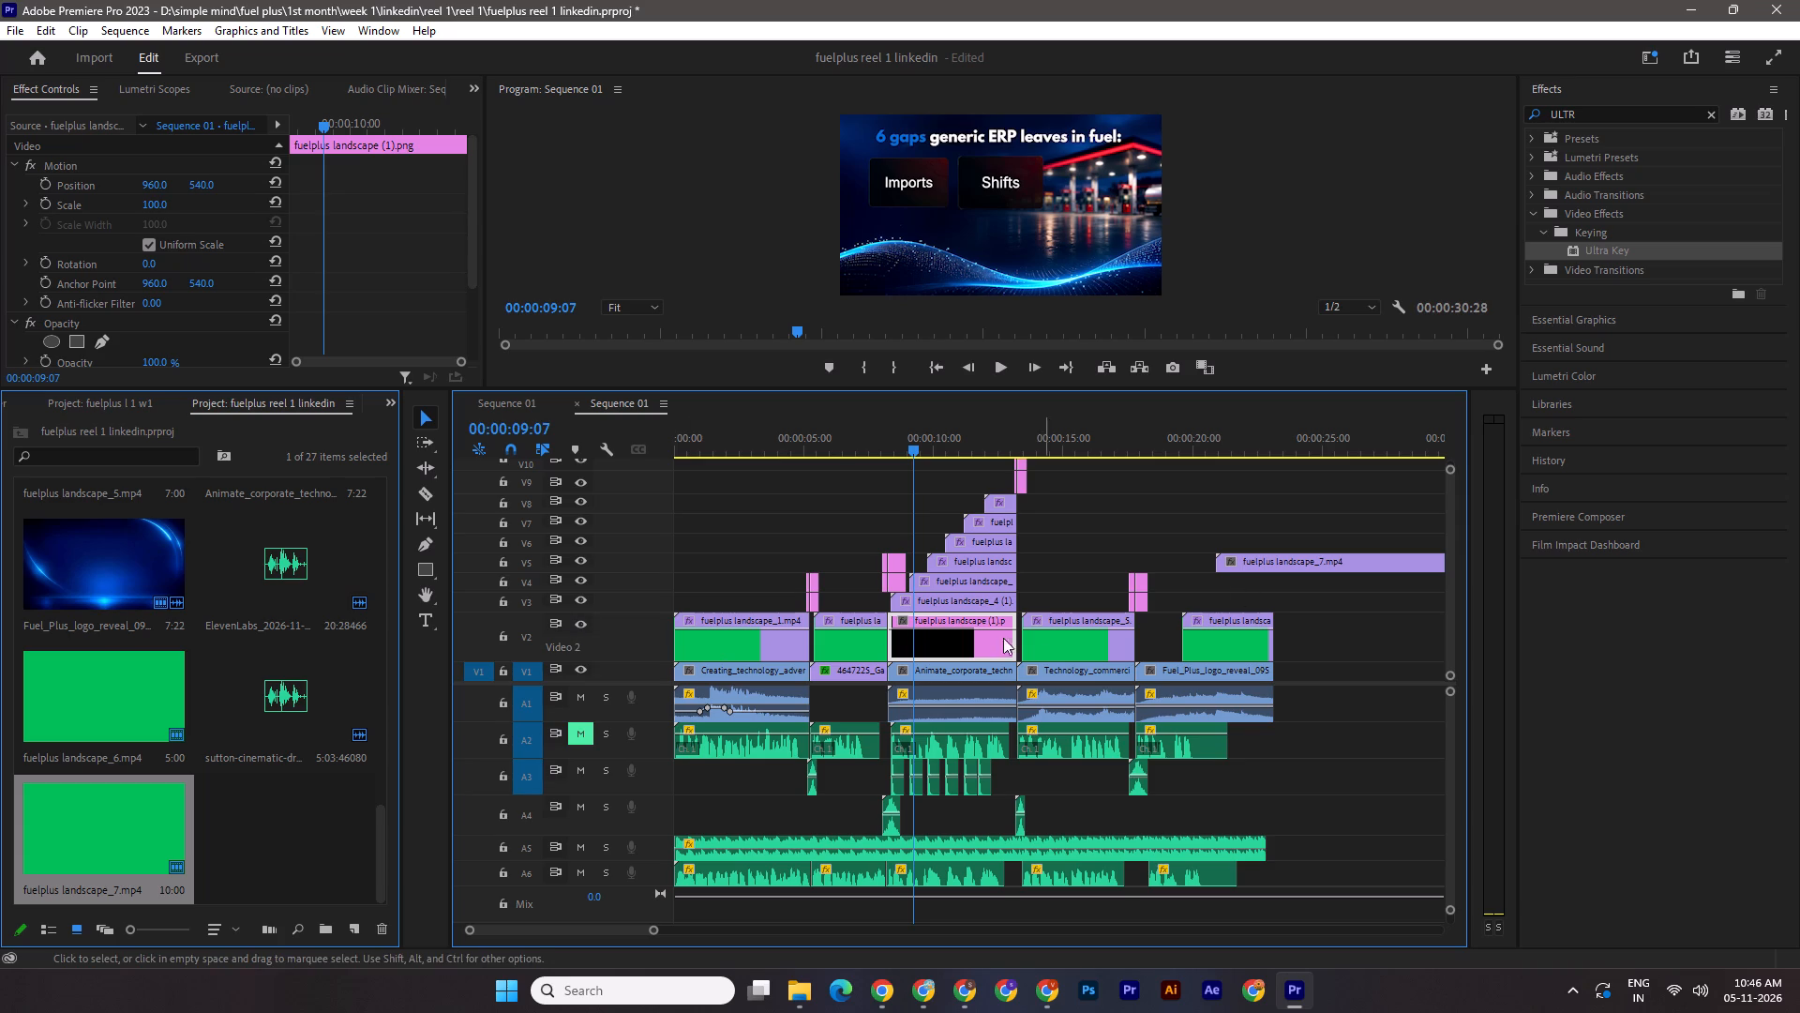
Shorten fuelplus landscape_7.mp4 and place it on V2 over the beginning of the fuelplus landscape (1).png headline.
drag(1282, 558, 1169, 537)
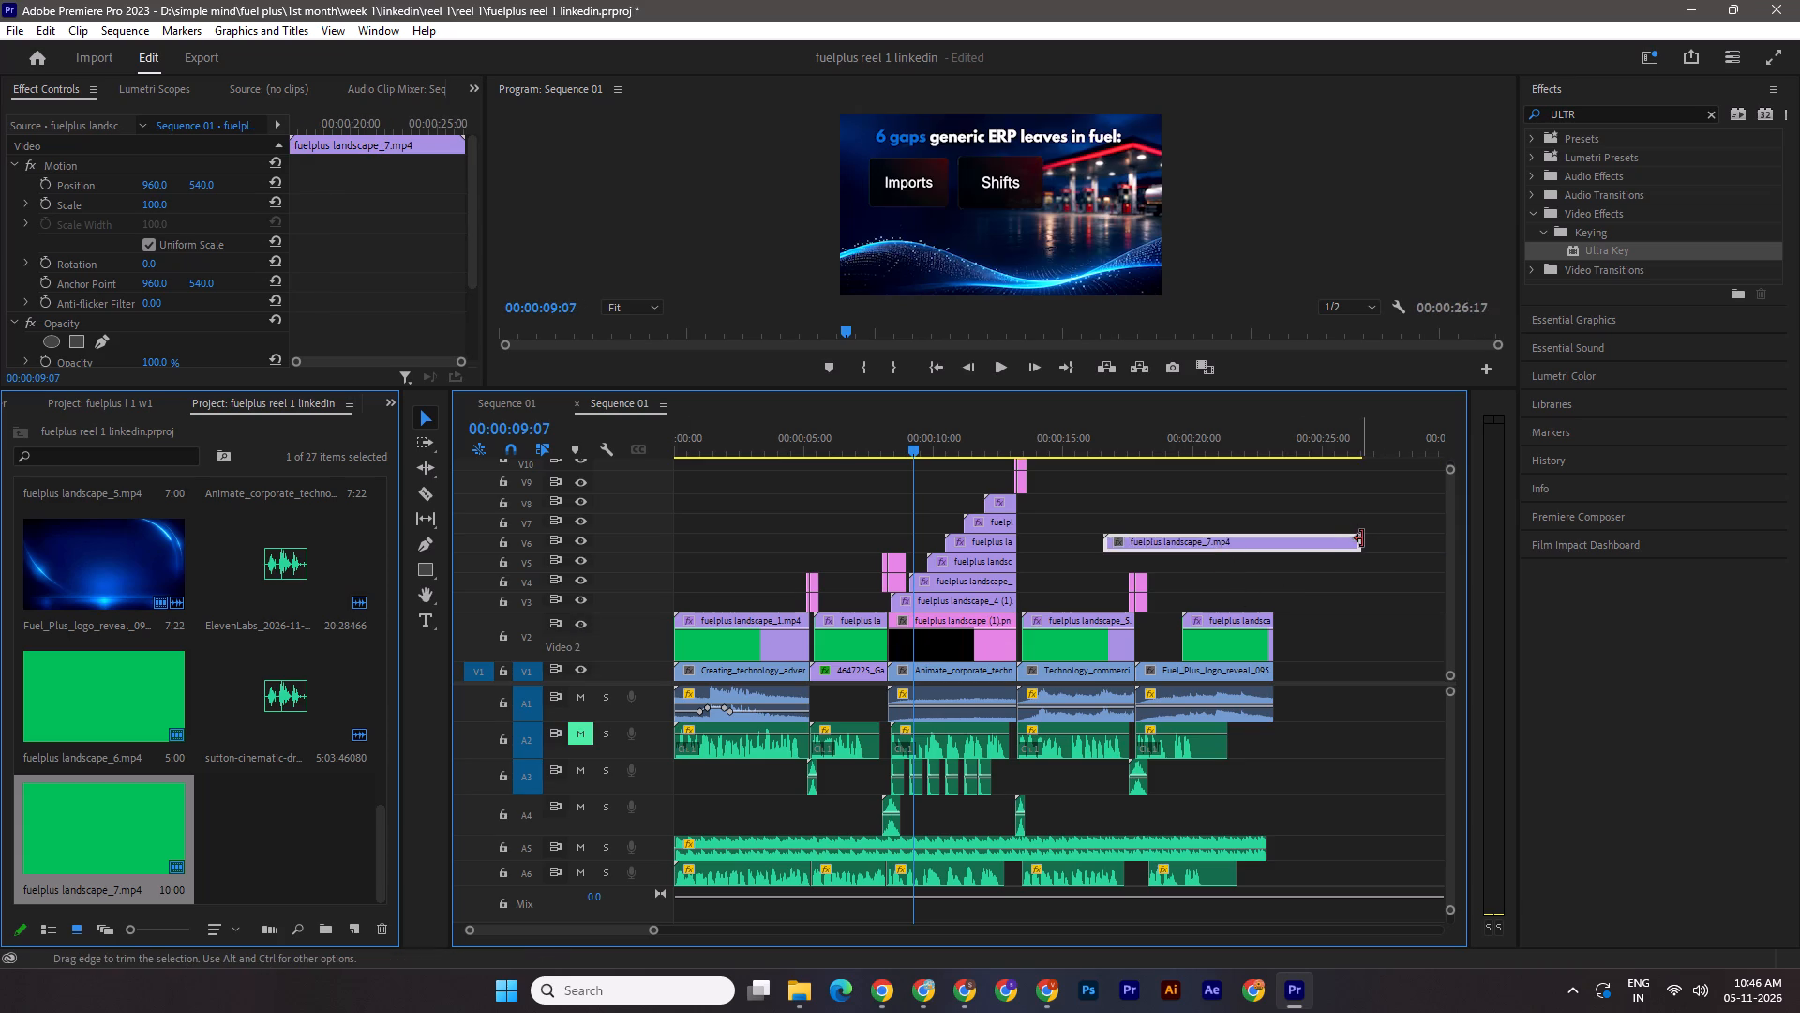
drag(1362, 538, 1152, 544)
drag(1125, 543, 914, 638)
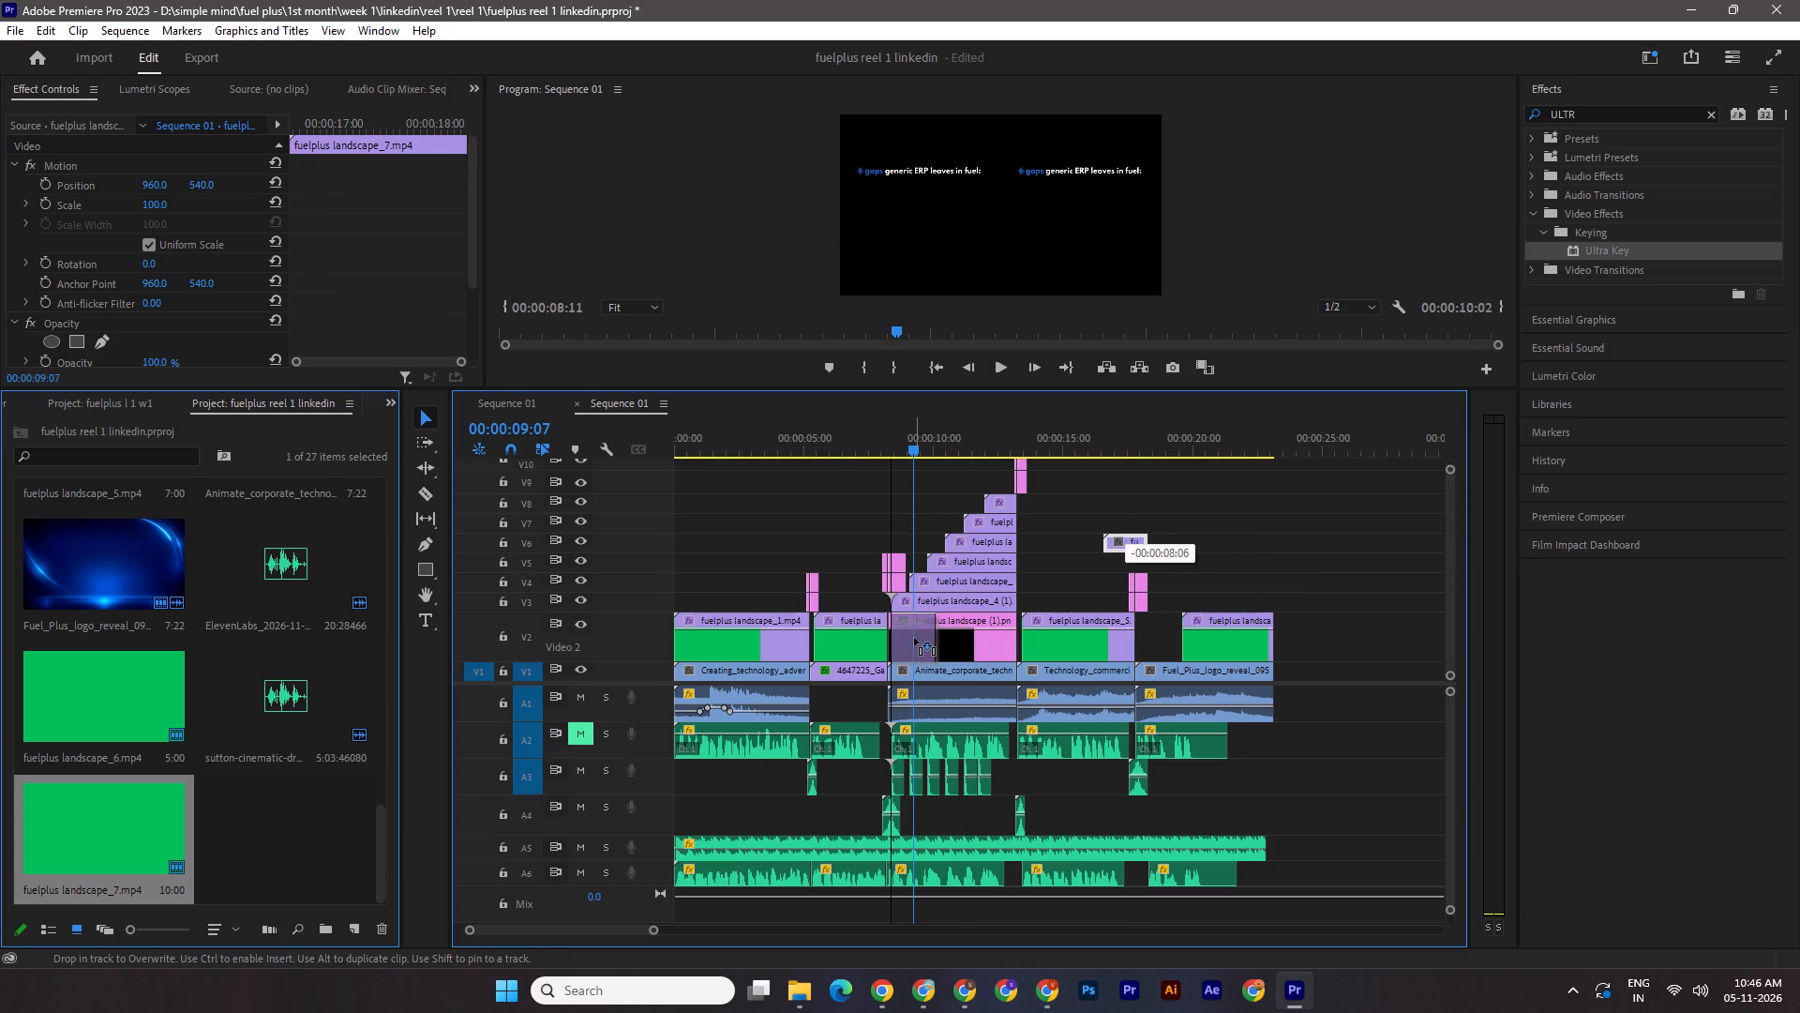
drag(914, 638, 911, 638)
Delete the leftover PNG sliver on V2 and move fuelplus landscape_7.mp4 earlier to meet the end of fuelplus landscape_2.mp4.
drag(656, 928, 632, 923)
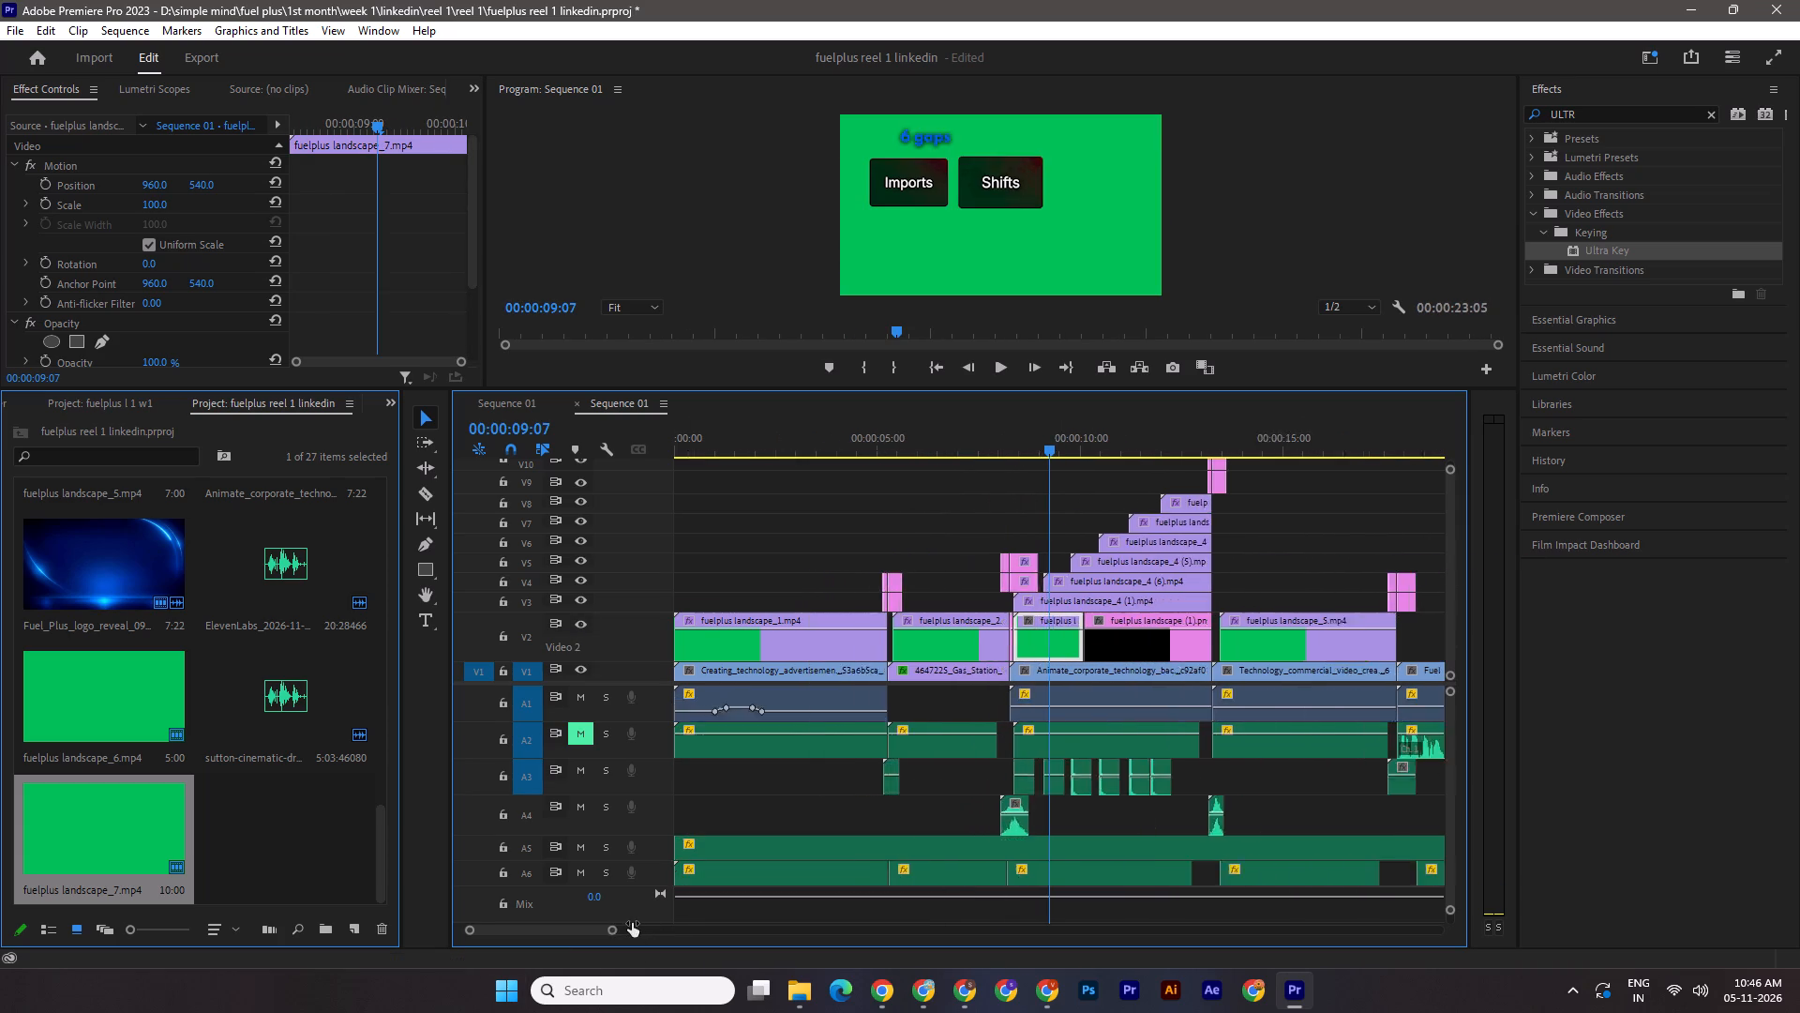
drag(632, 923, 592, 917)
click(869, 648)
click(873, 650)
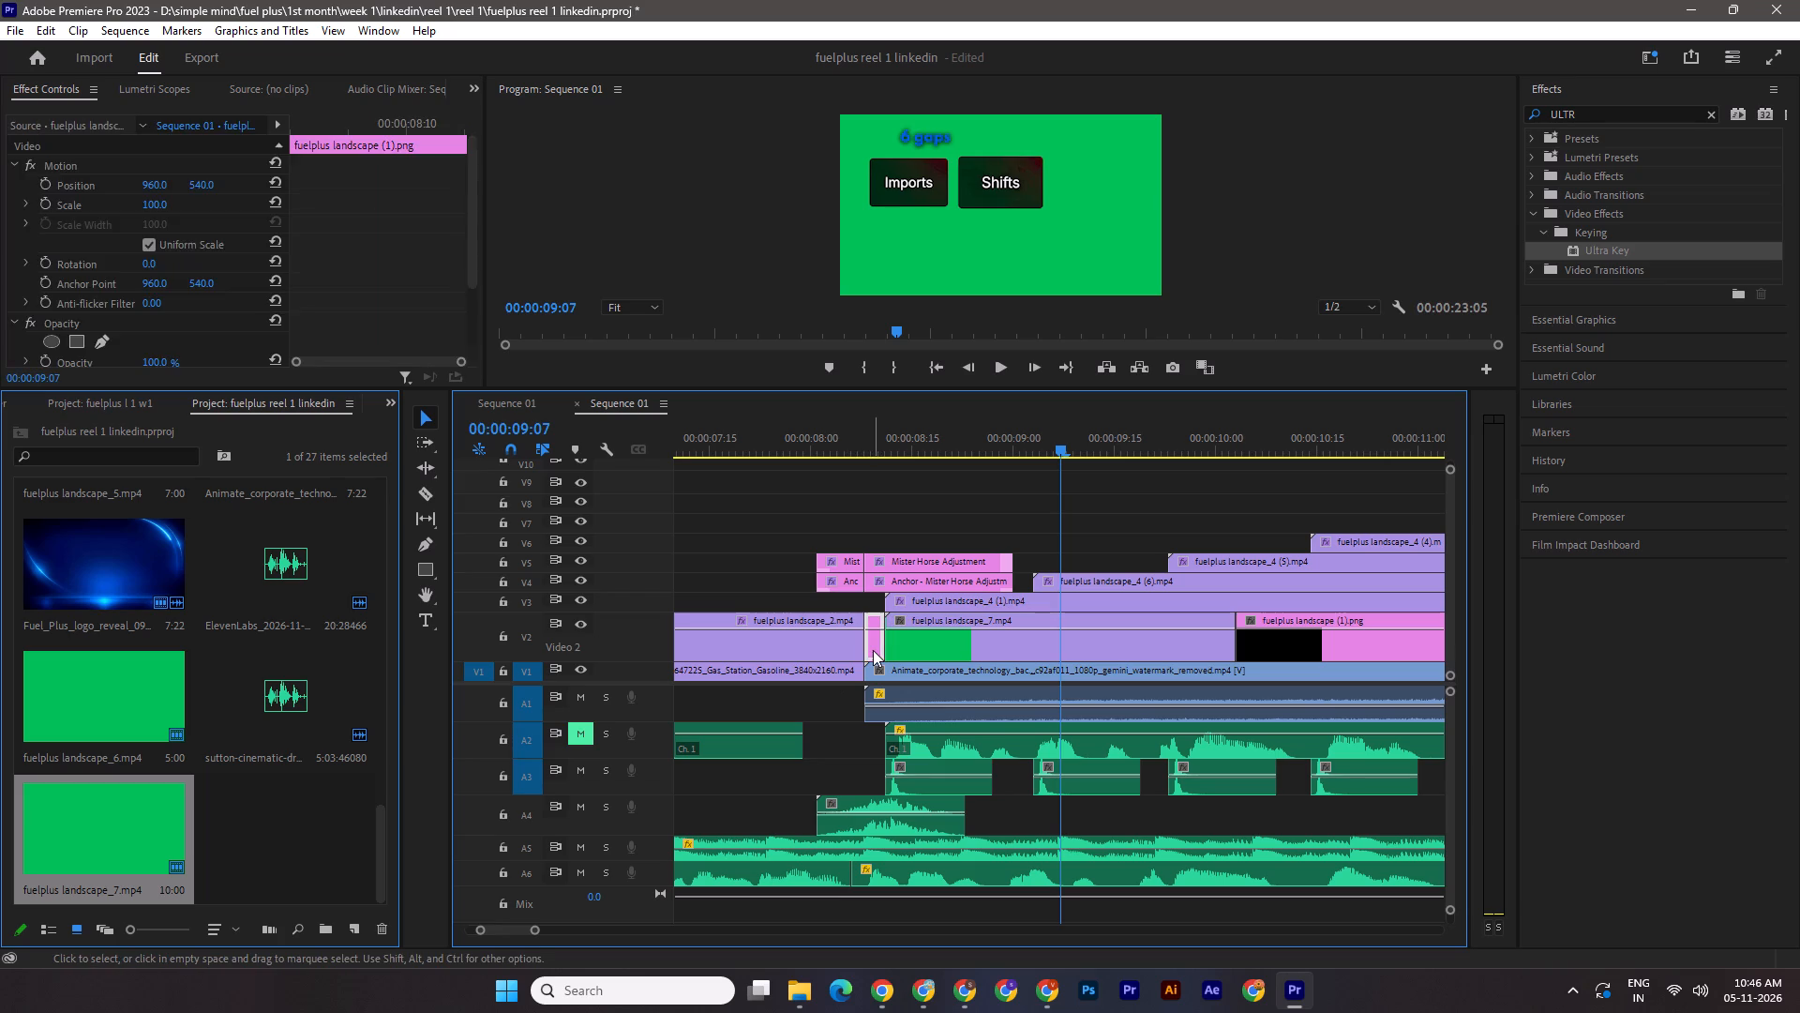
key(Delete)
drag(921, 654, 907, 654)
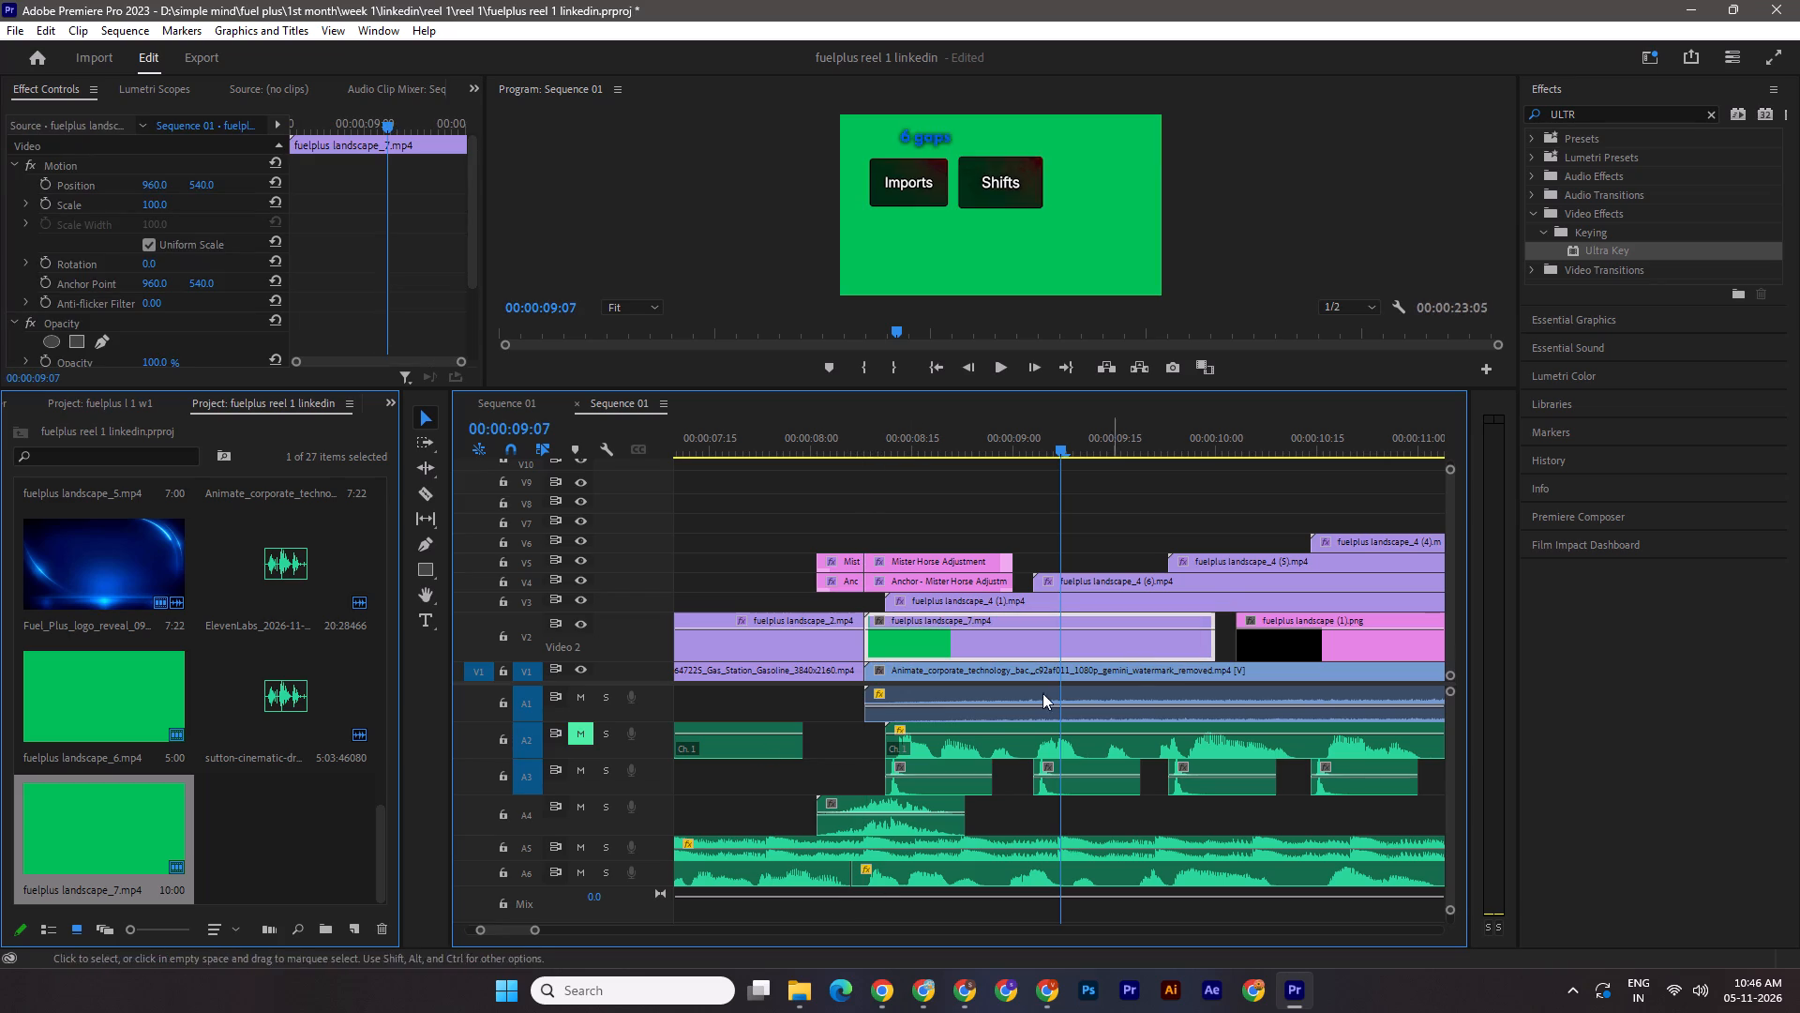
Delete the remaining fuelplus landscape (1).png on V2, extend fuelplus landscape_7.mp4 to 00:00:13:08, and save the project.
drag(535, 928, 562, 929)
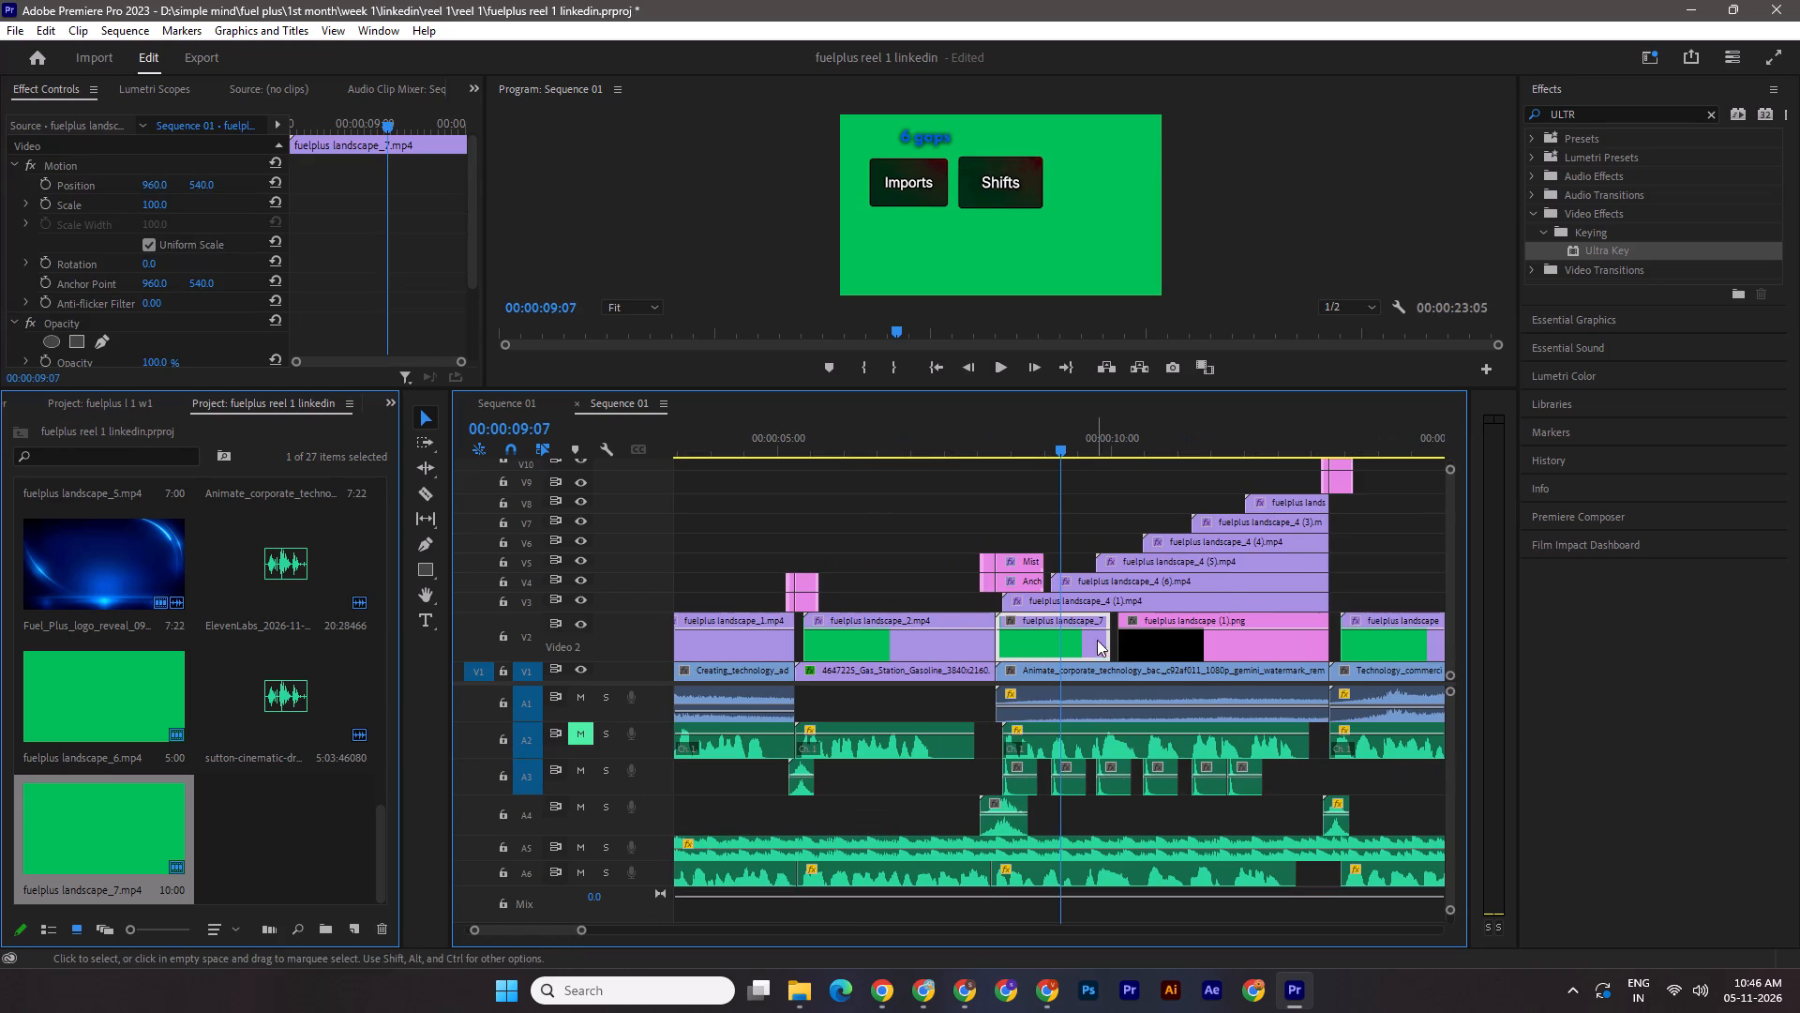
drag(1108, 645, 1317, 646)
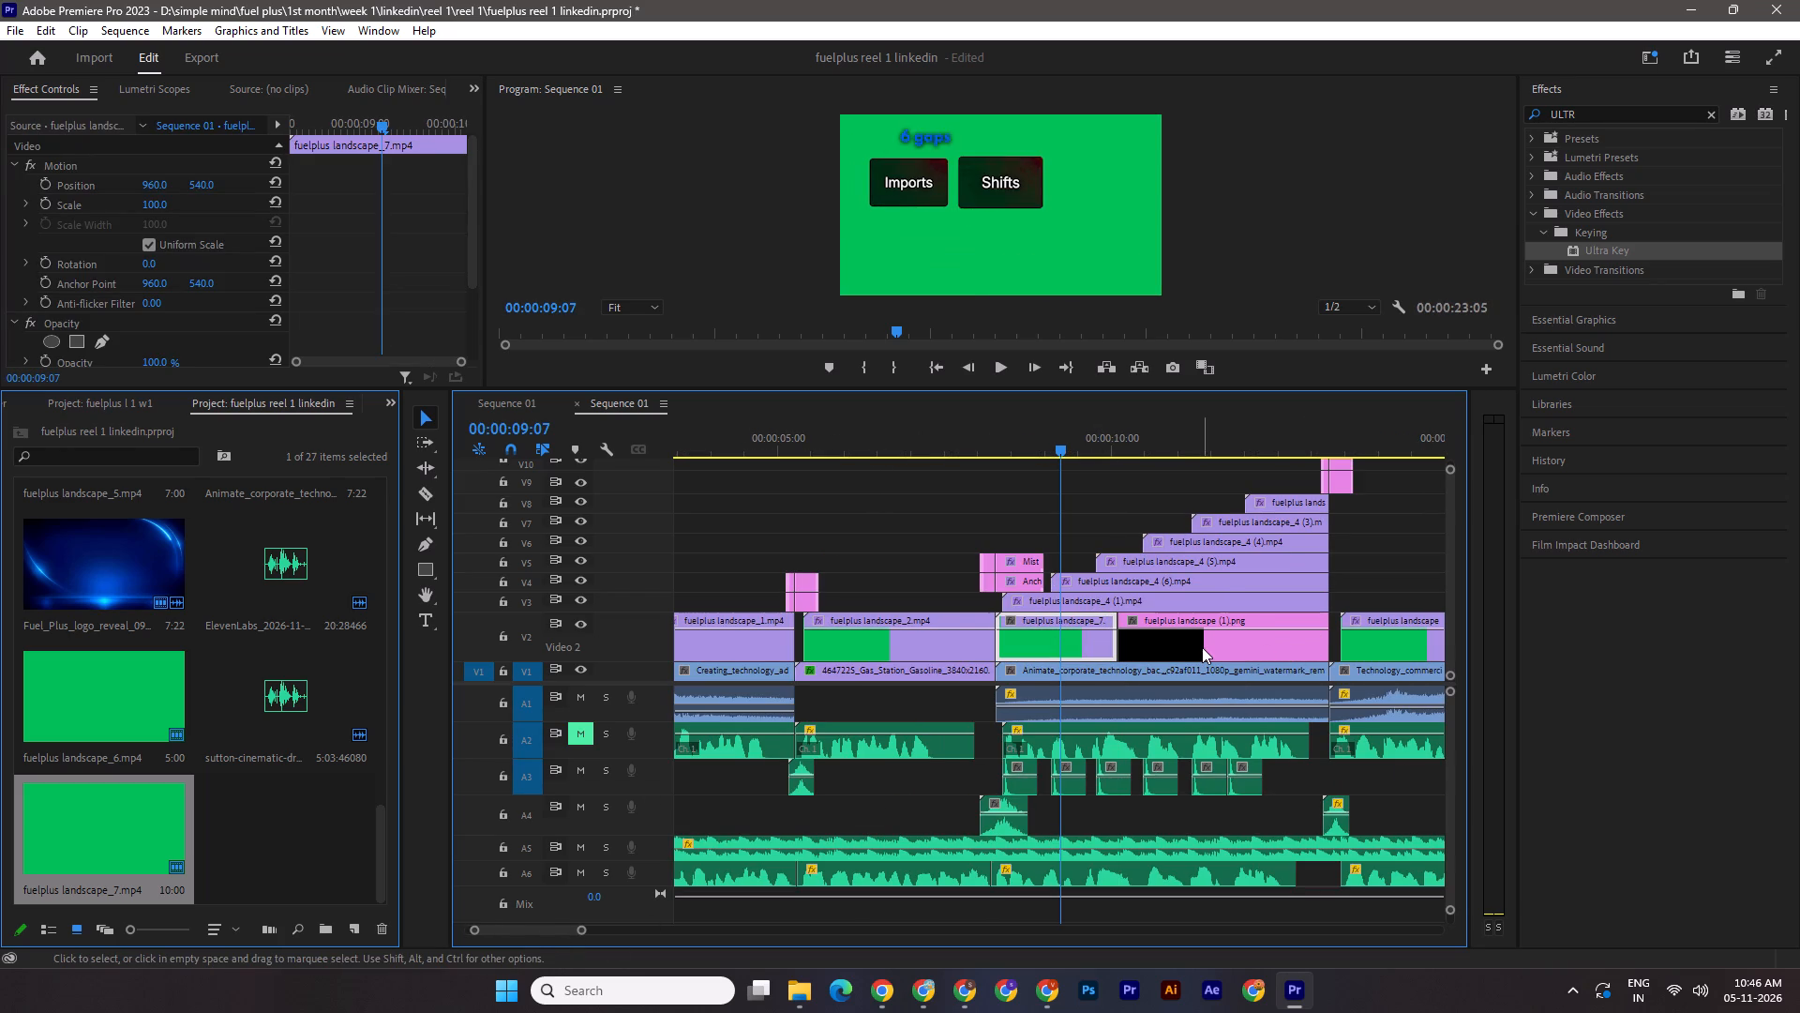
shift+drag(1056, 450, 1327, 497)
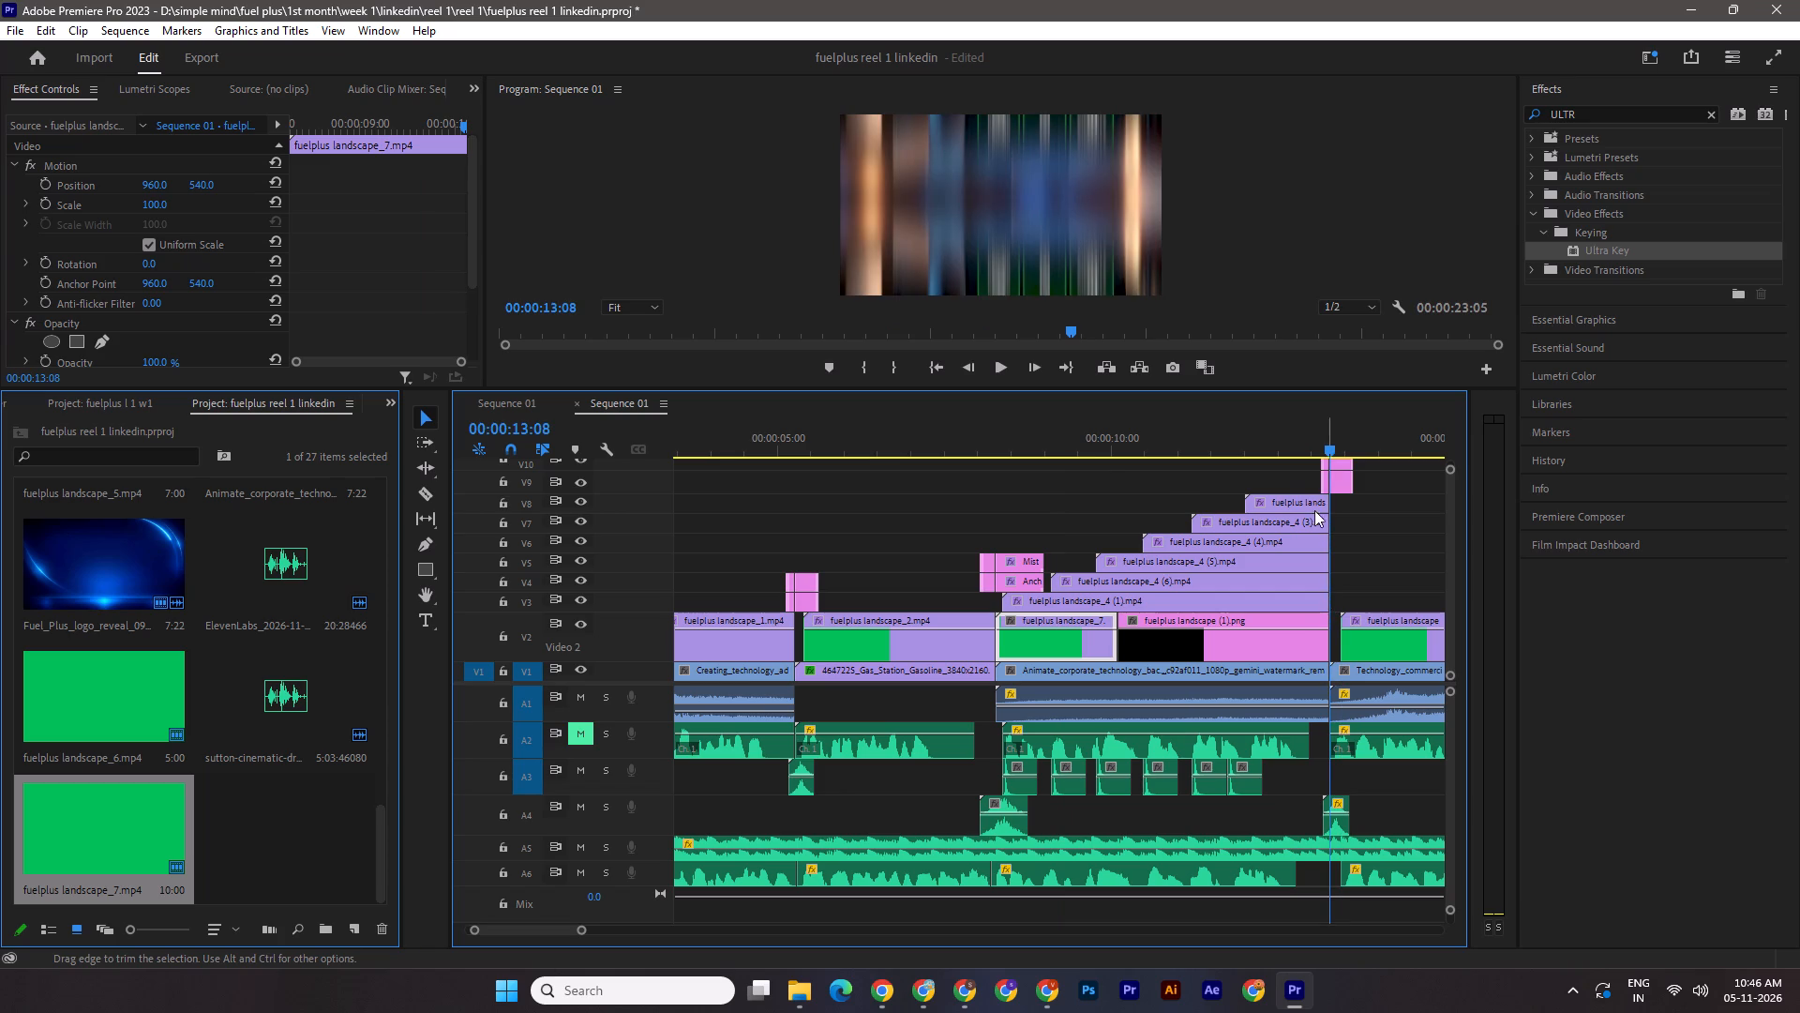
click(1231, 632)
key(Delete)
drag(1119, 654, 1314, 657)
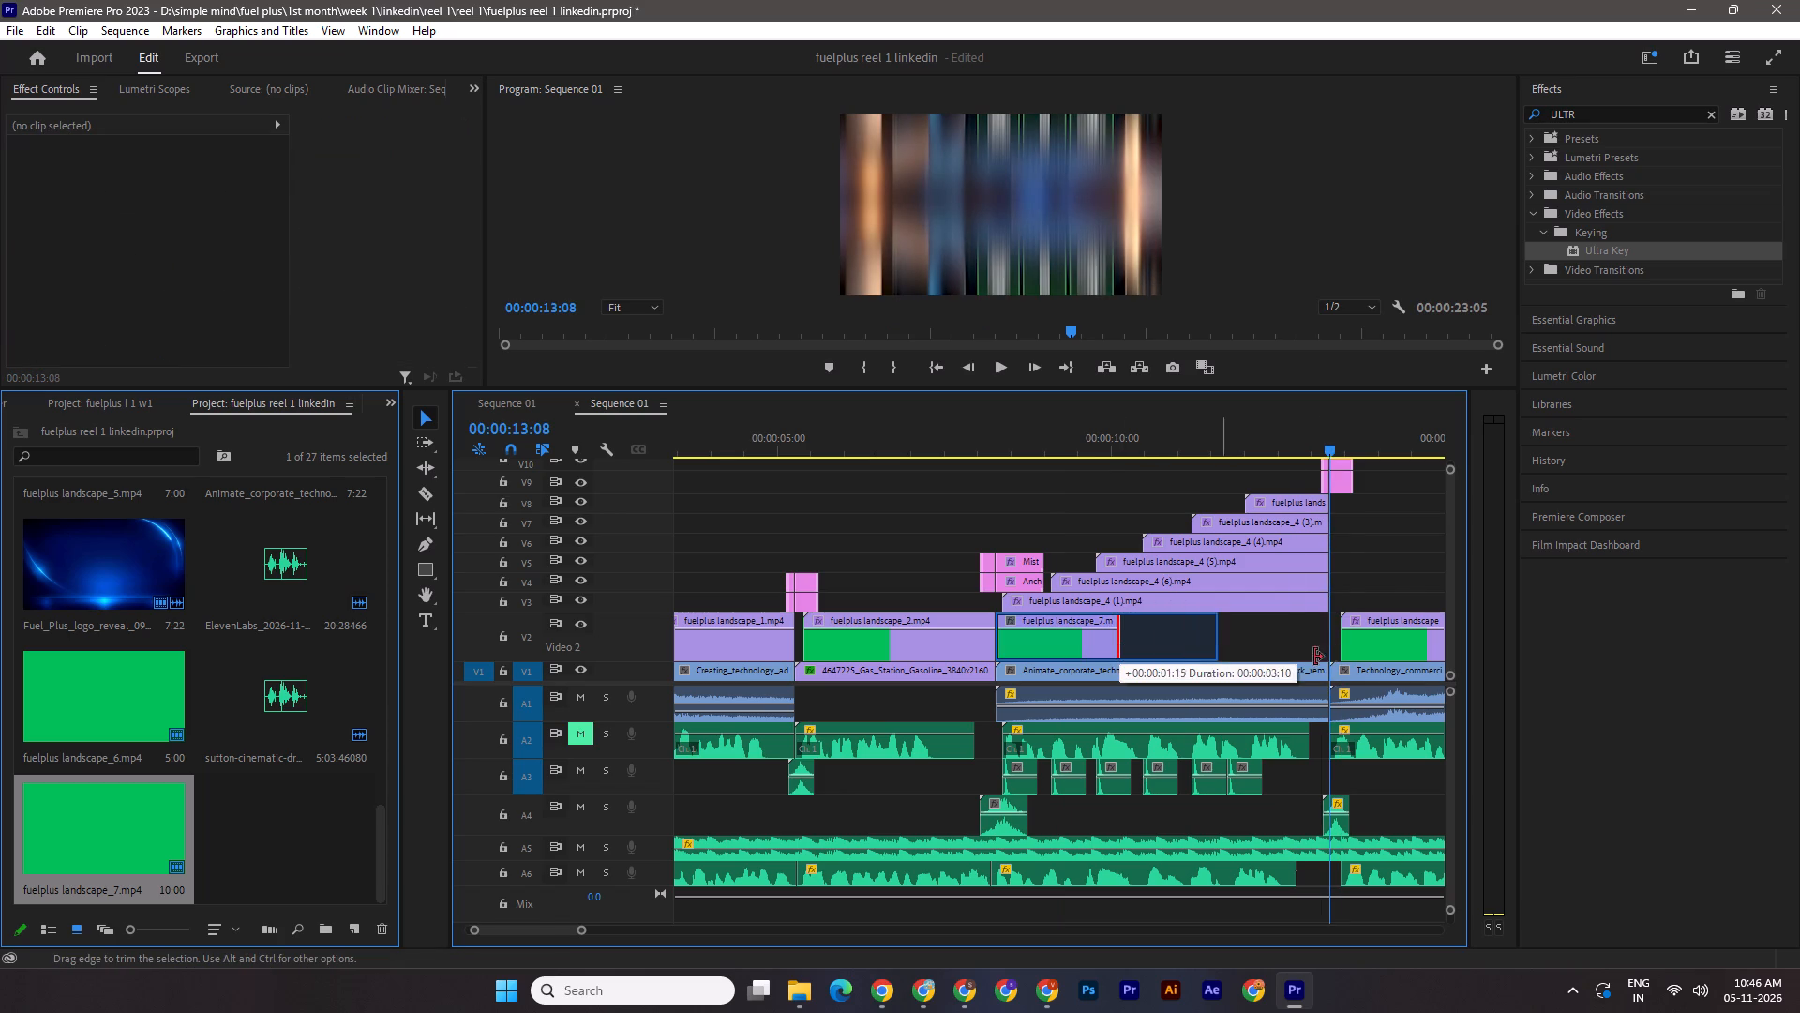
drag(1314, 657, 1330, 655)
key(ctrl+s)
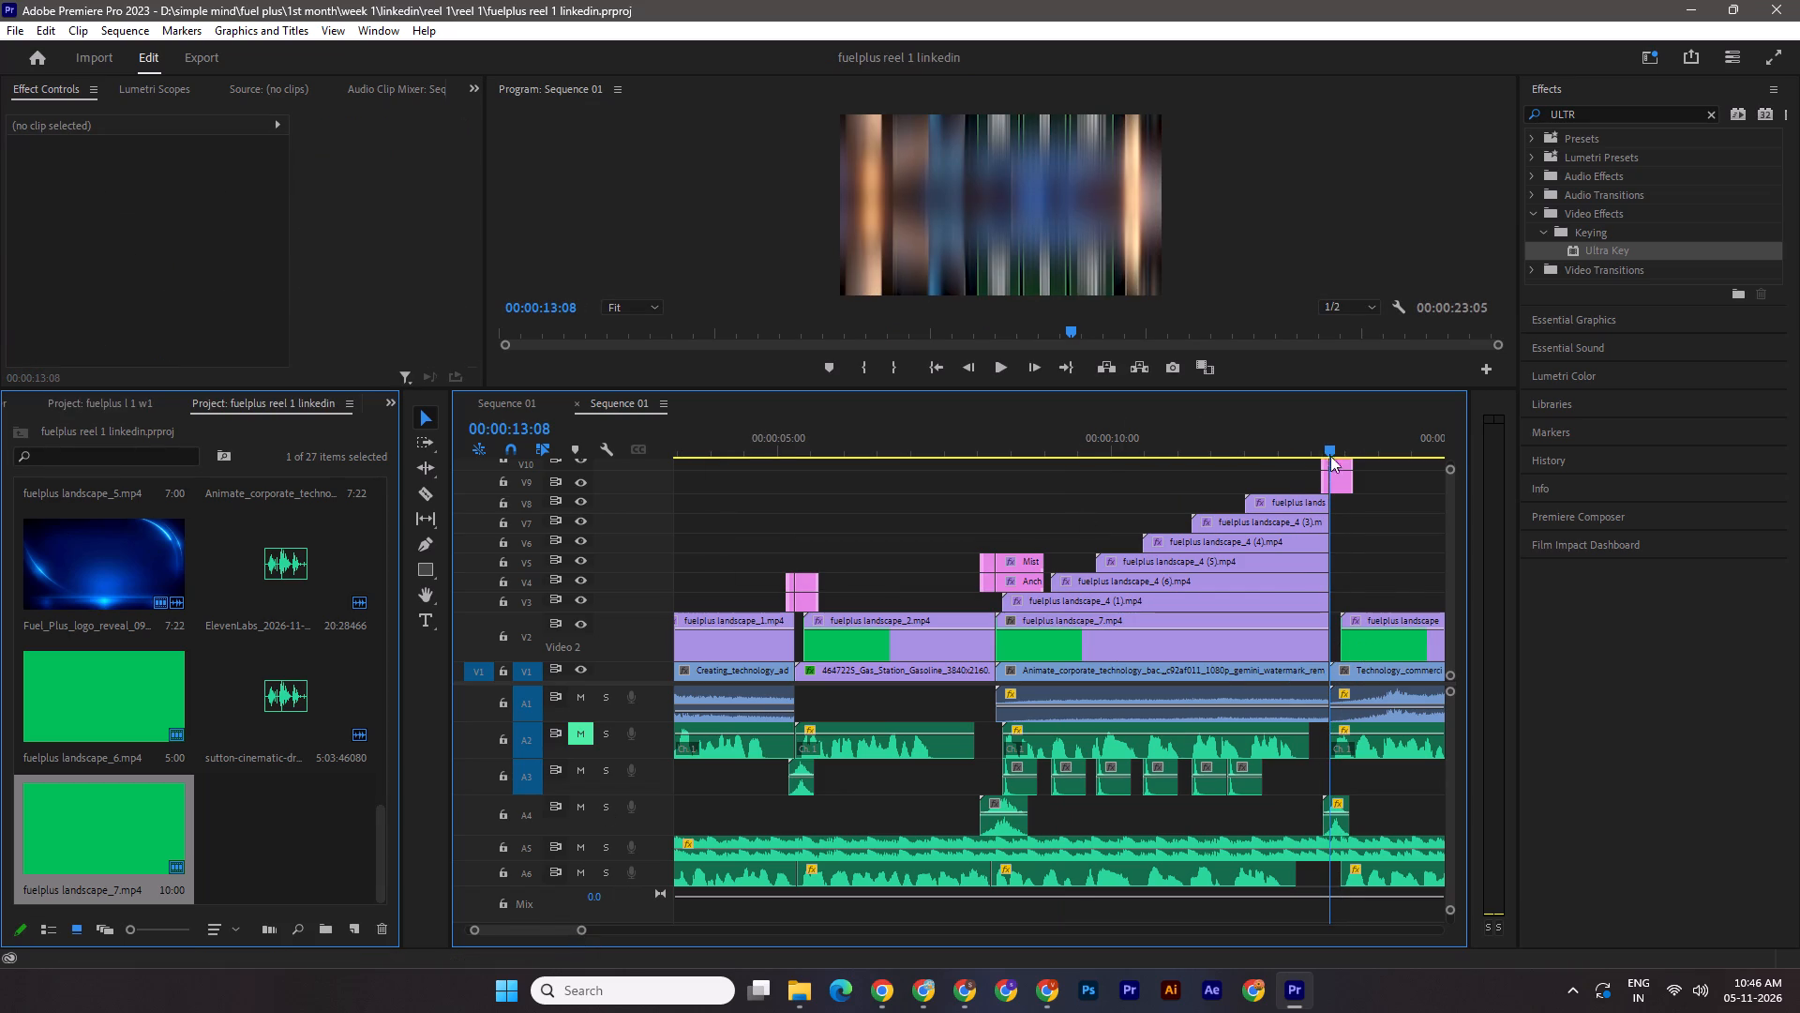
Apply Ultra Key to fuelplus landscape_7.mp4 with its green background as the key color, and save the project.
drag(1331, 448, 1051, 458)
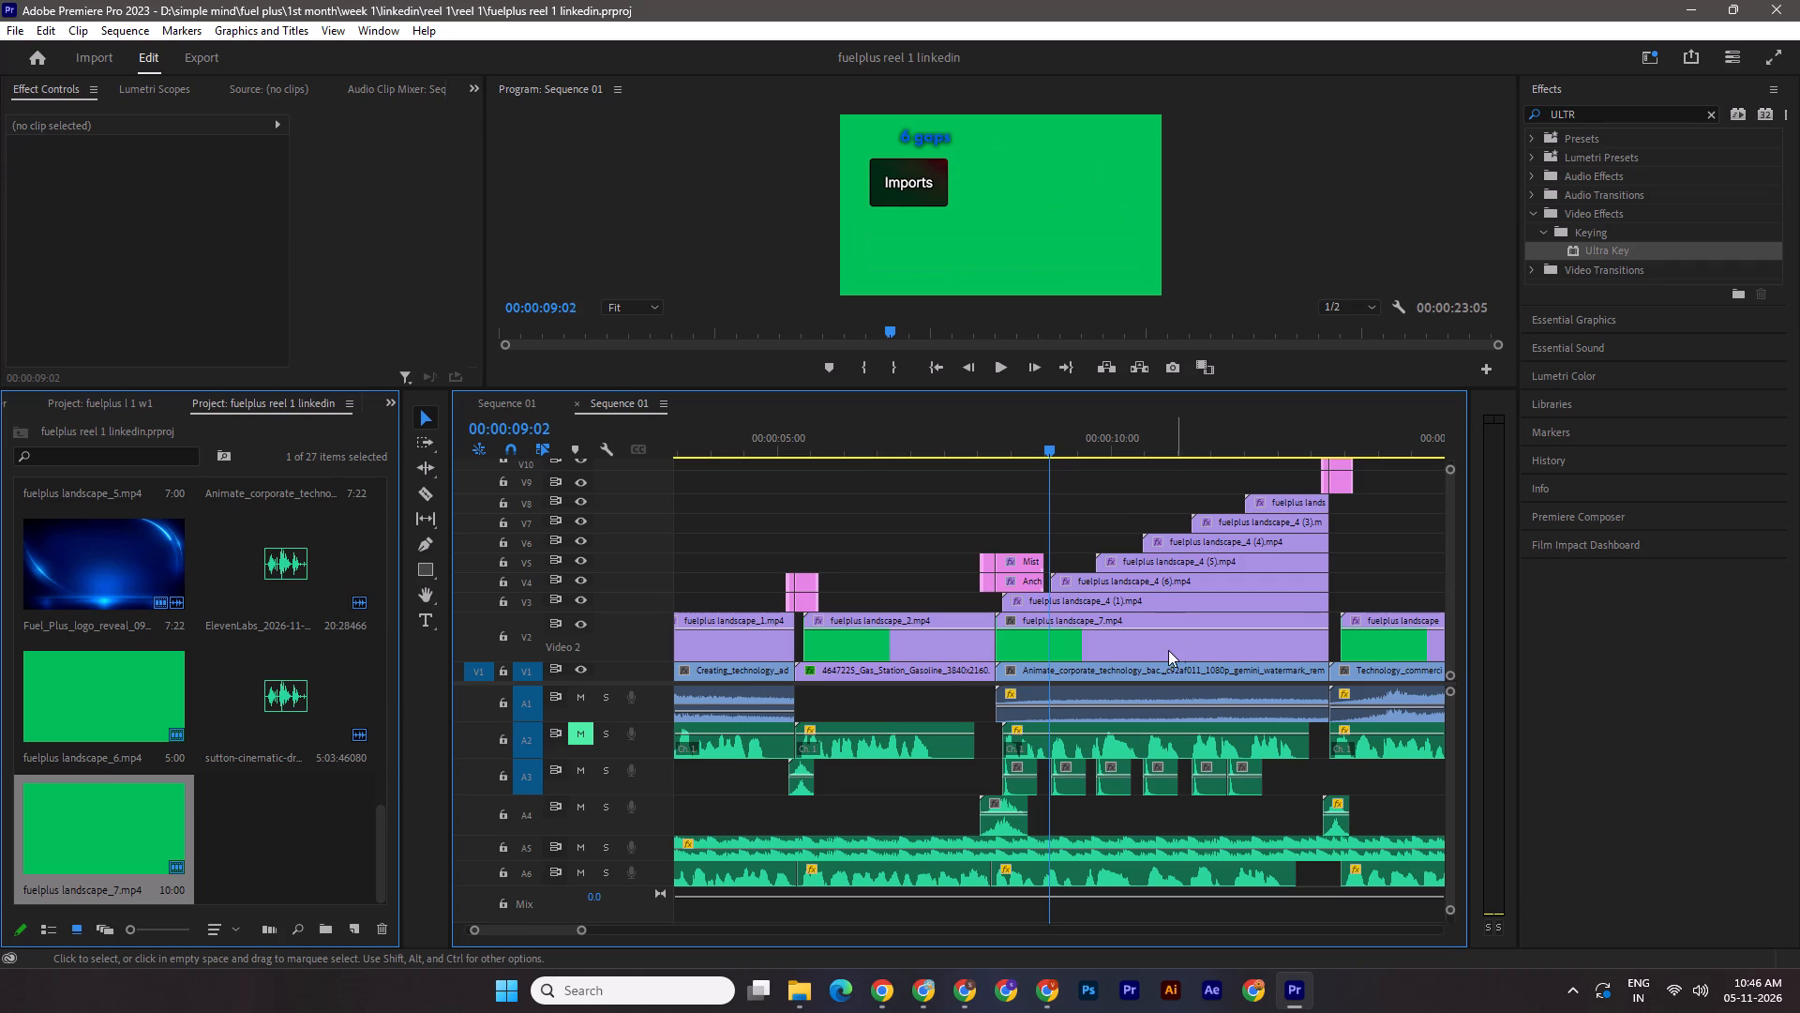
drag(1618, 248, 1163, 651)
scroll(165, 331, down, 10)
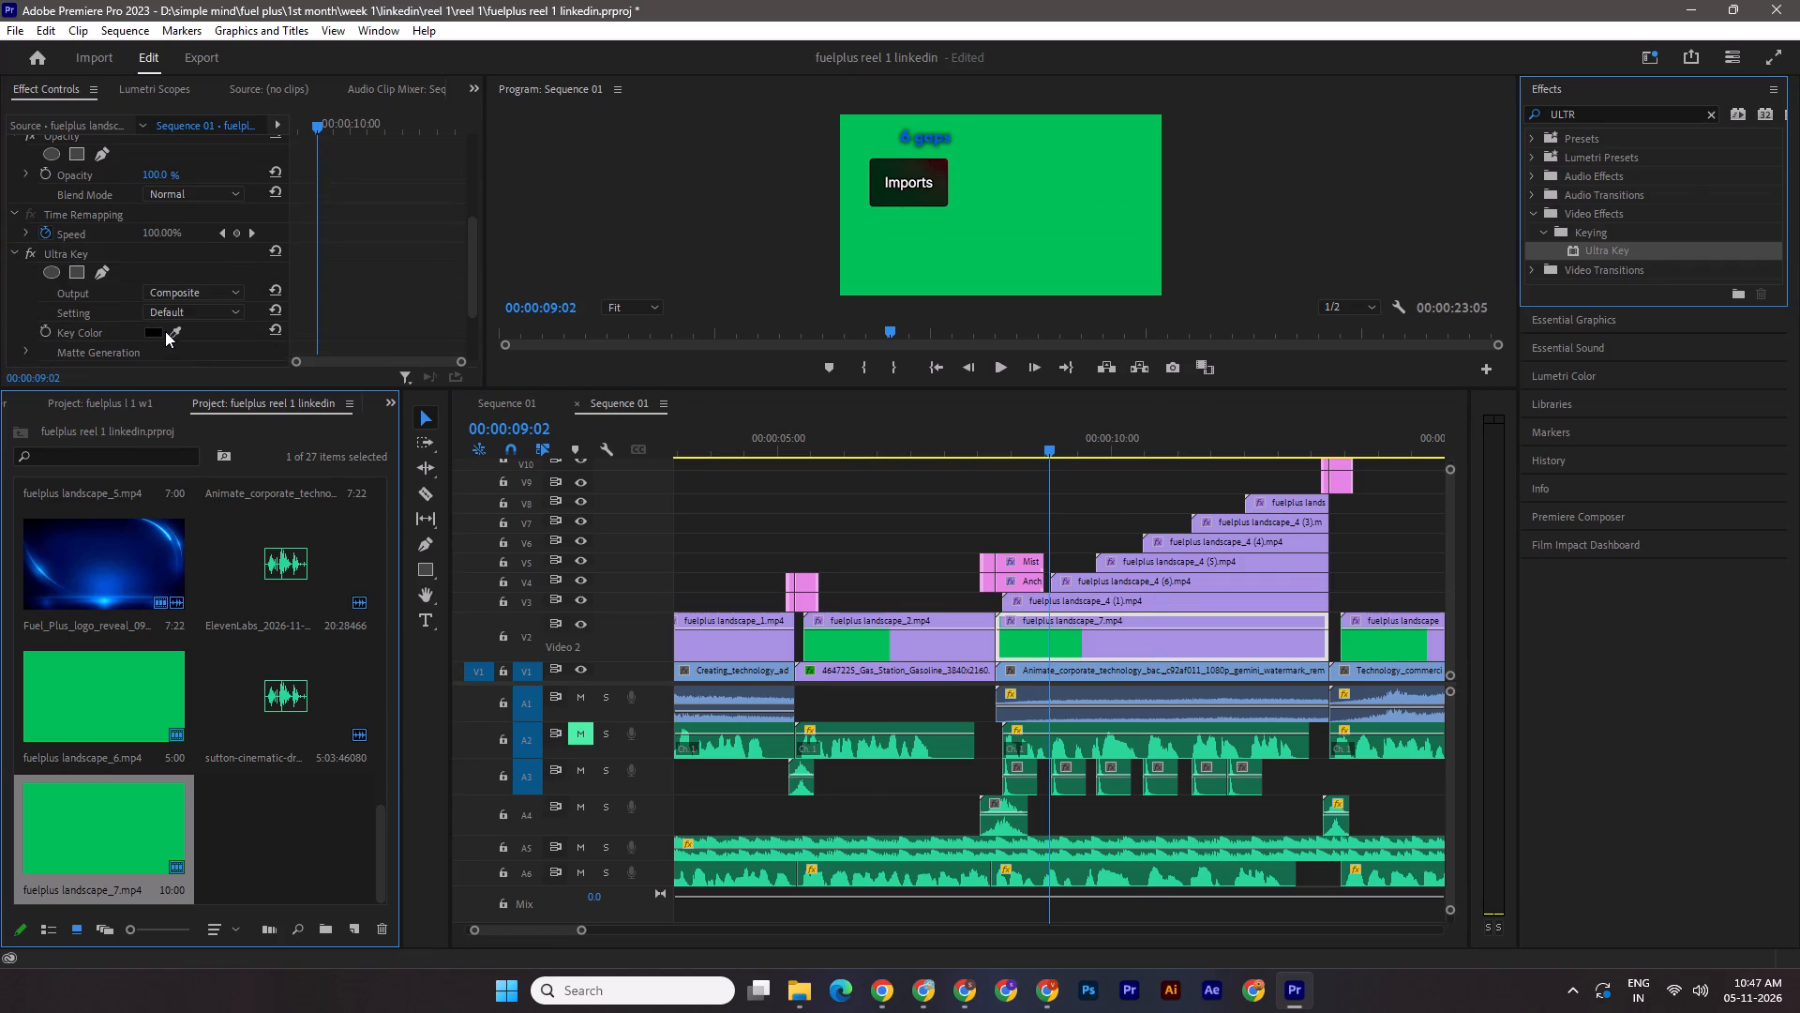
click(178, 337)
click(1026, 223)
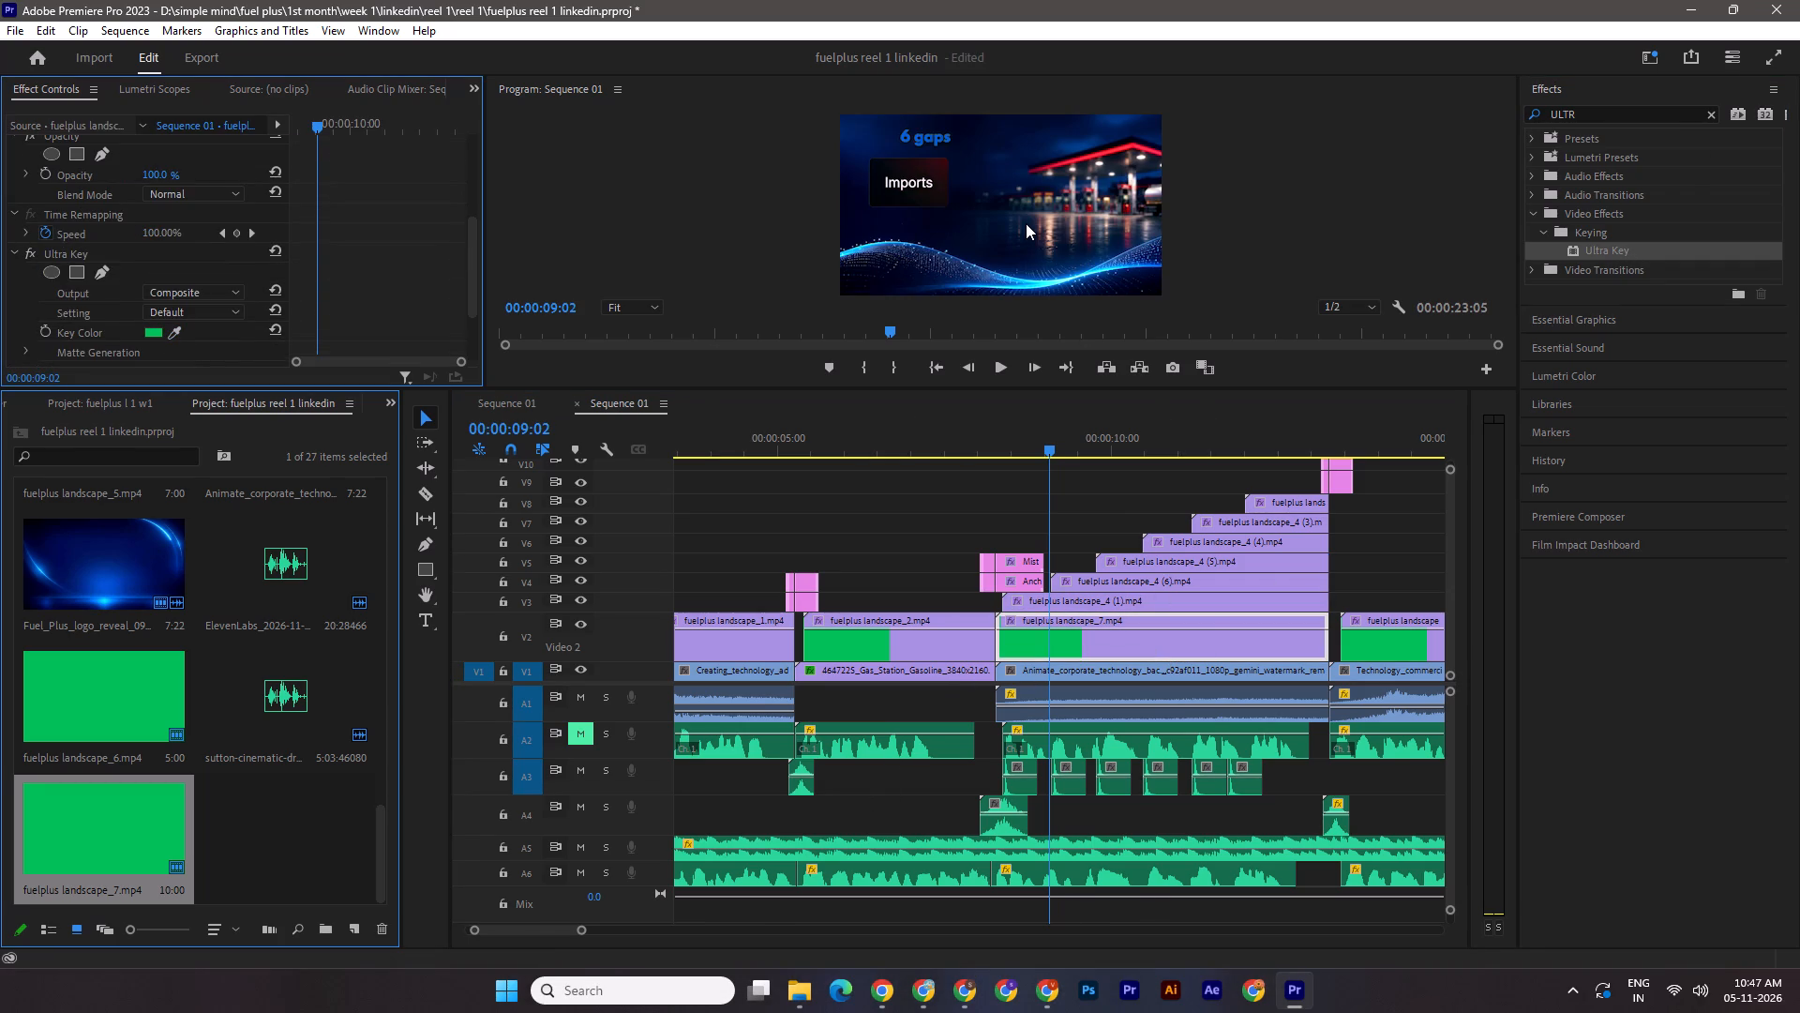
key(ctrl+s)
Enlarge the program preview, play the whole reel from the start to its end, and save the project.
drag(583, 931, 702, 937)
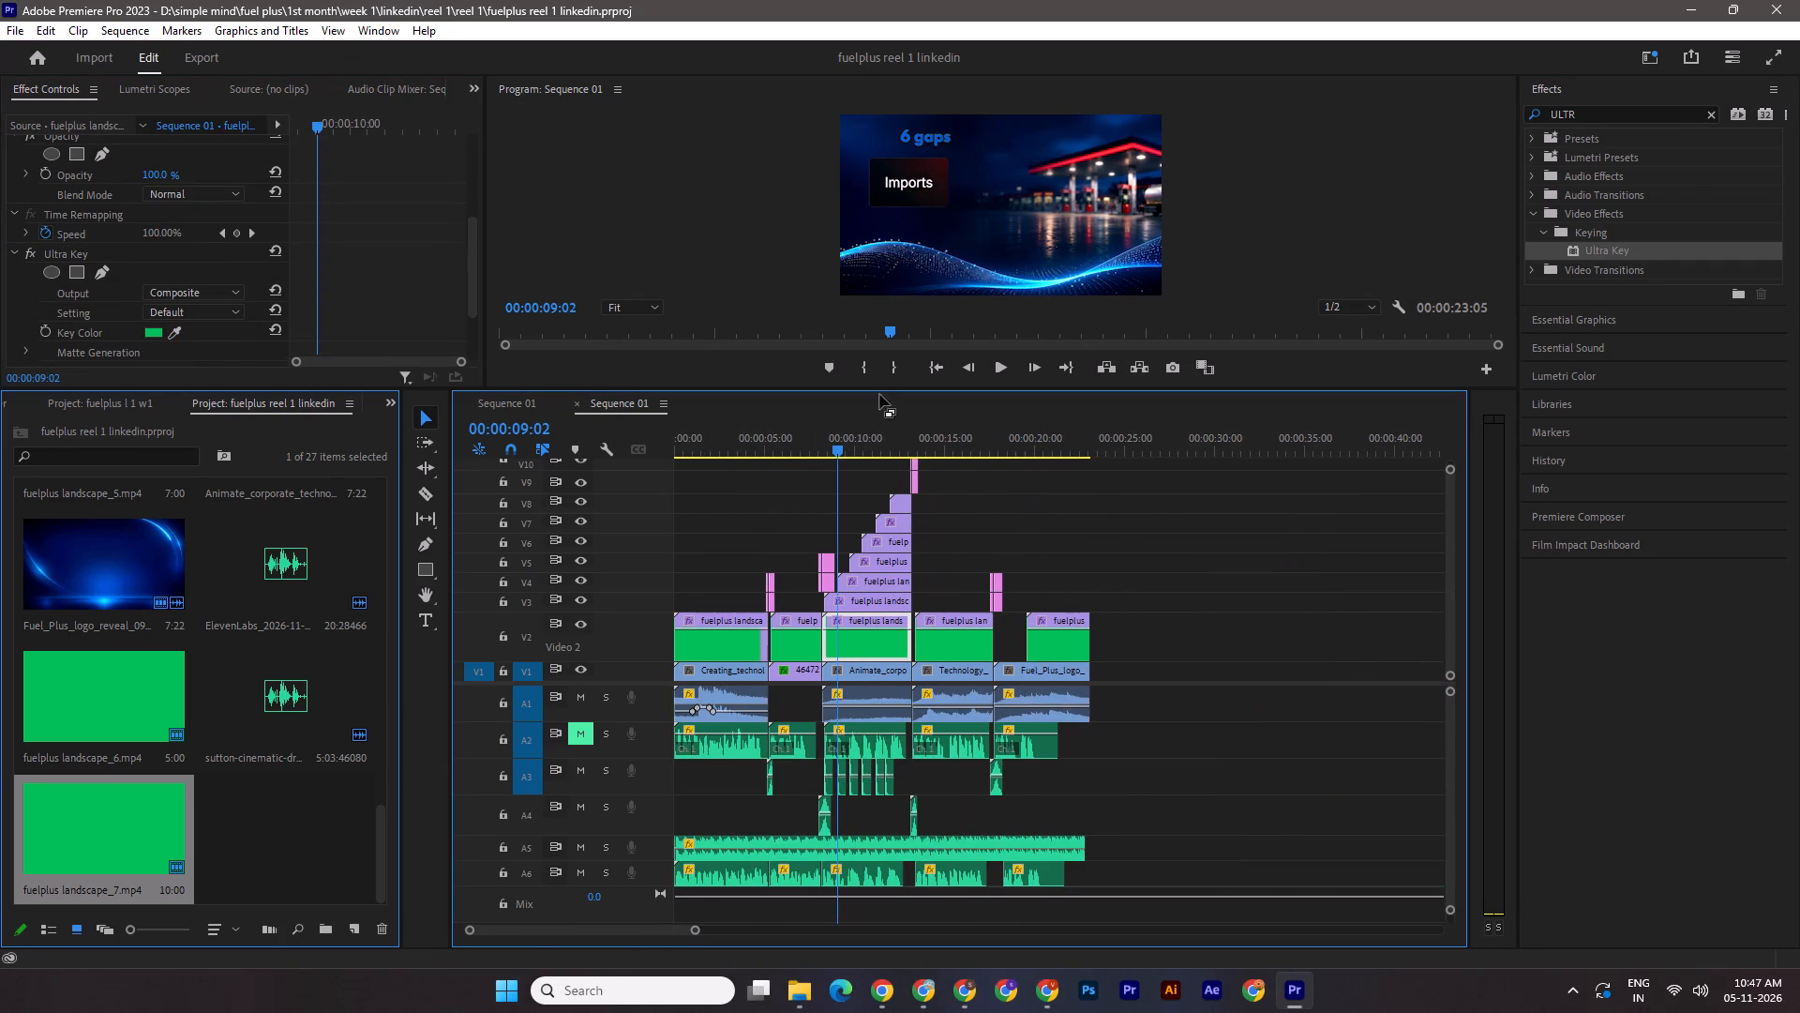
drag(834, 445, 459, 435)
drag(775, 387, 764, 706)
key(space)
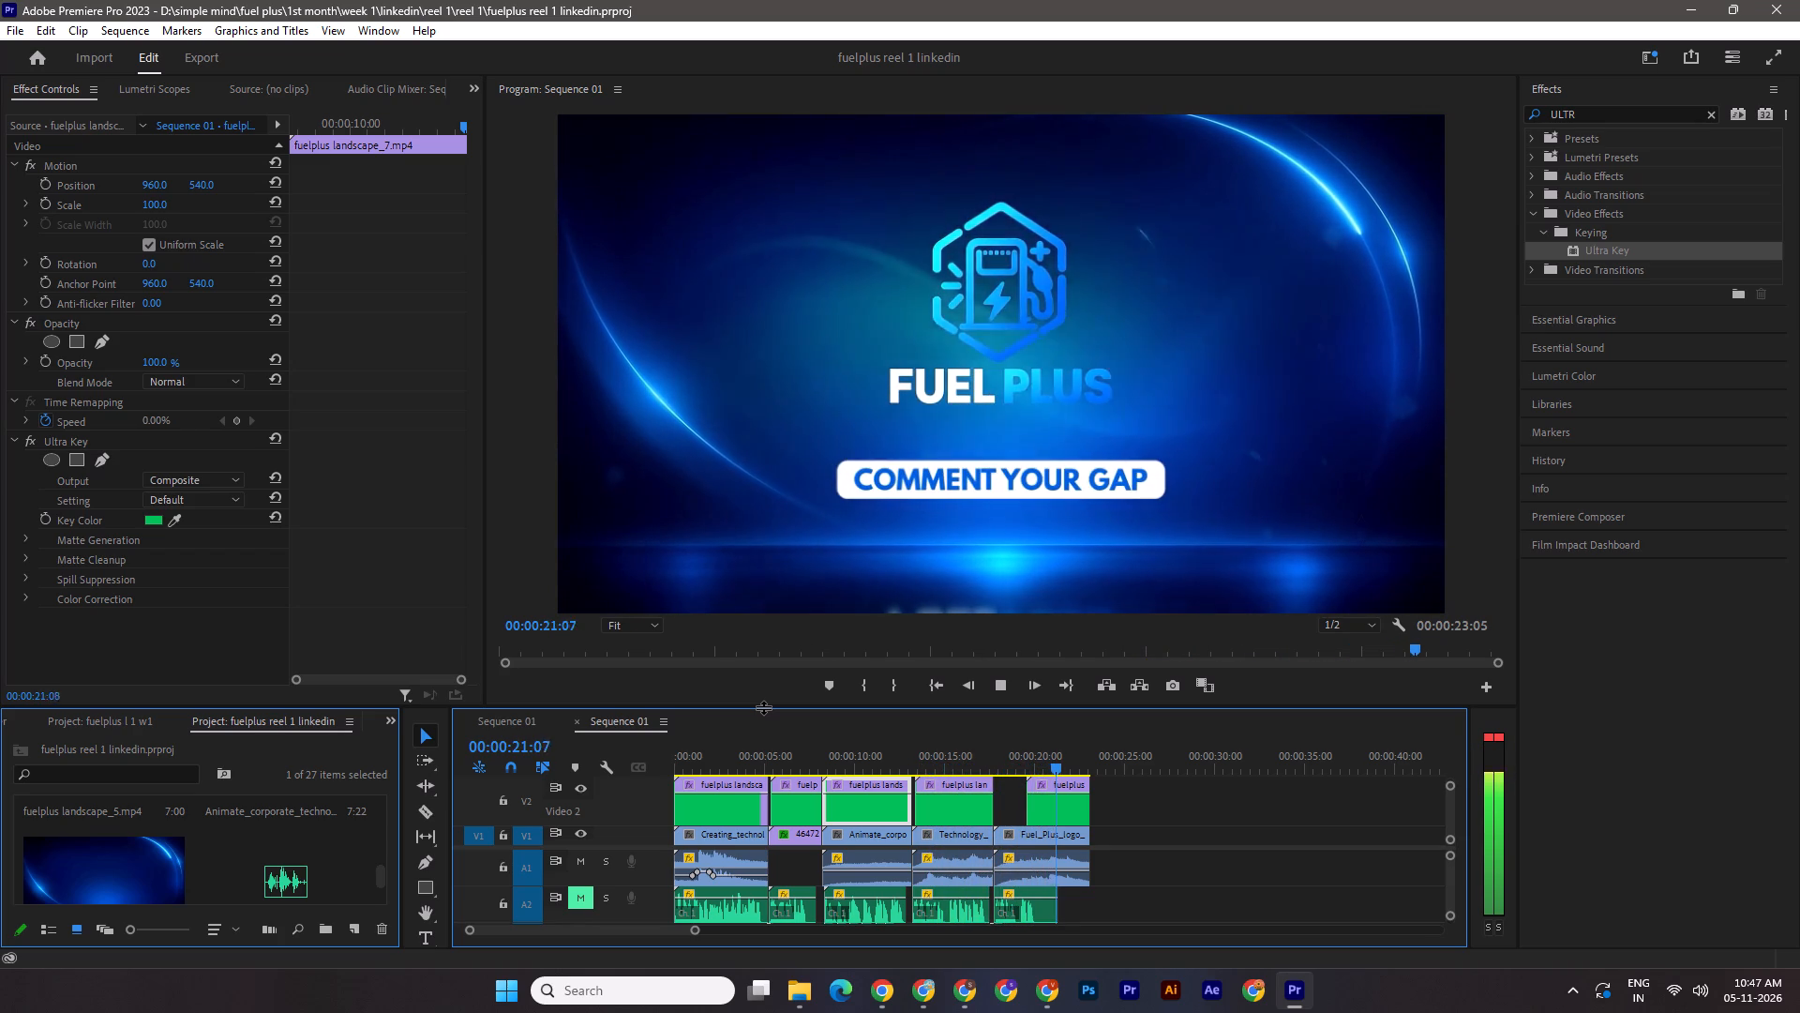
key(ctrl+s)
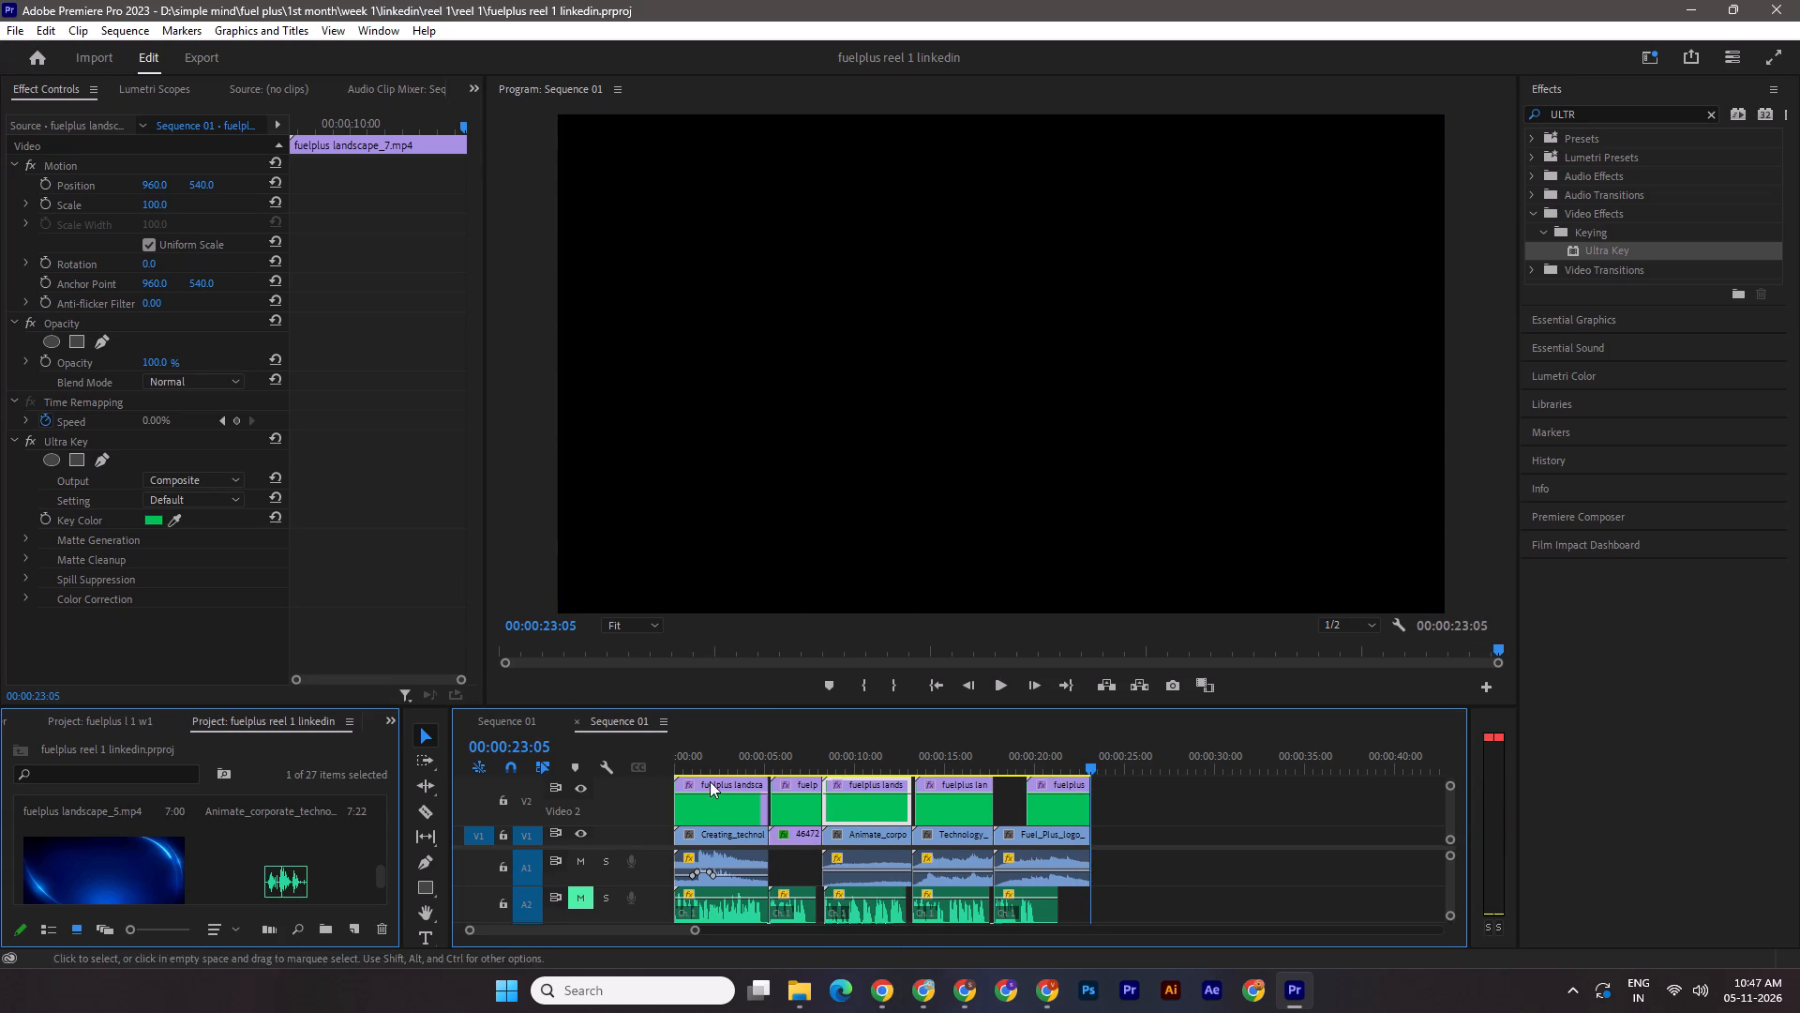
Skim through the reel for a final check and export it as H.264 file Sequence 01_17.mp4 to Downloads, with video settings matching the source.
drag(698, 756, 862, 790)
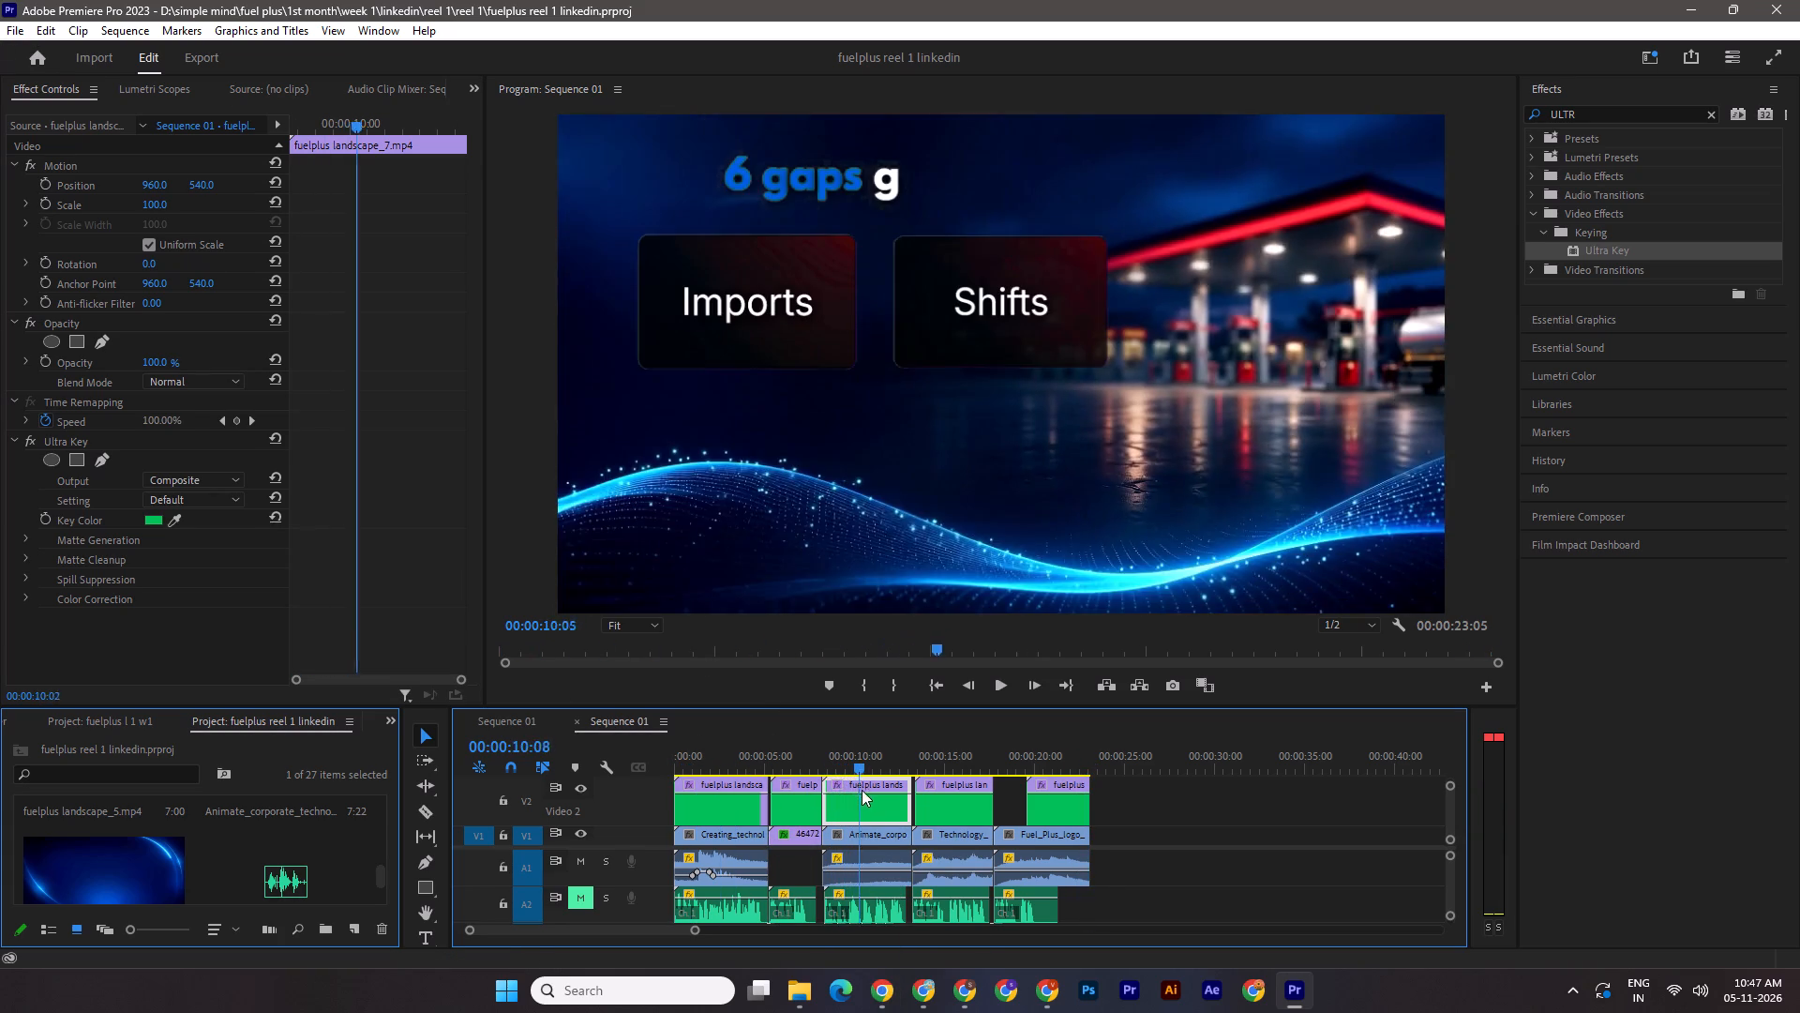
drag(862, 790, 841, 811)
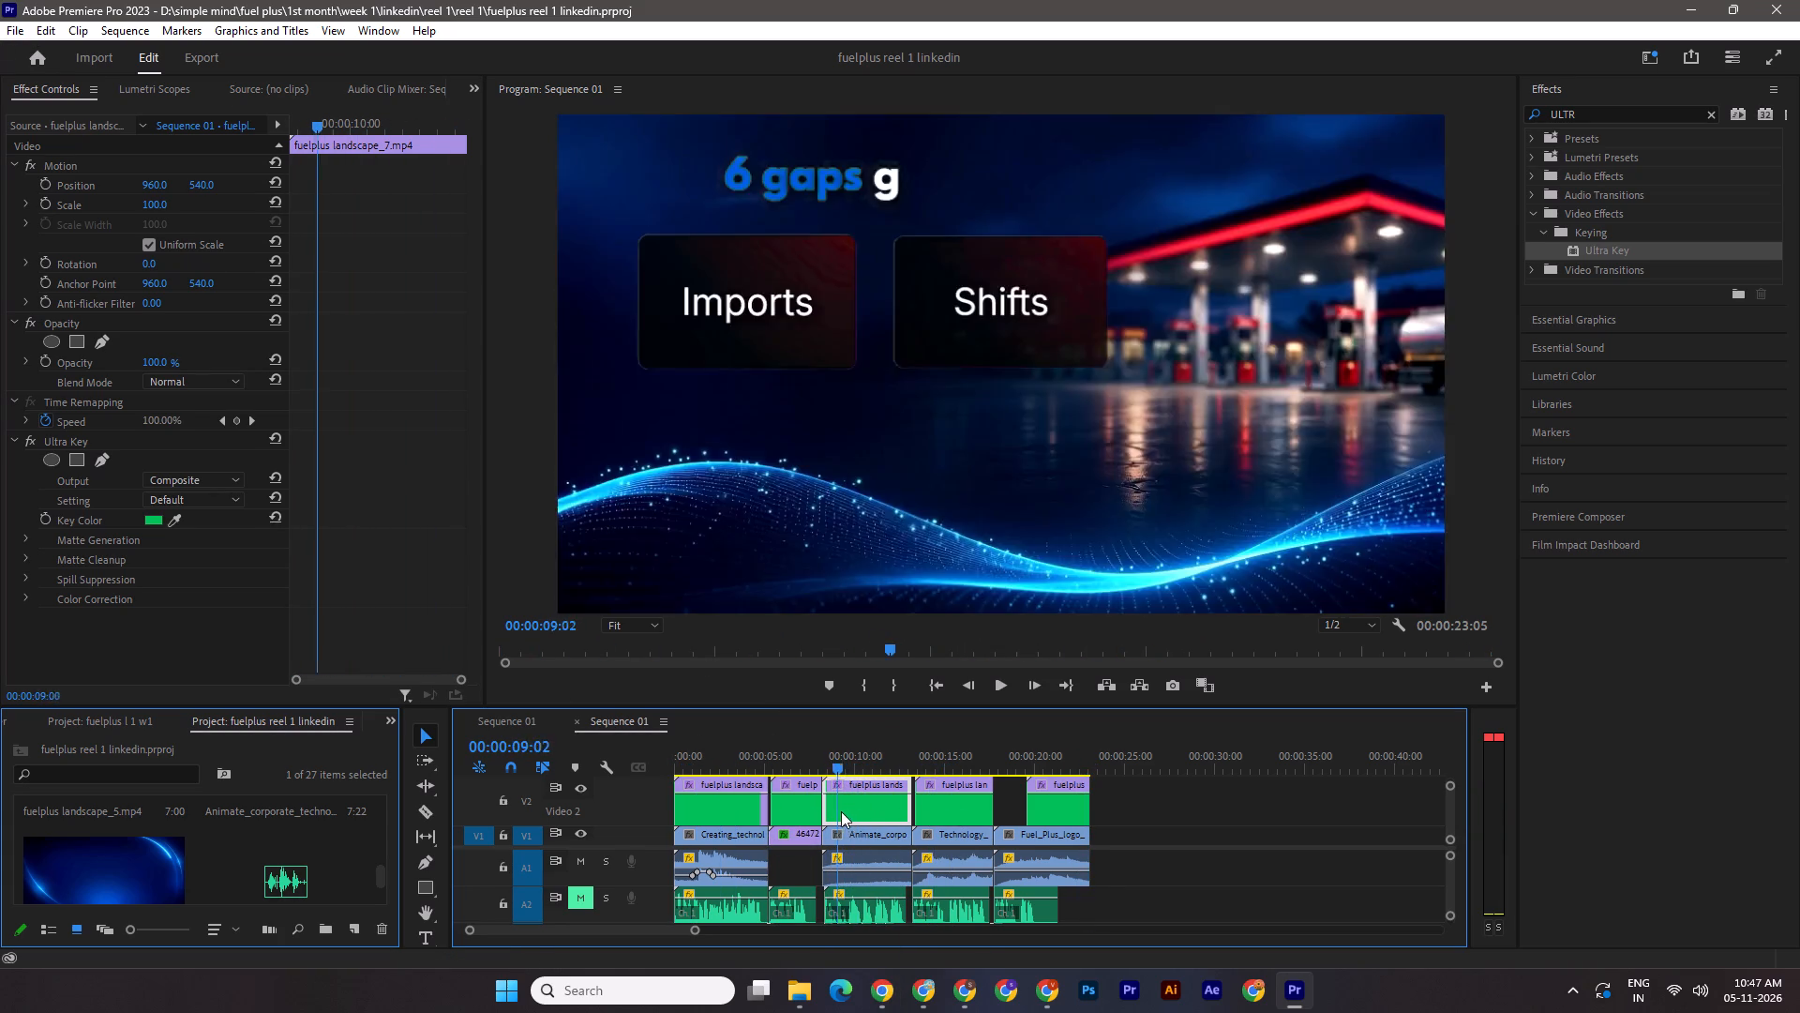
drag(841, 811, 907, 831)
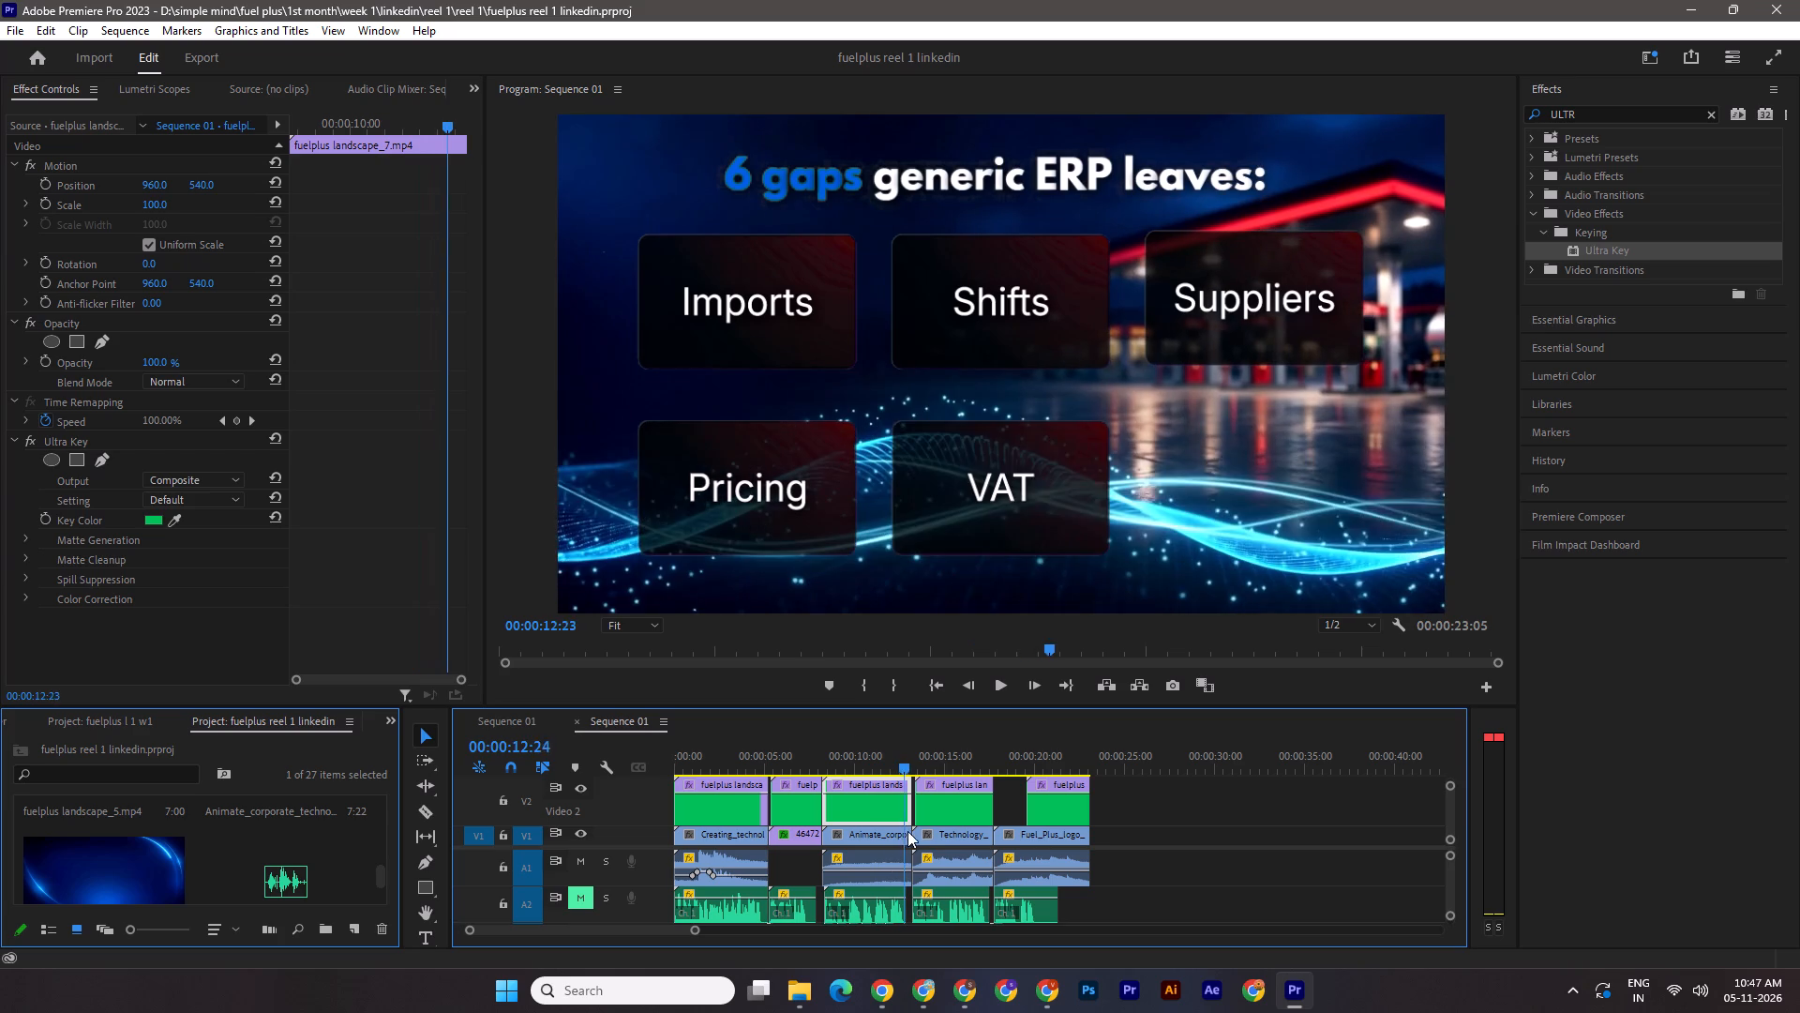
drag(907, 831, 1012, 850)
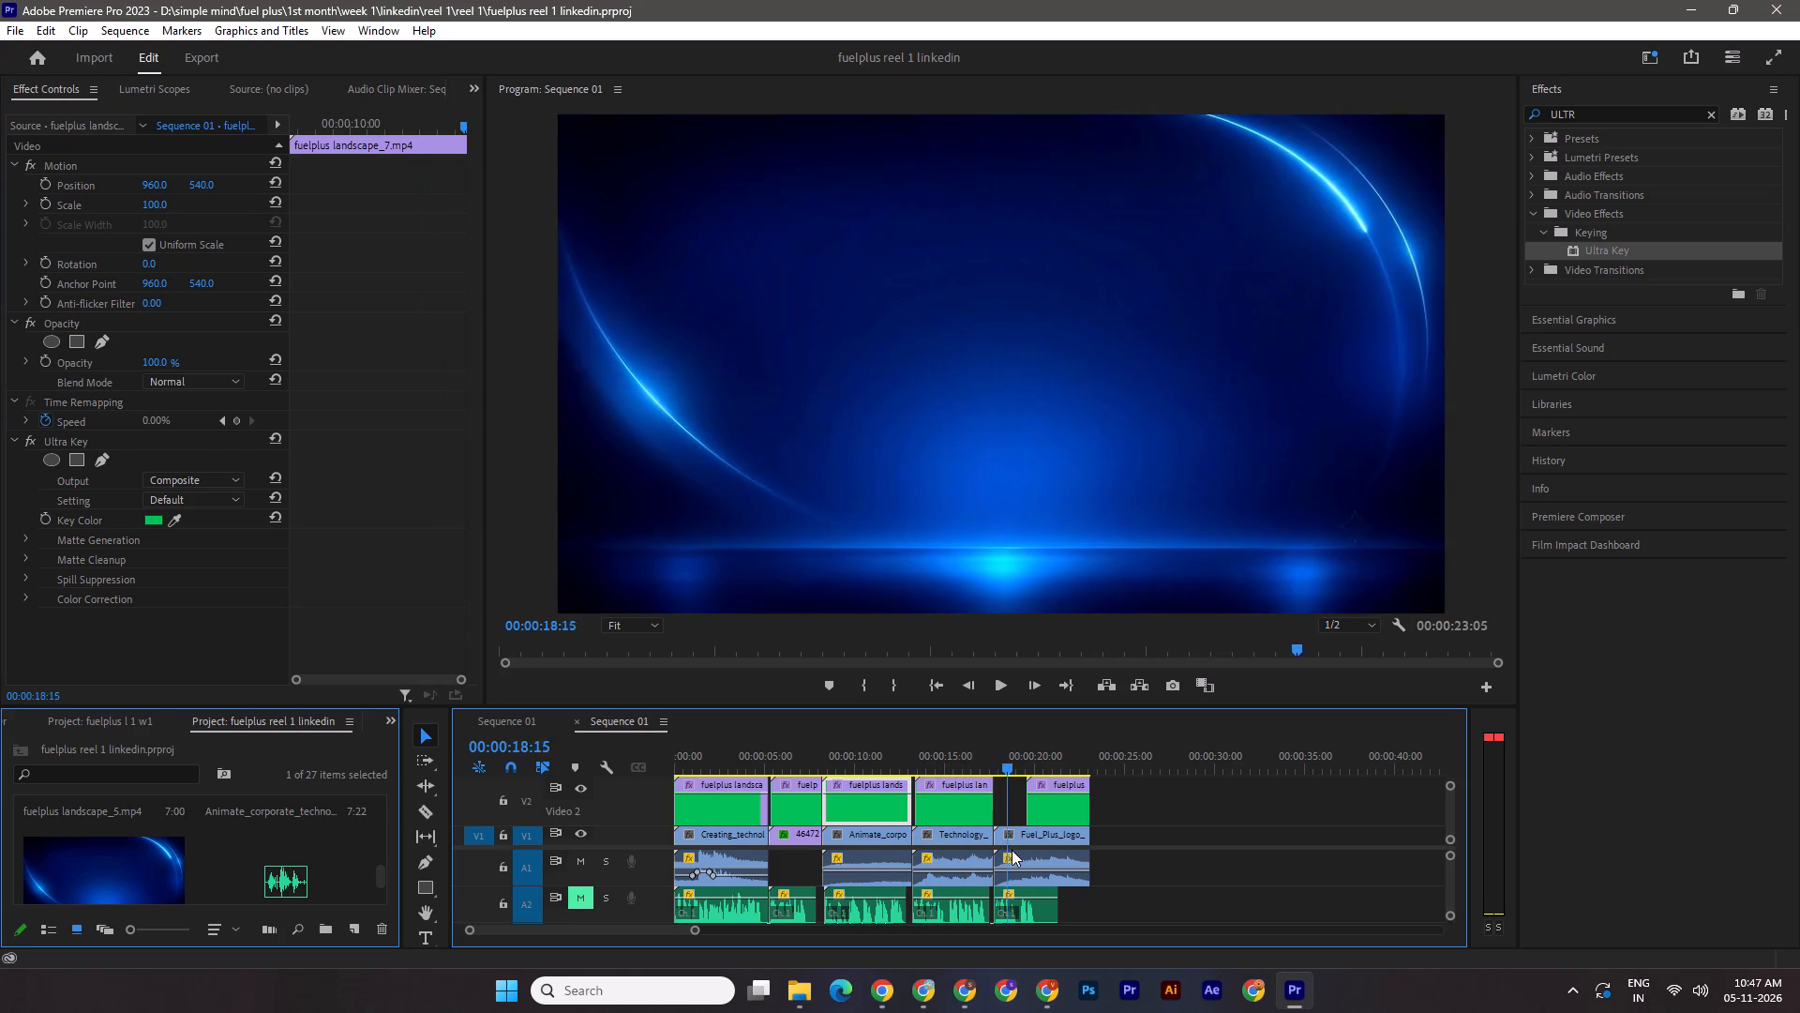
drag(1012, 850, 1059, 852)
click(12, 36)
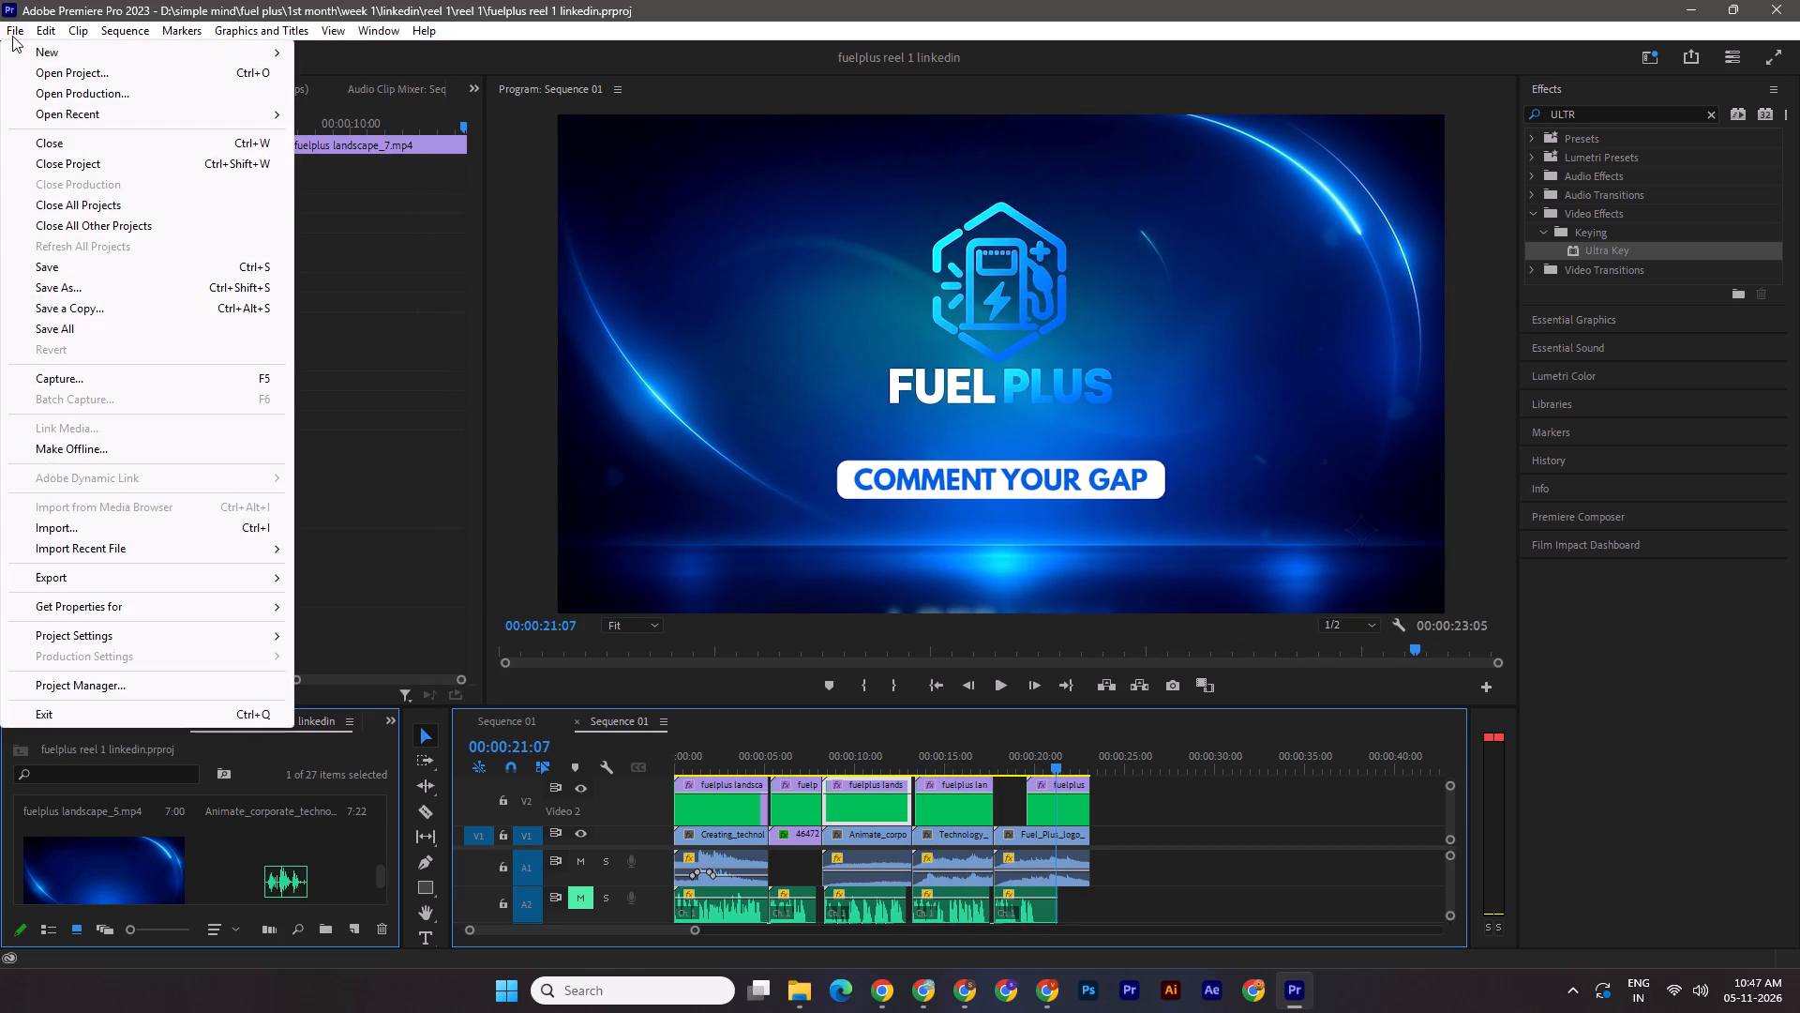
click(148, 578)
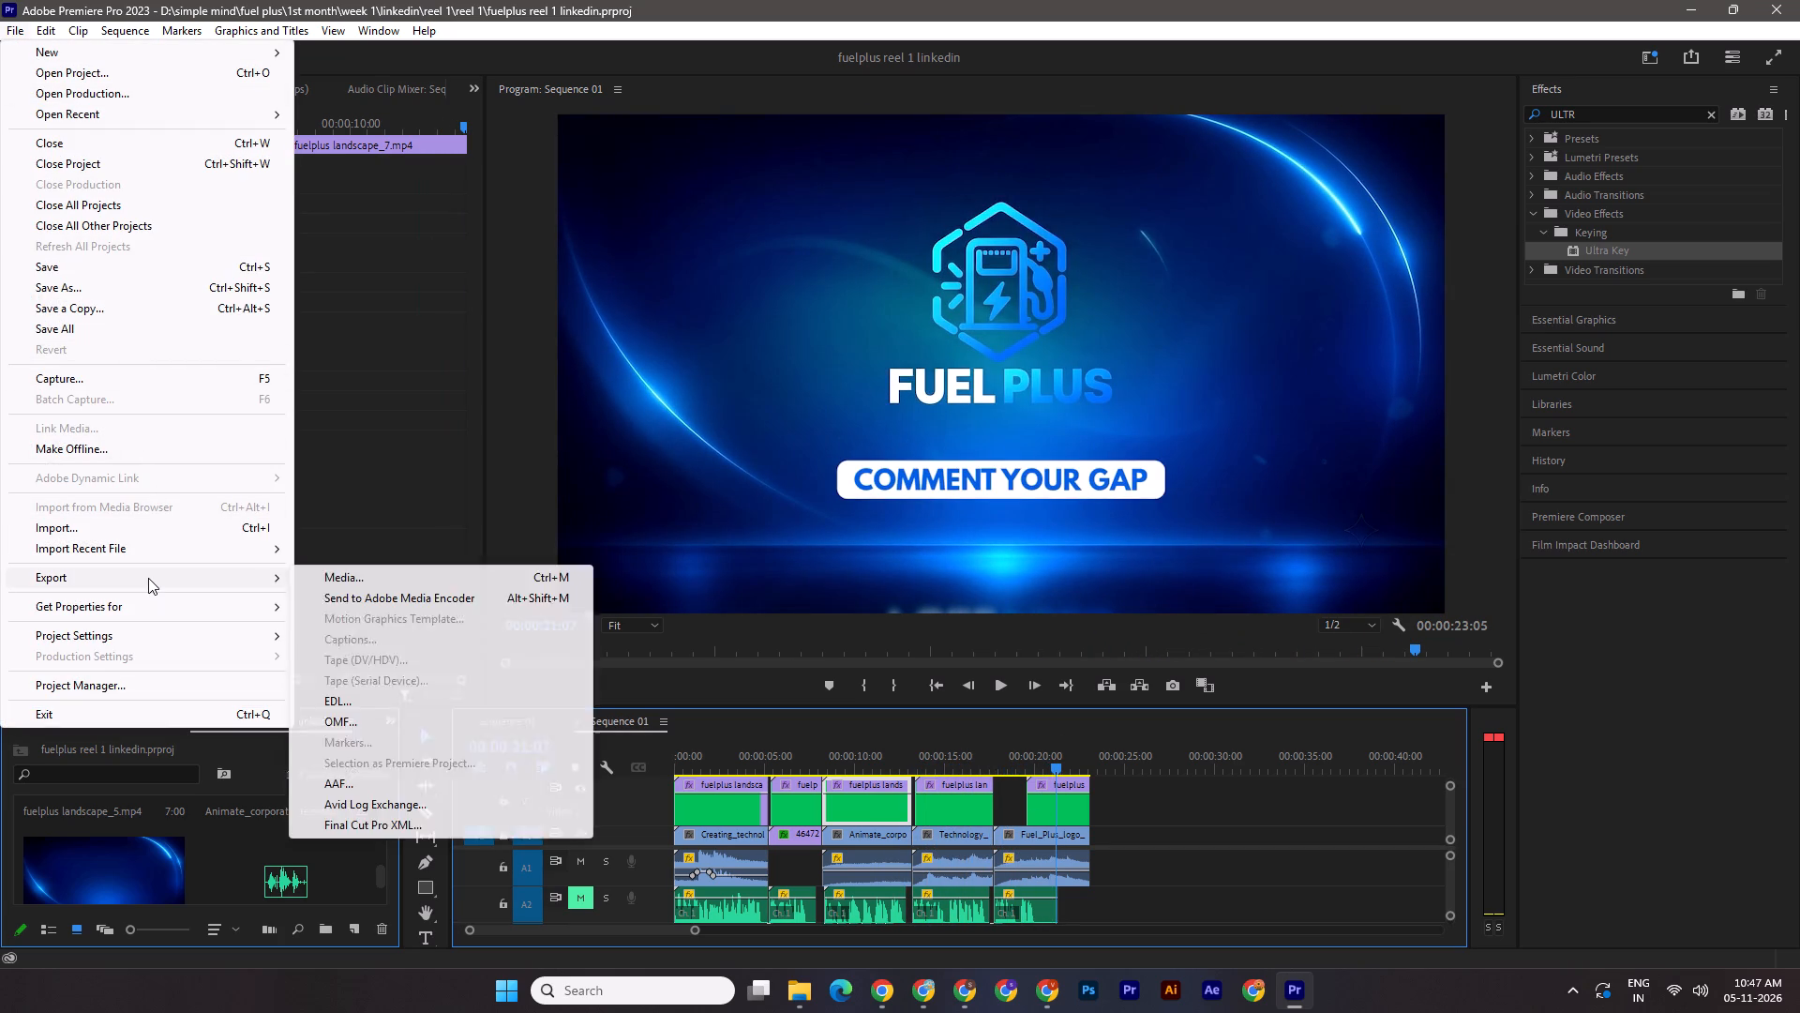
click(195, 60)
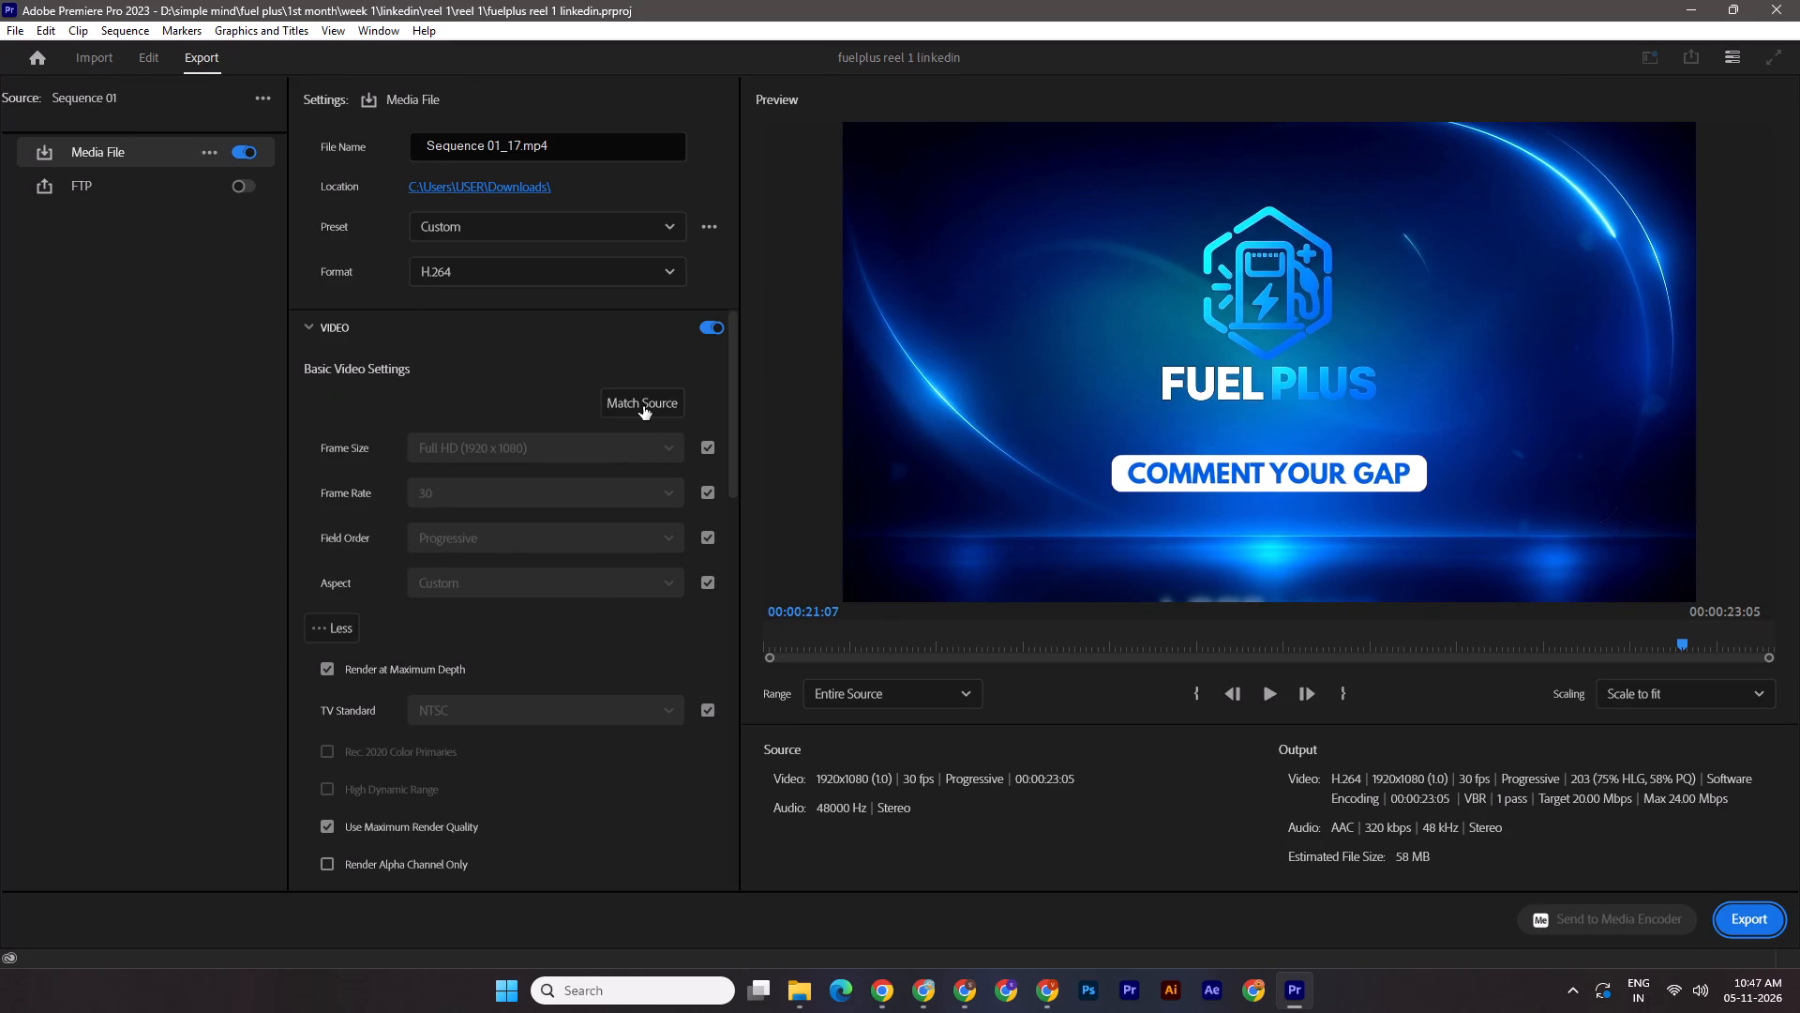
click(643, 406)
click(1742, 925)
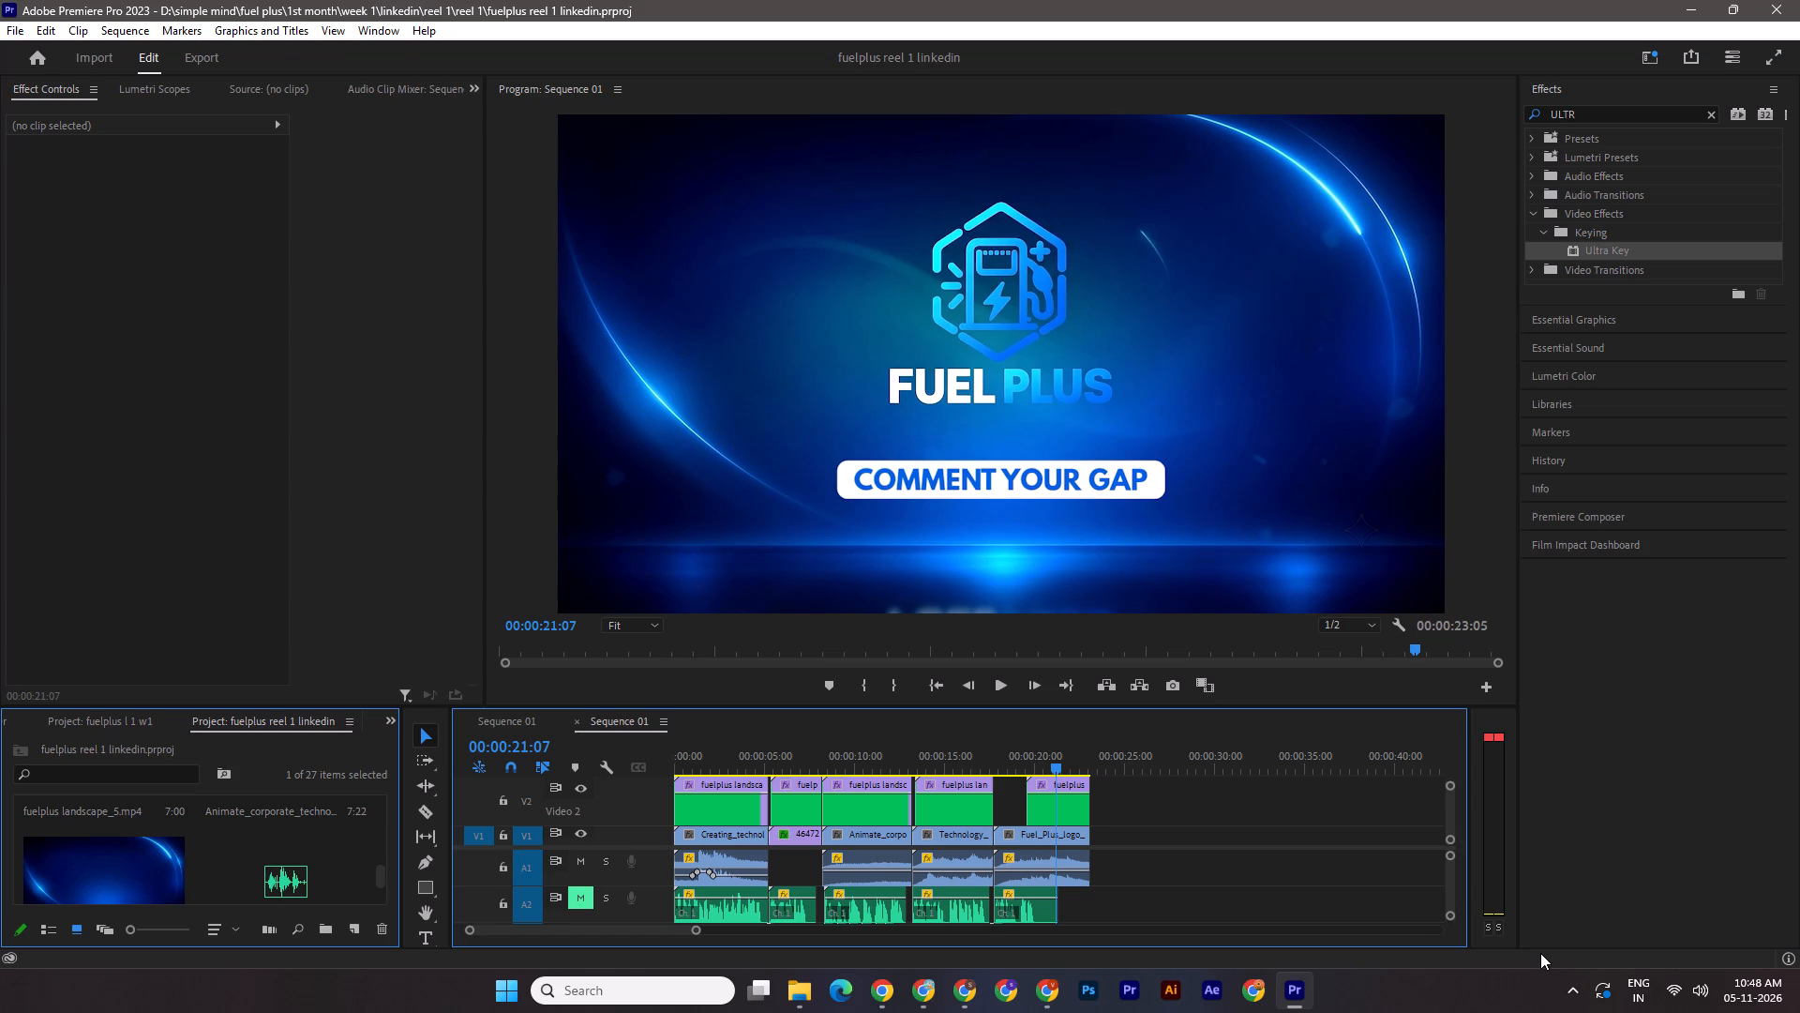
Close the other open Sequence 01 timeline, keeping the exported reel's sequence open.
click(464, 719)
Open the exported Sequence 01_17.mp4 from the Downloads folder in VLC, watch the reel, and close the player.
click(802, 994)
click(674, 924)
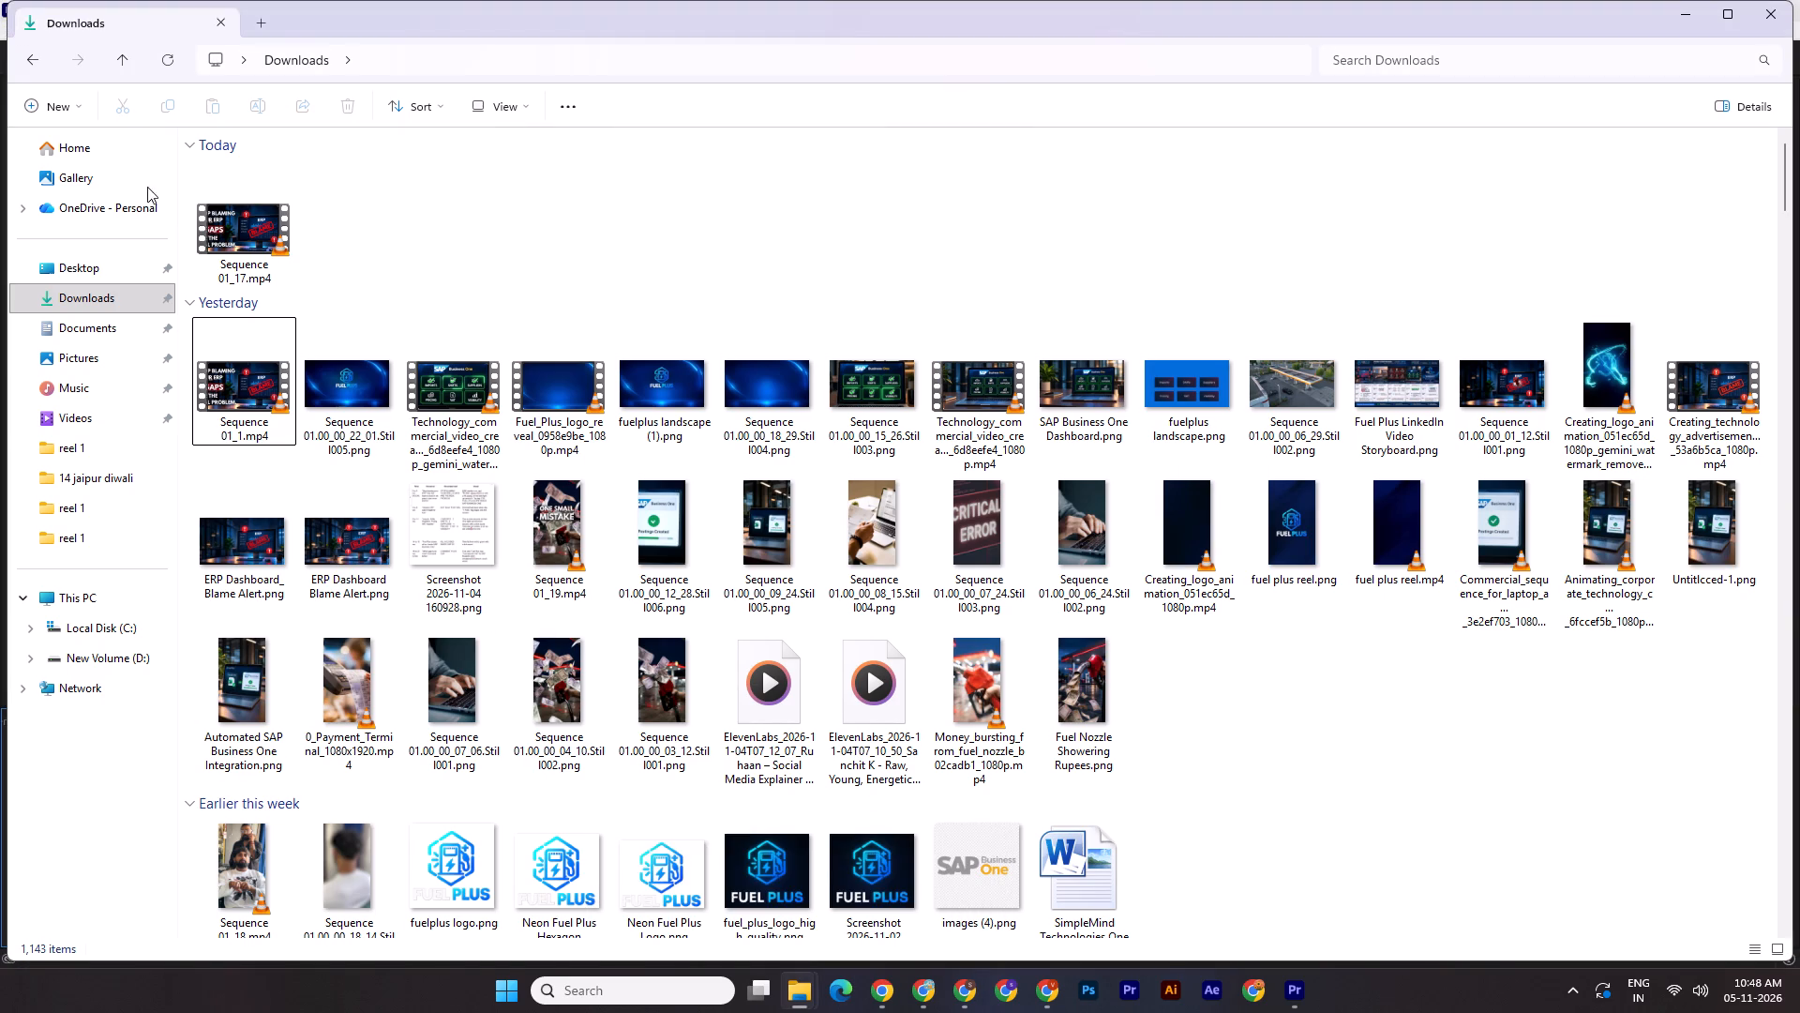
double_click(271, 225)
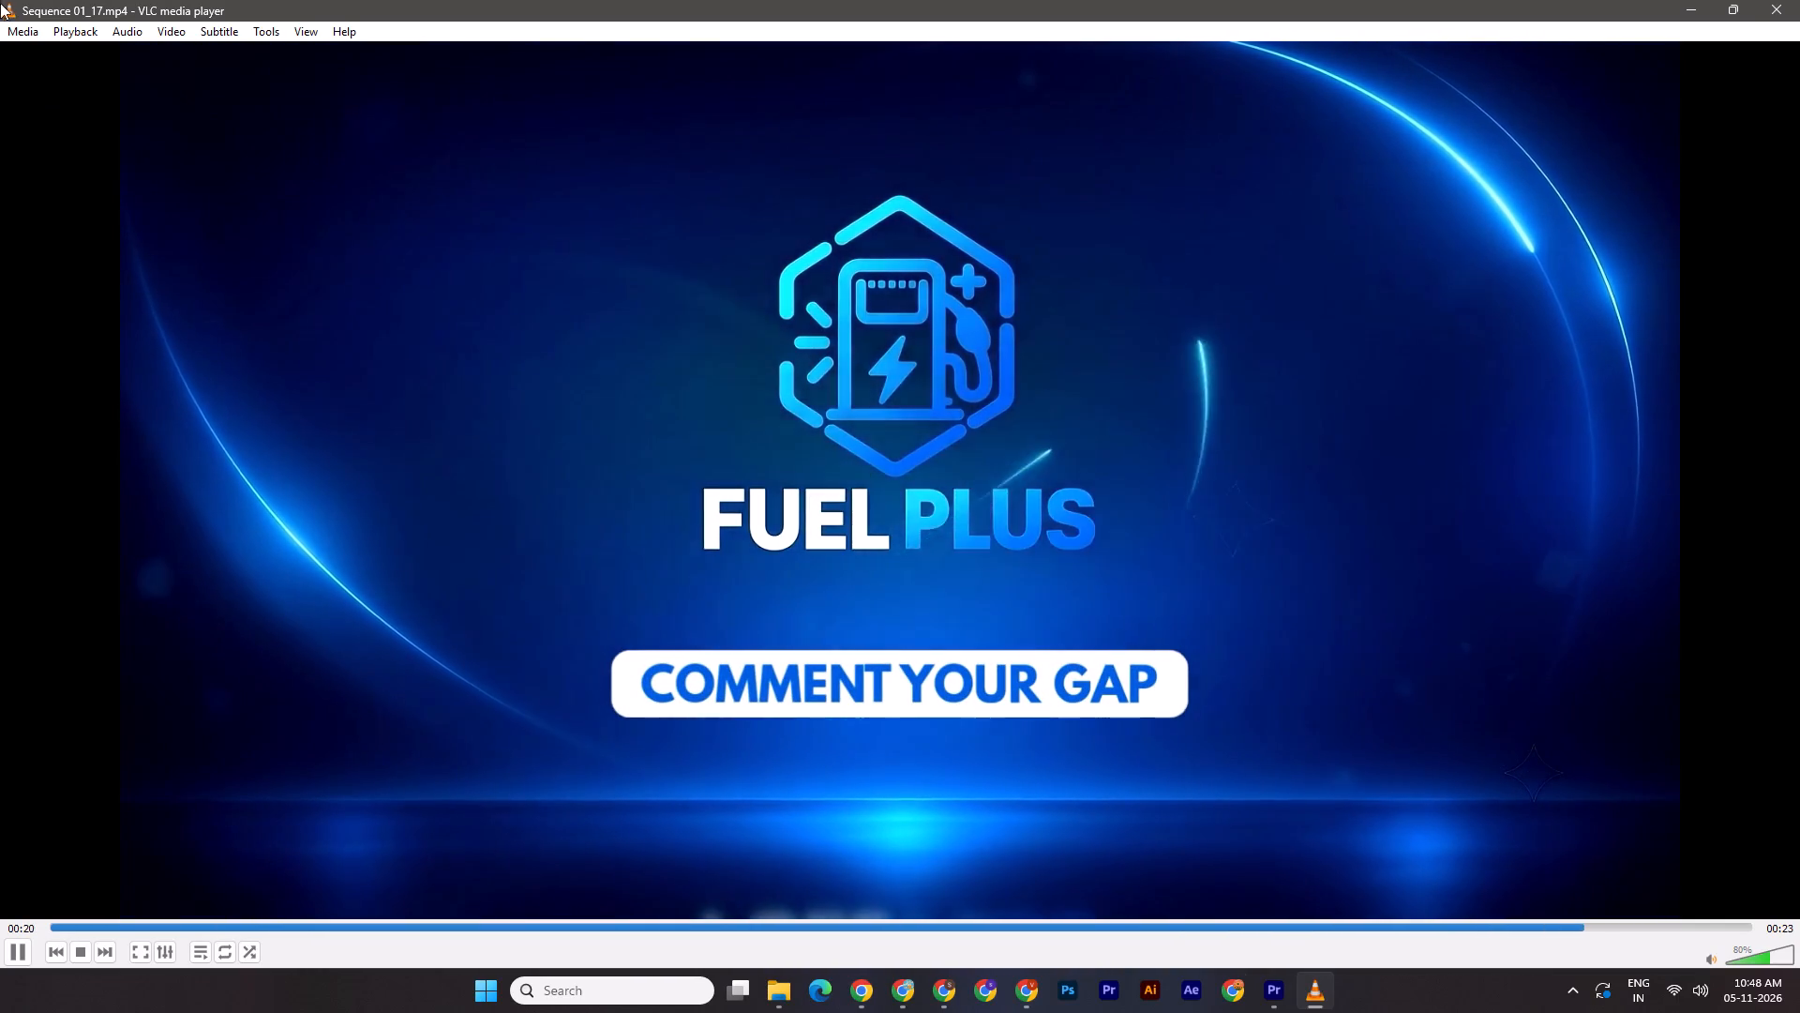
click(1782, 12)
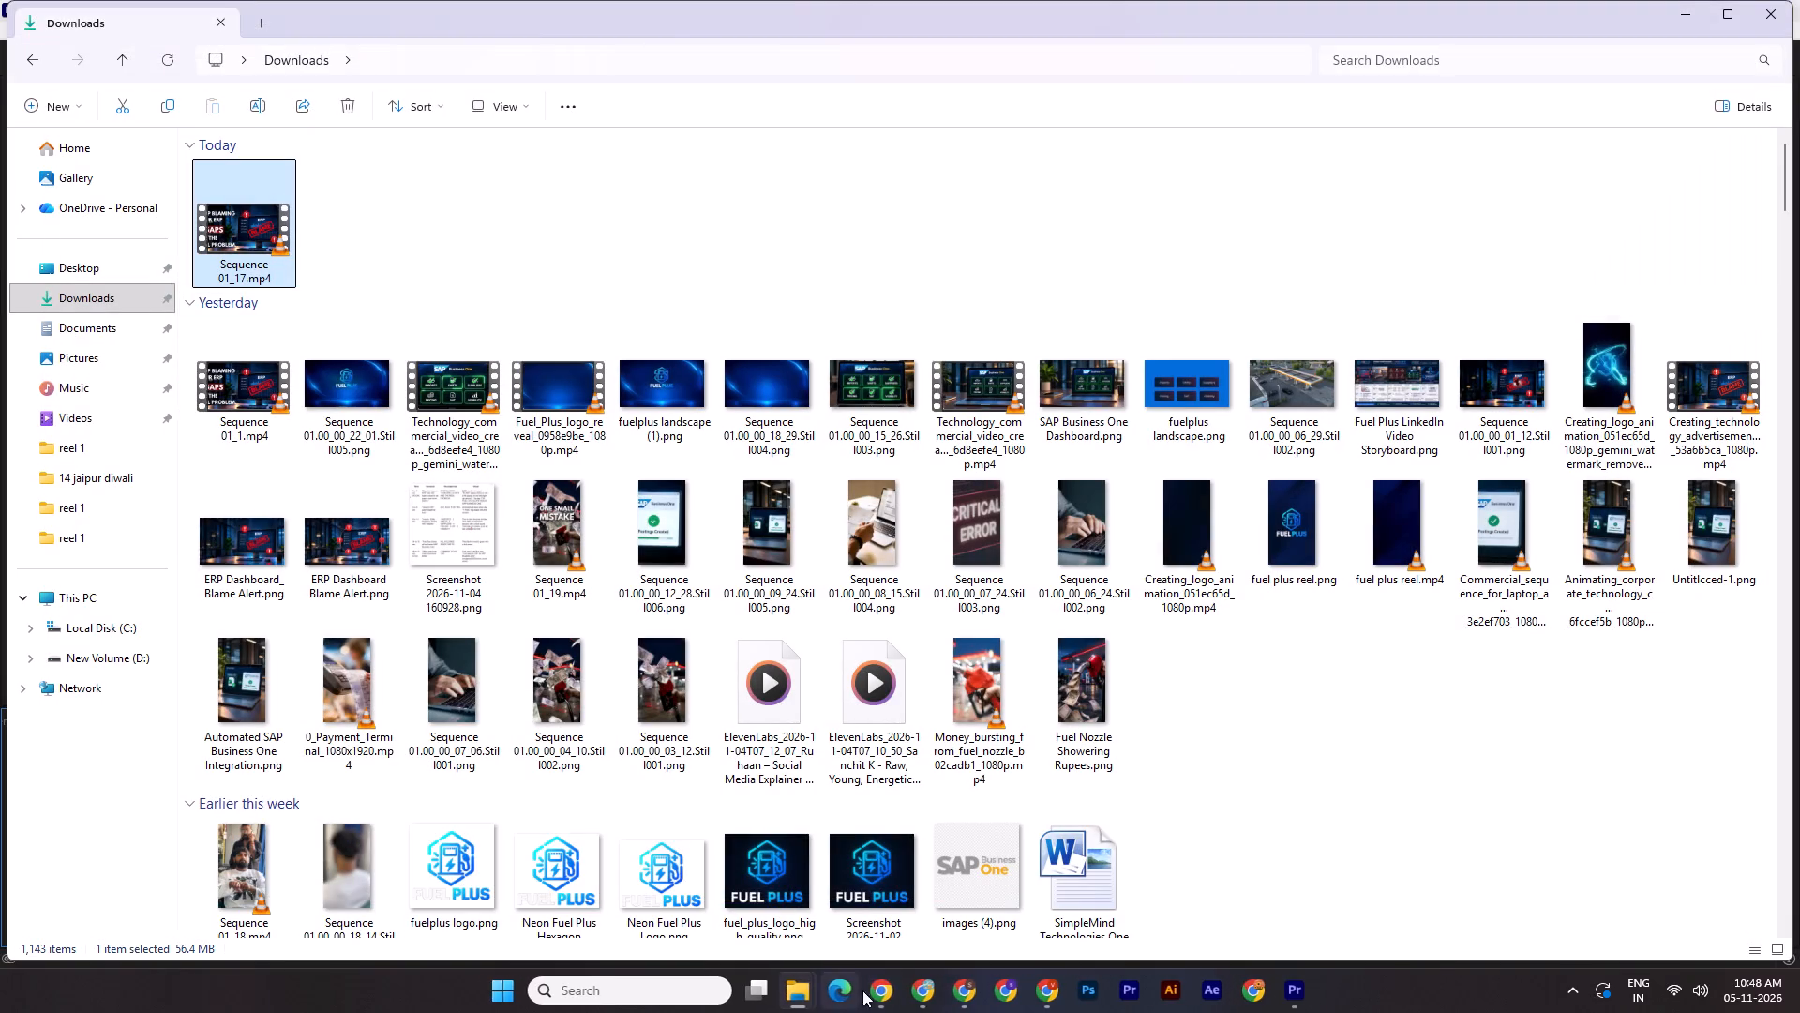